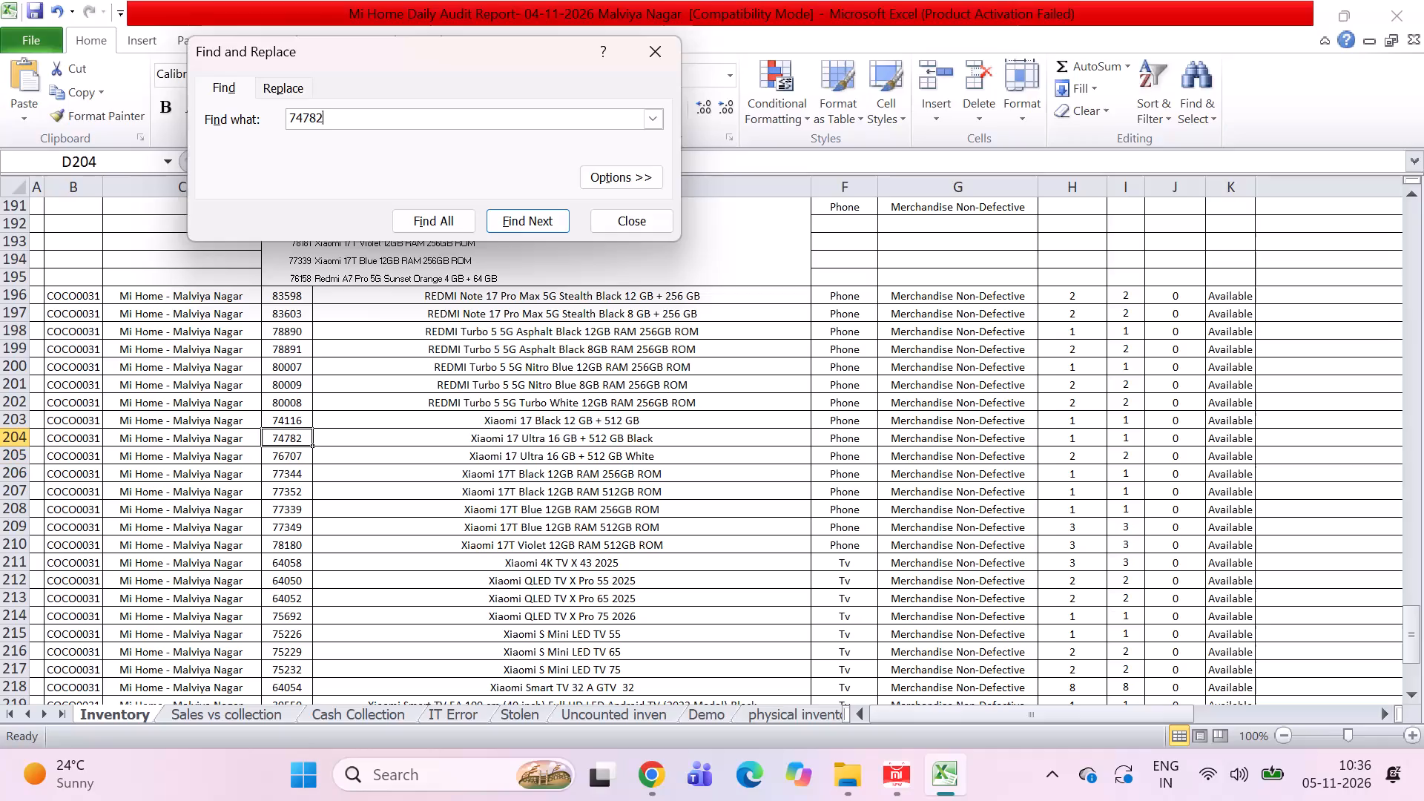
Copy the Xiaomi 45W Mini-GaN PD Charger's ID 70722 from the Chrome stock page and find it in the Excel Inventory sheet.
left_click(637, 212)
key("alt+Tab")
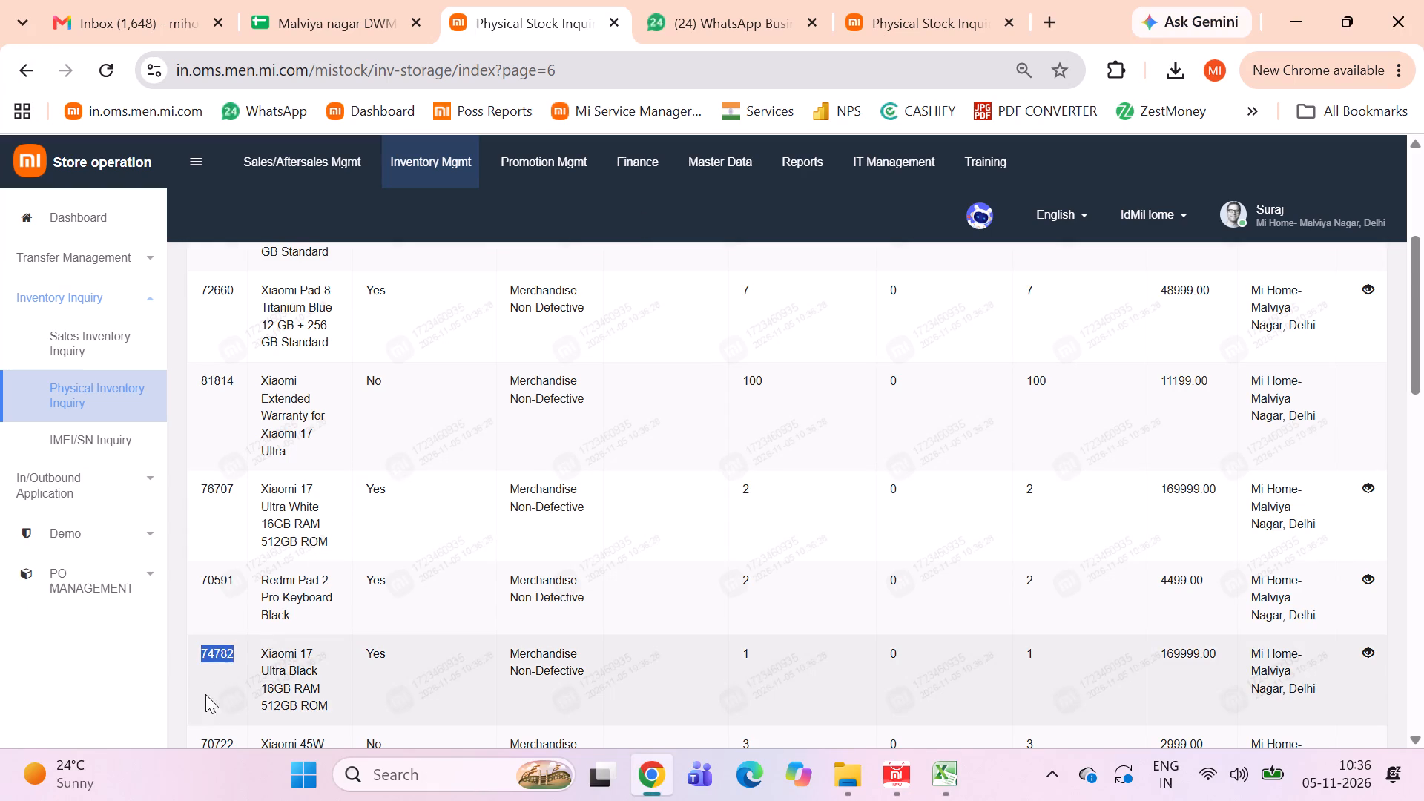
scroll(203, 708, "down", 1)
double_click(224, 577)
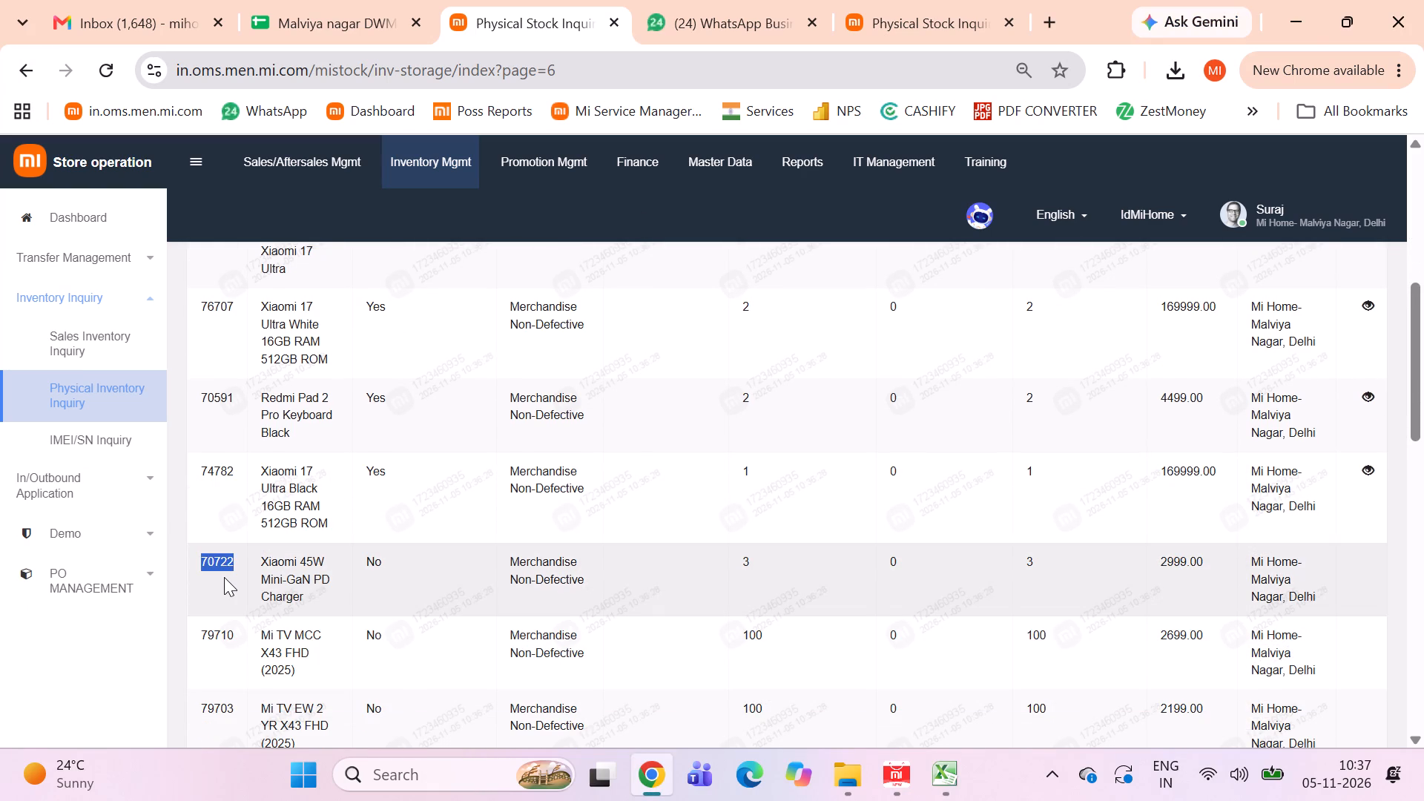
key("ctrl+c")
key("alt+Tab")
key("ctrl+f")
key("ctrl+v")
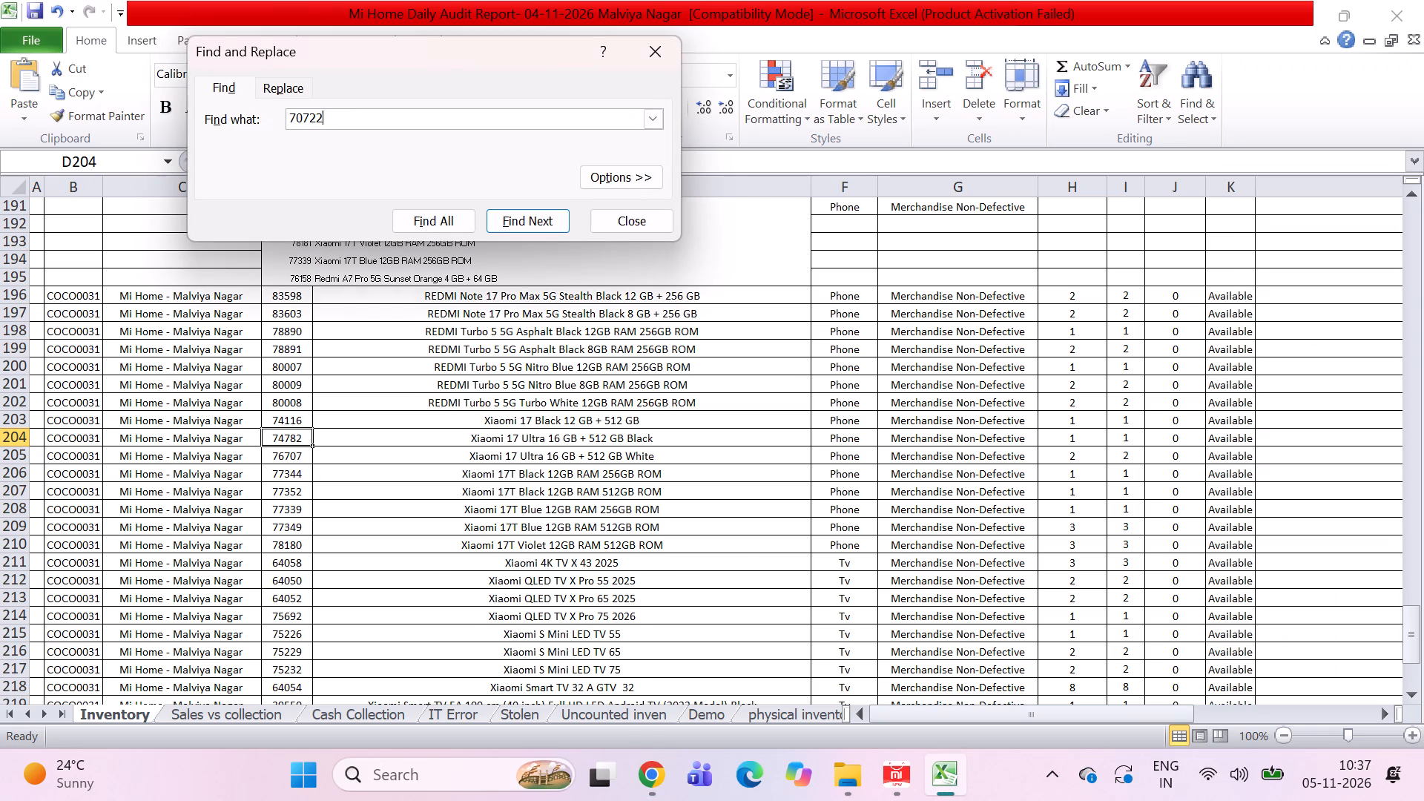
key("Return")
left_click(627, 216)
Copy ID 76560 of the Coffee Mocha Redmi Note 15 Pro+ from the Chrome stock page and find it in the Excel Inventory sheet.
key("alt+Tab")
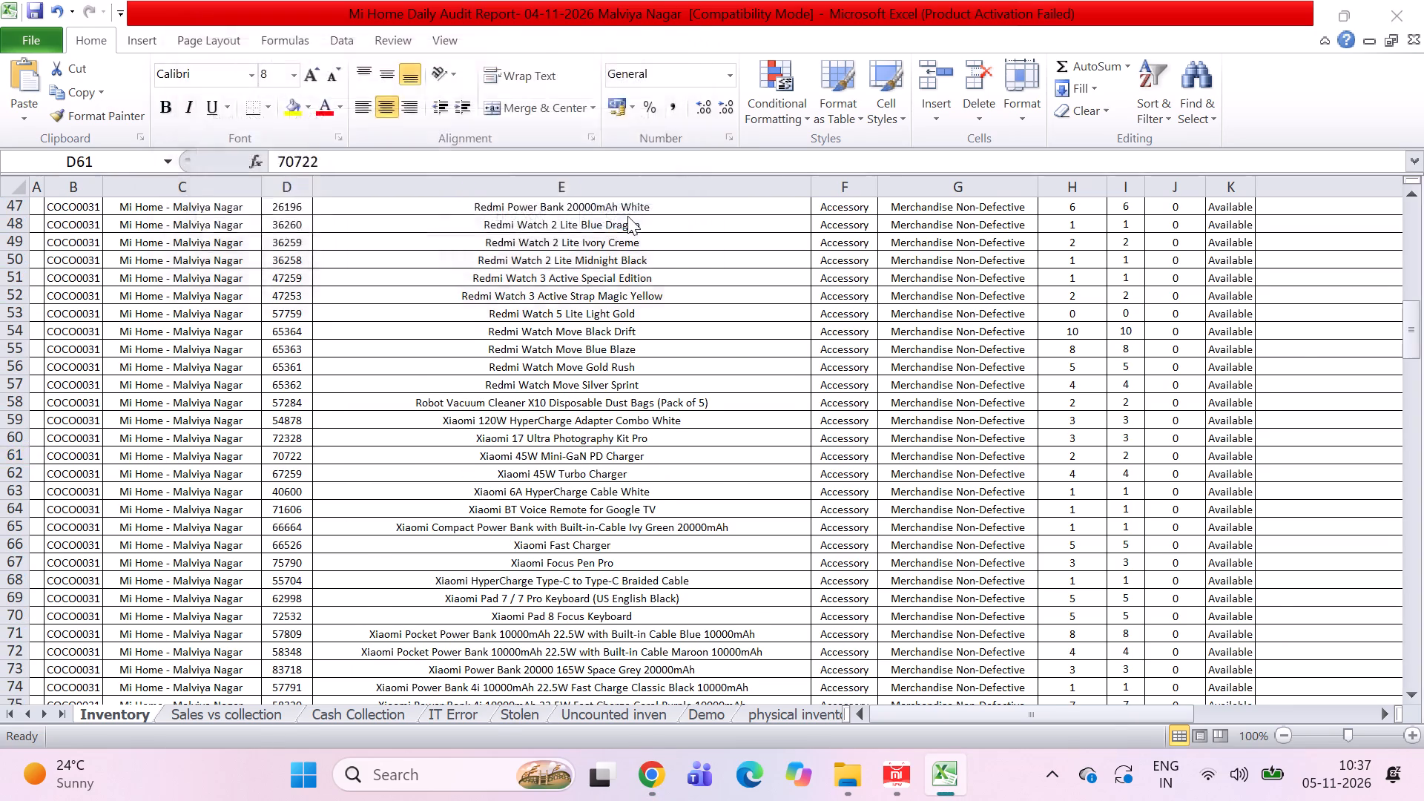
double_click(238, 645)
scroll(297, 653, "down", 1)
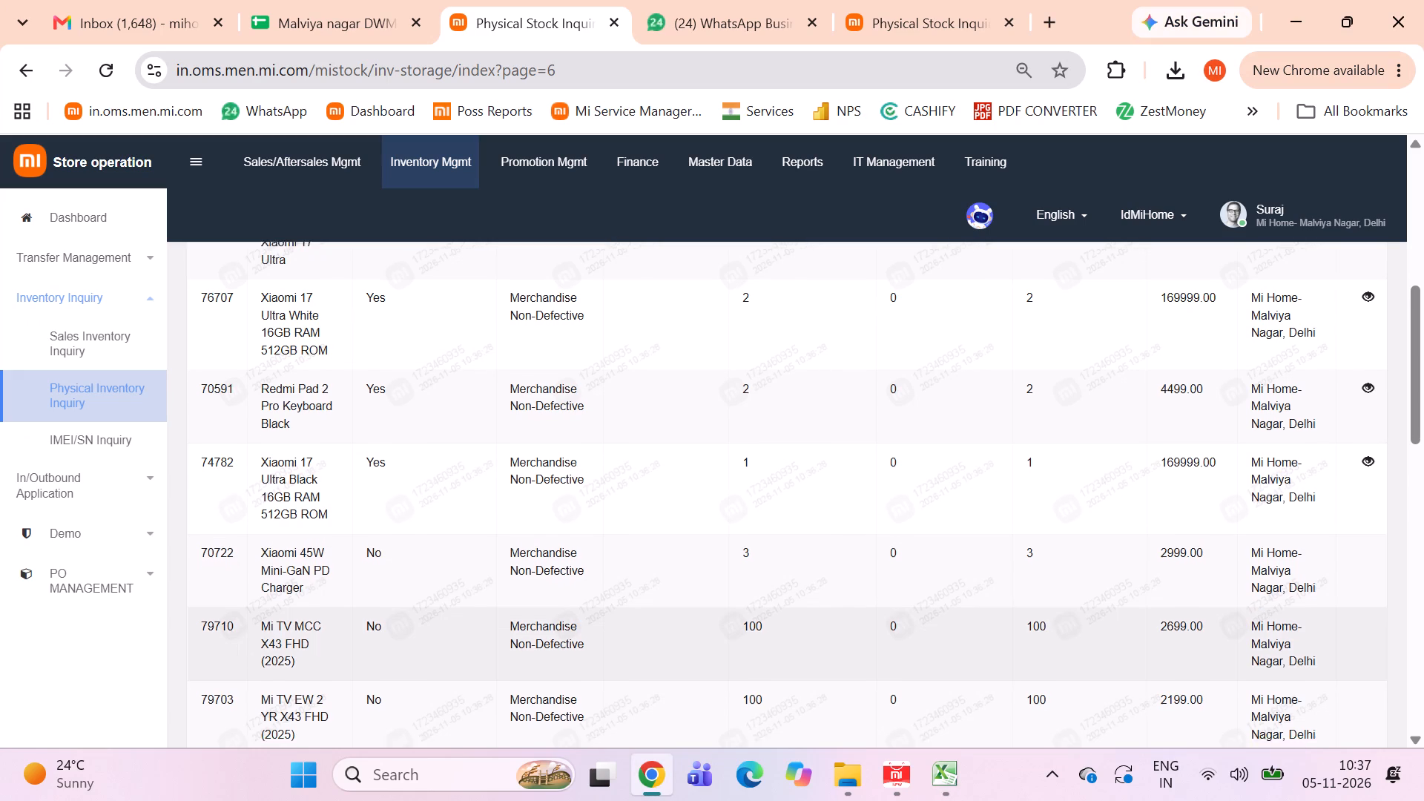
scroll(297, 653, "down", 3)
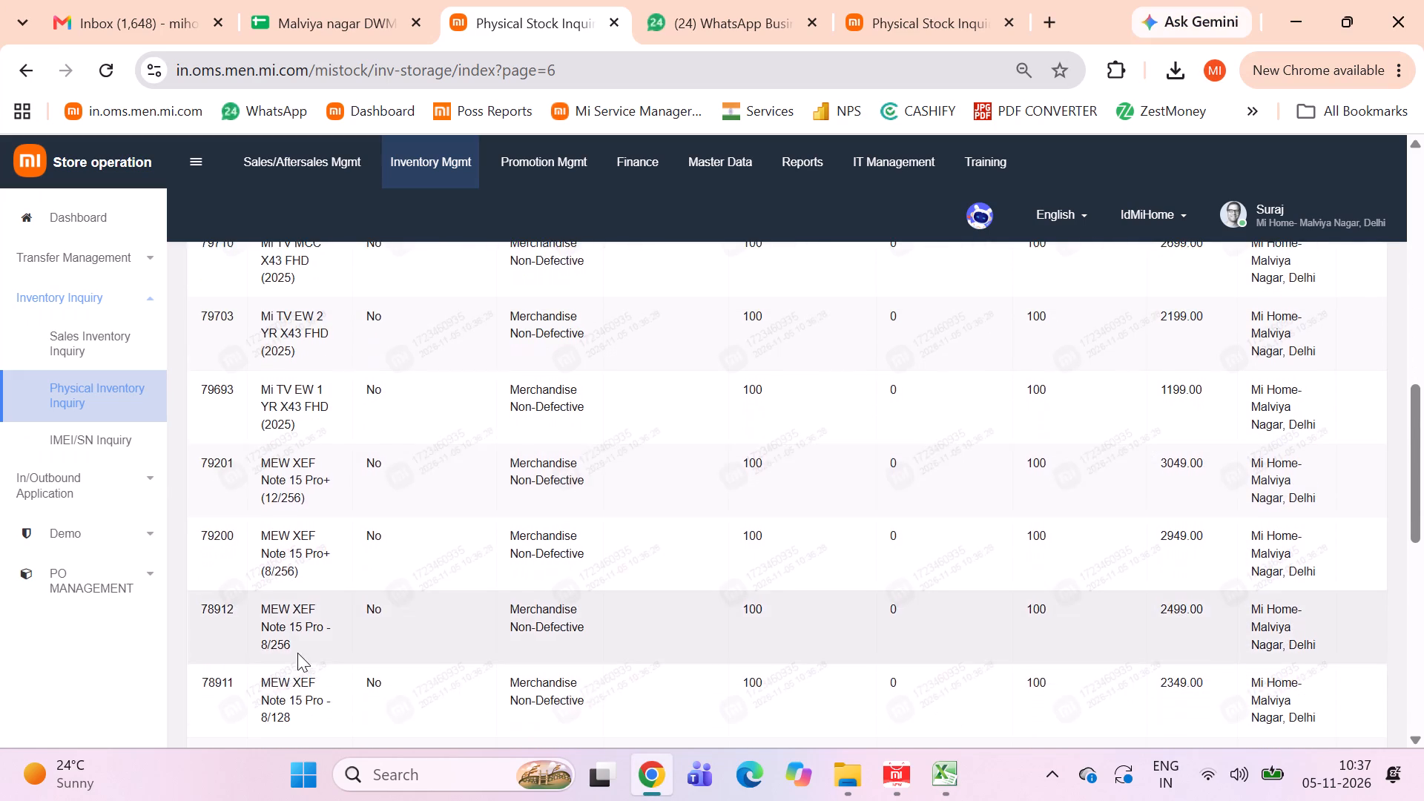
scroll(297, 653, "down", 4)
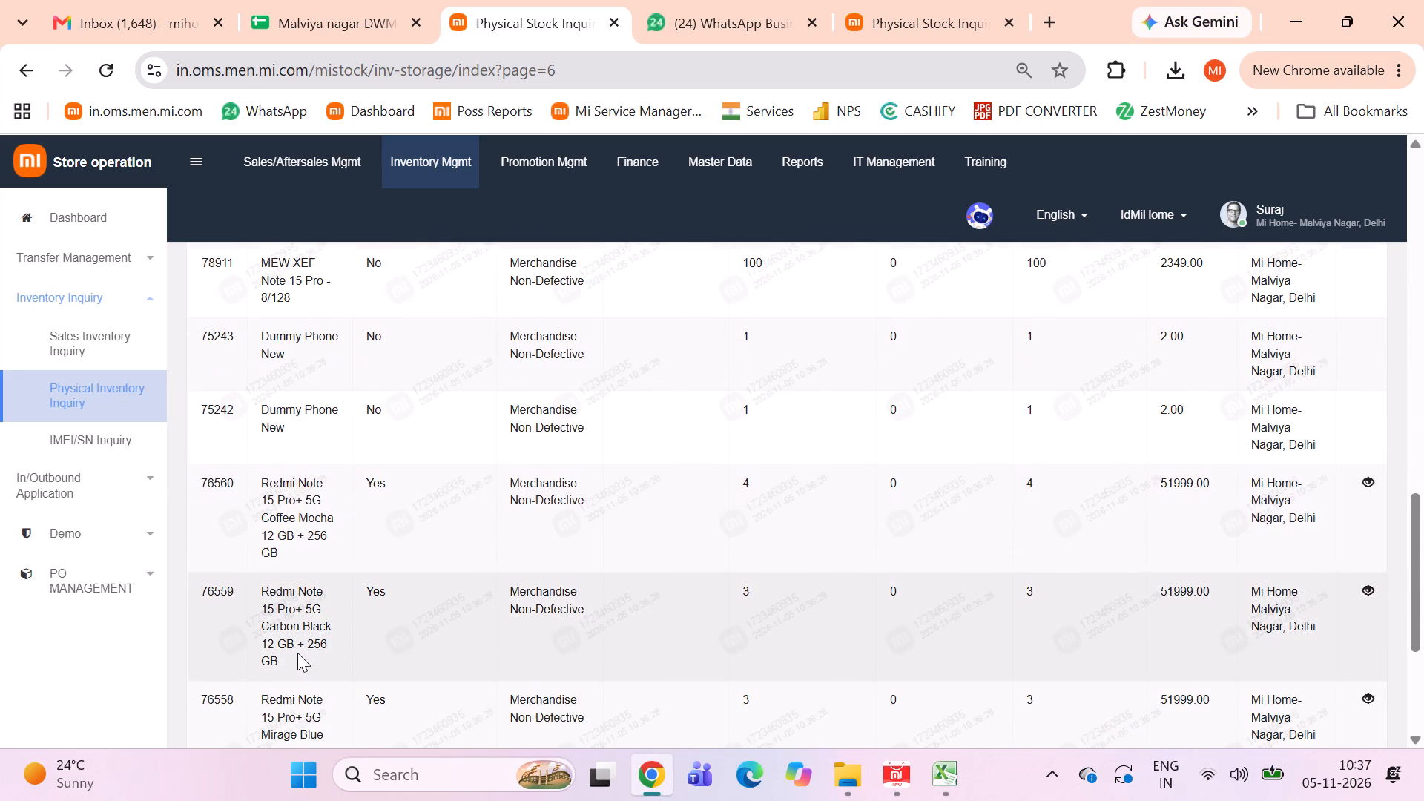
scroll(297, 653, "down", 1)
scroll(309, 559, "down", 2)
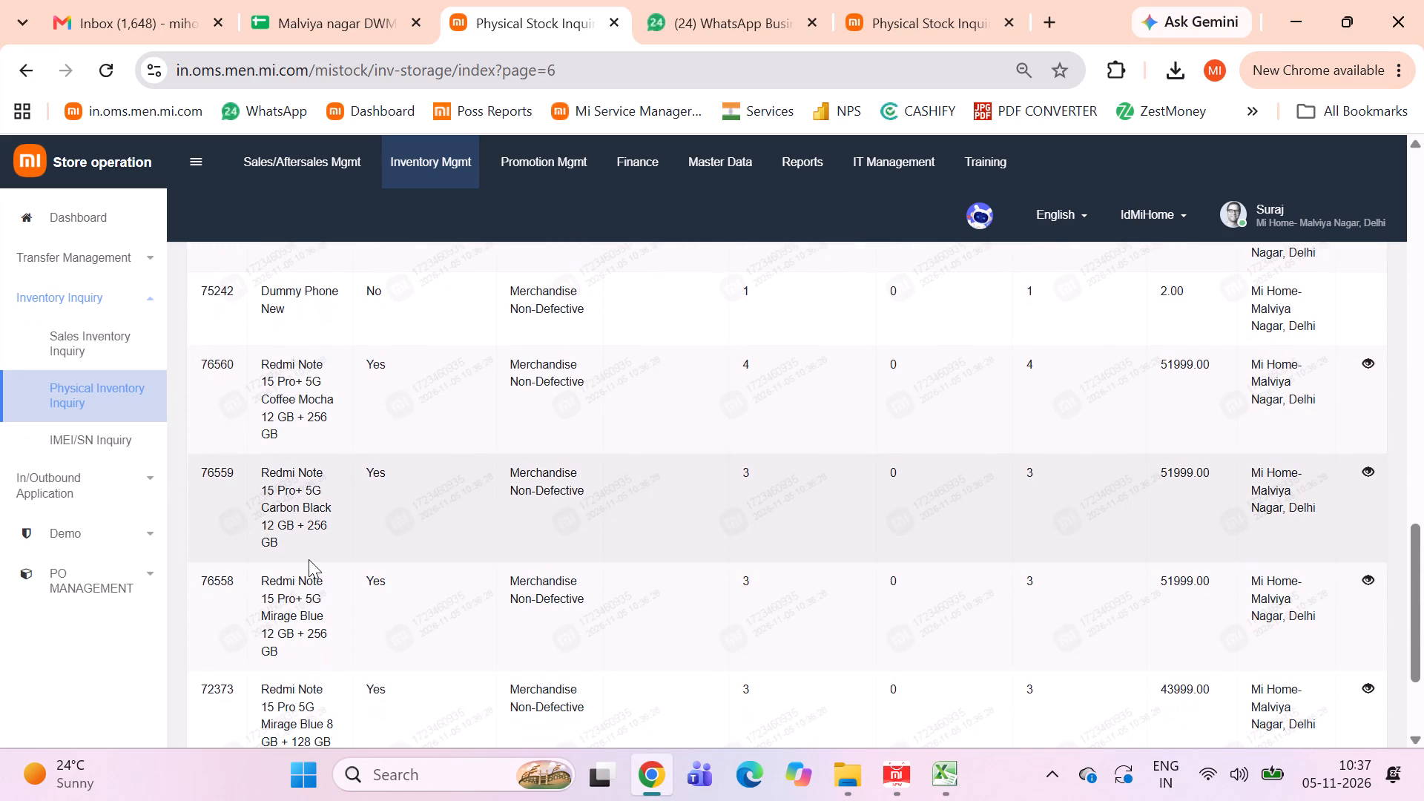
scroll(309, 559, "down", 1)
double_click(222, 332)
key("ctrl+c")
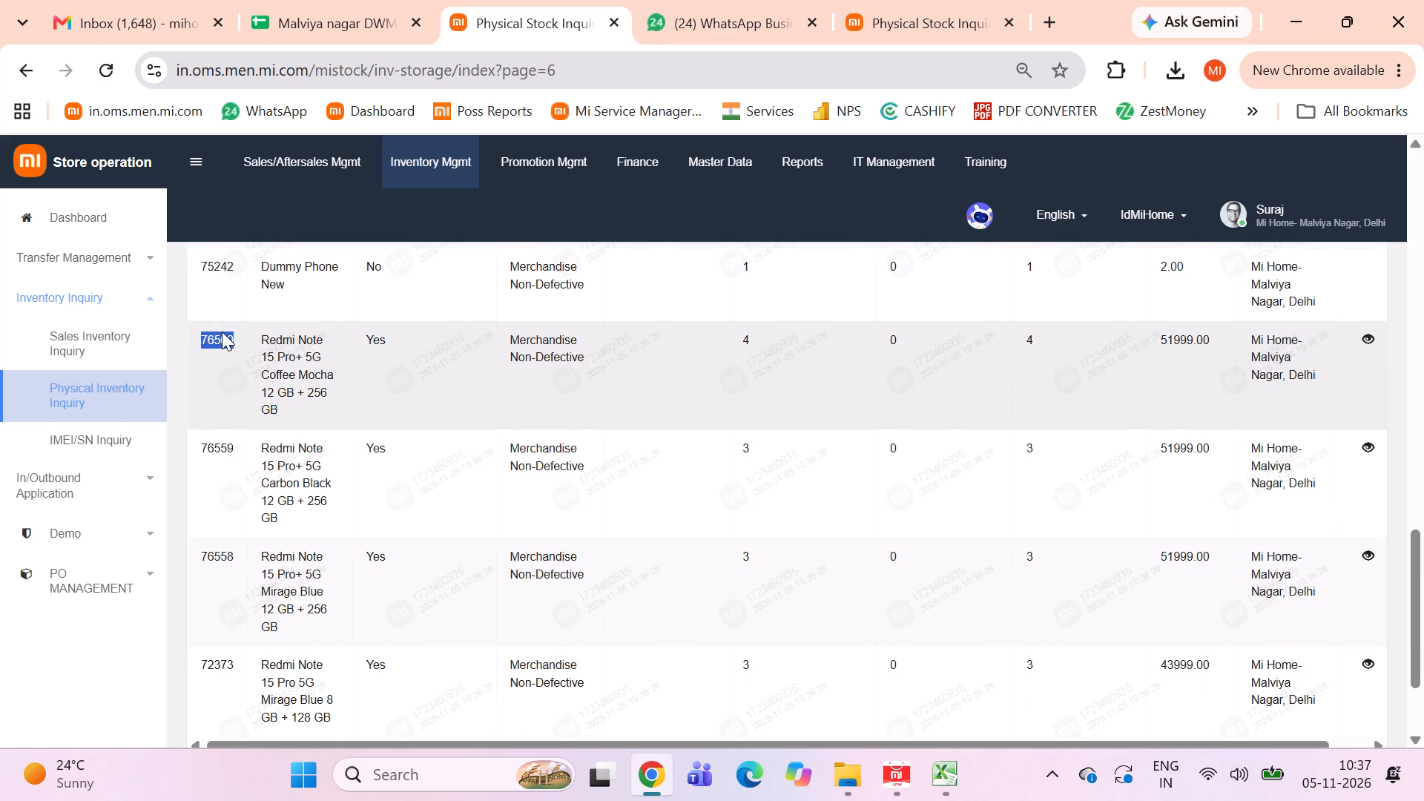
key("alt+Tab")
key("ctrl+f")
key("ctrl+v")
key("Return")
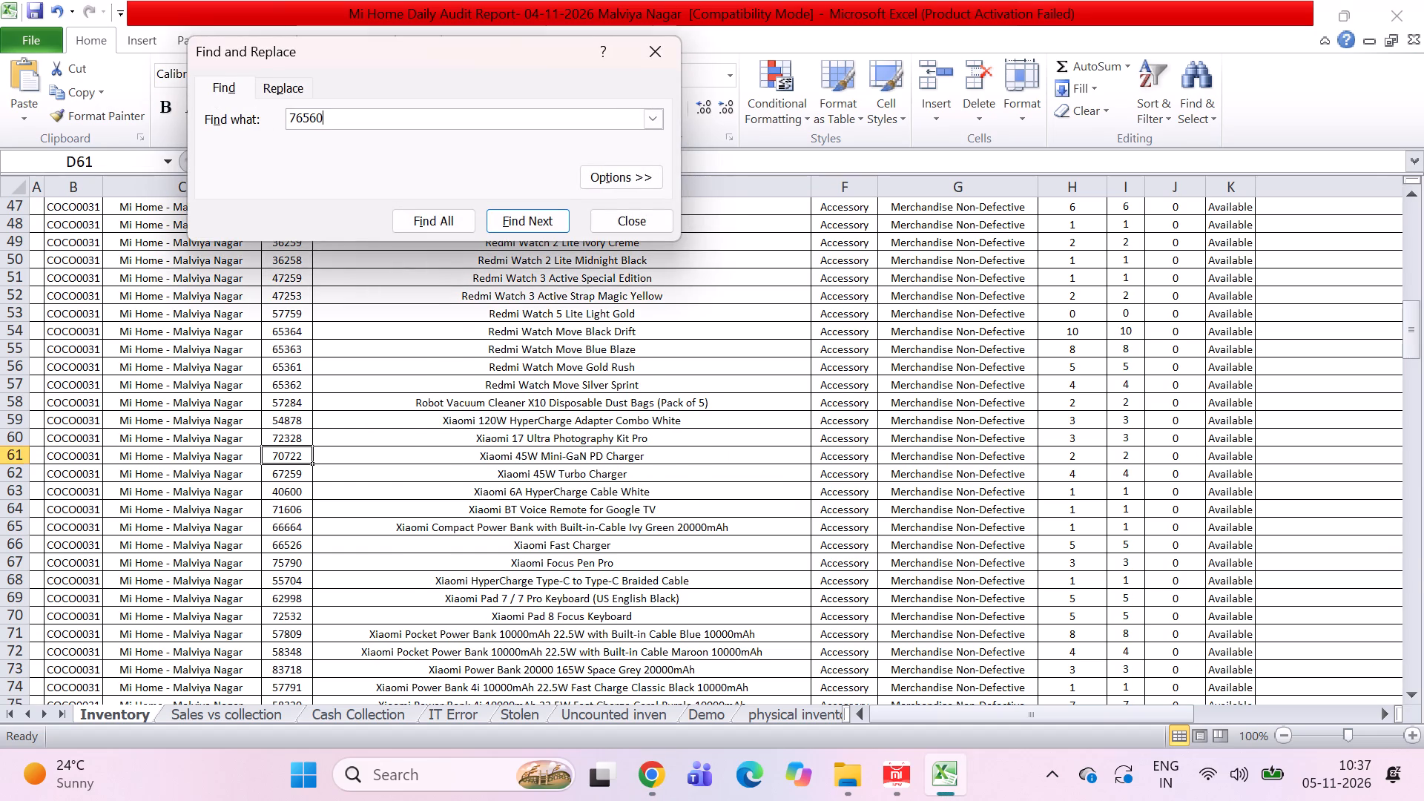
left_click(606, 244)
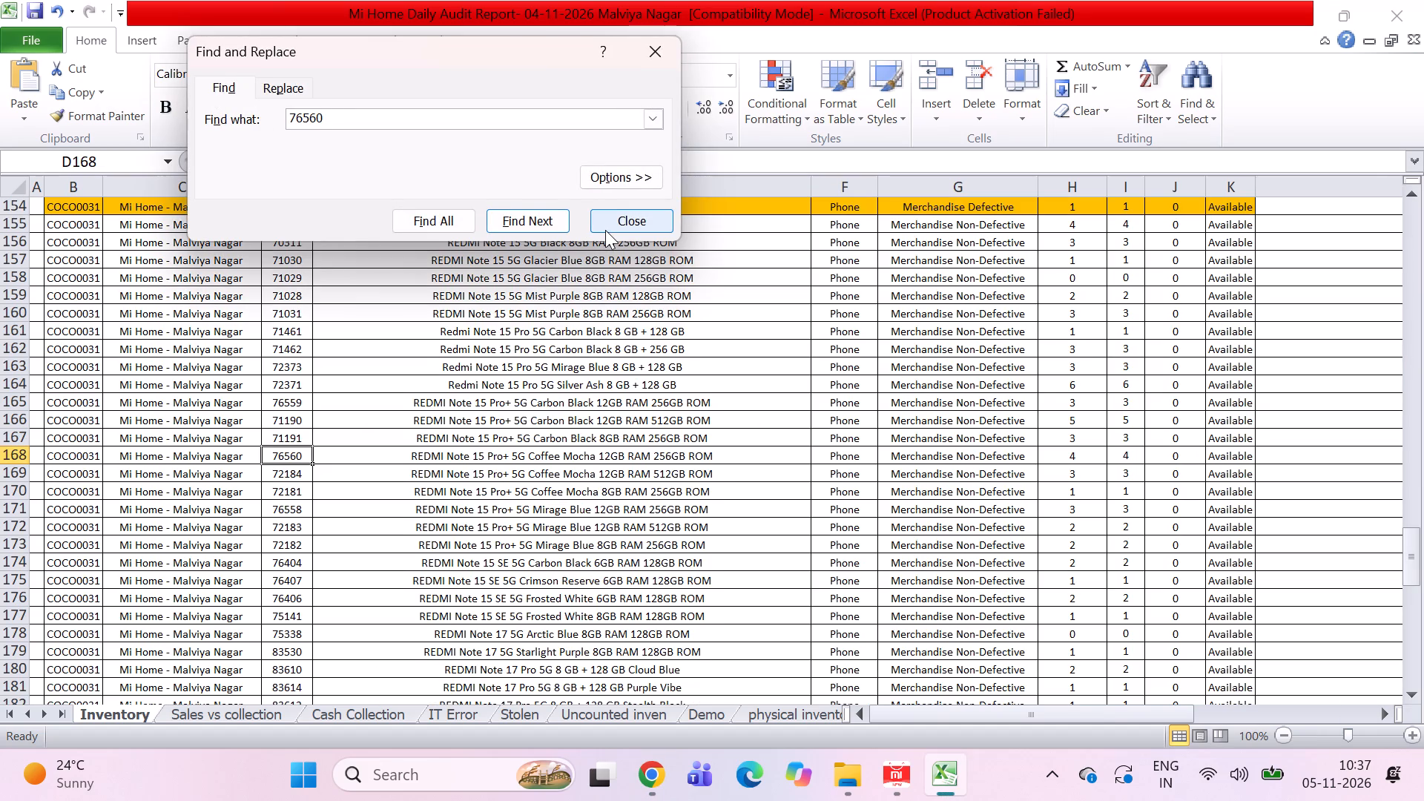
left_click(605, 230)
Copy ID 76559 of the Carbon Black Redmi Note 15 Pro+ from the Chrome stock page and find it in the Excel Inventory sheet.
key("alt+Tab")
double_click(214, 455)
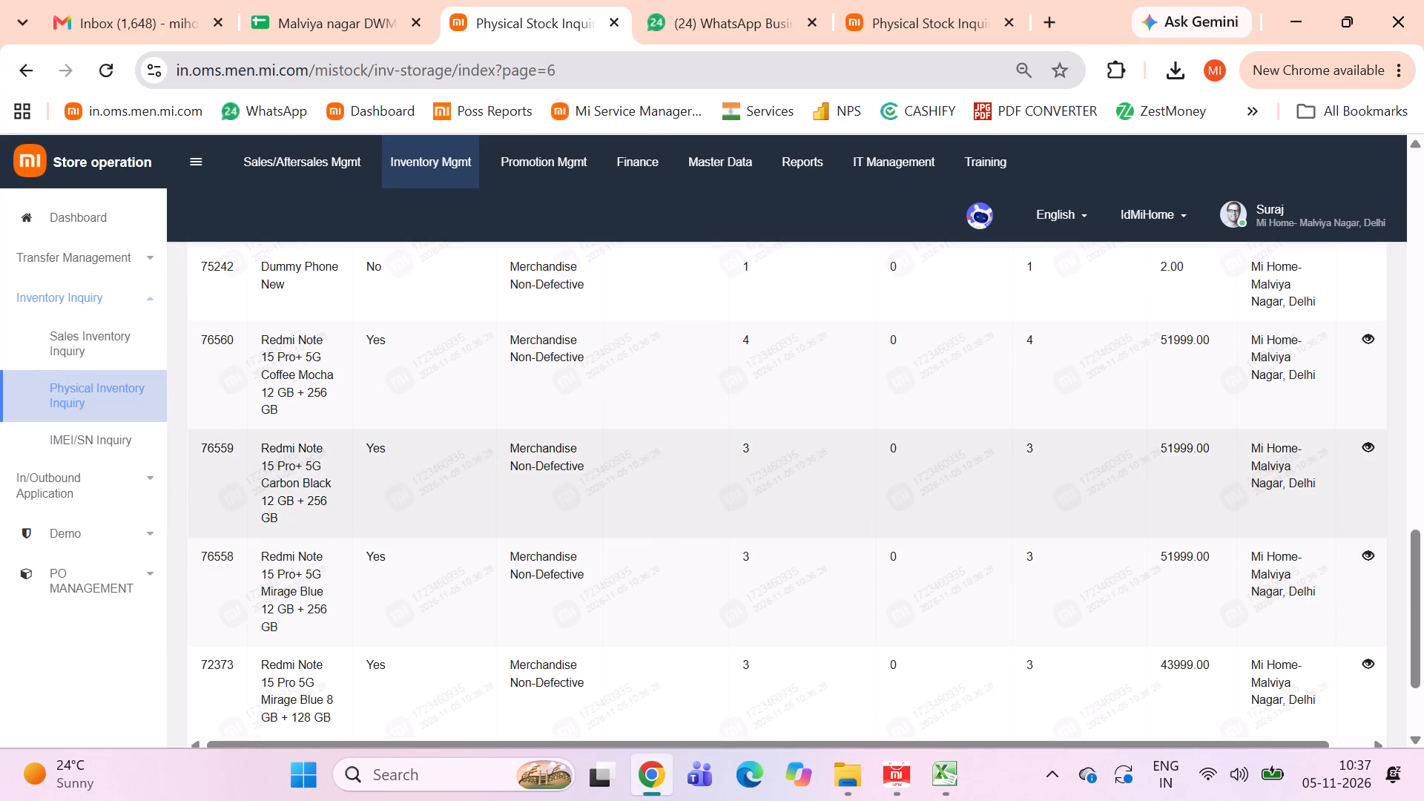
key("ctrl+c")
key("alt+Tab")
left_click(266, 455)
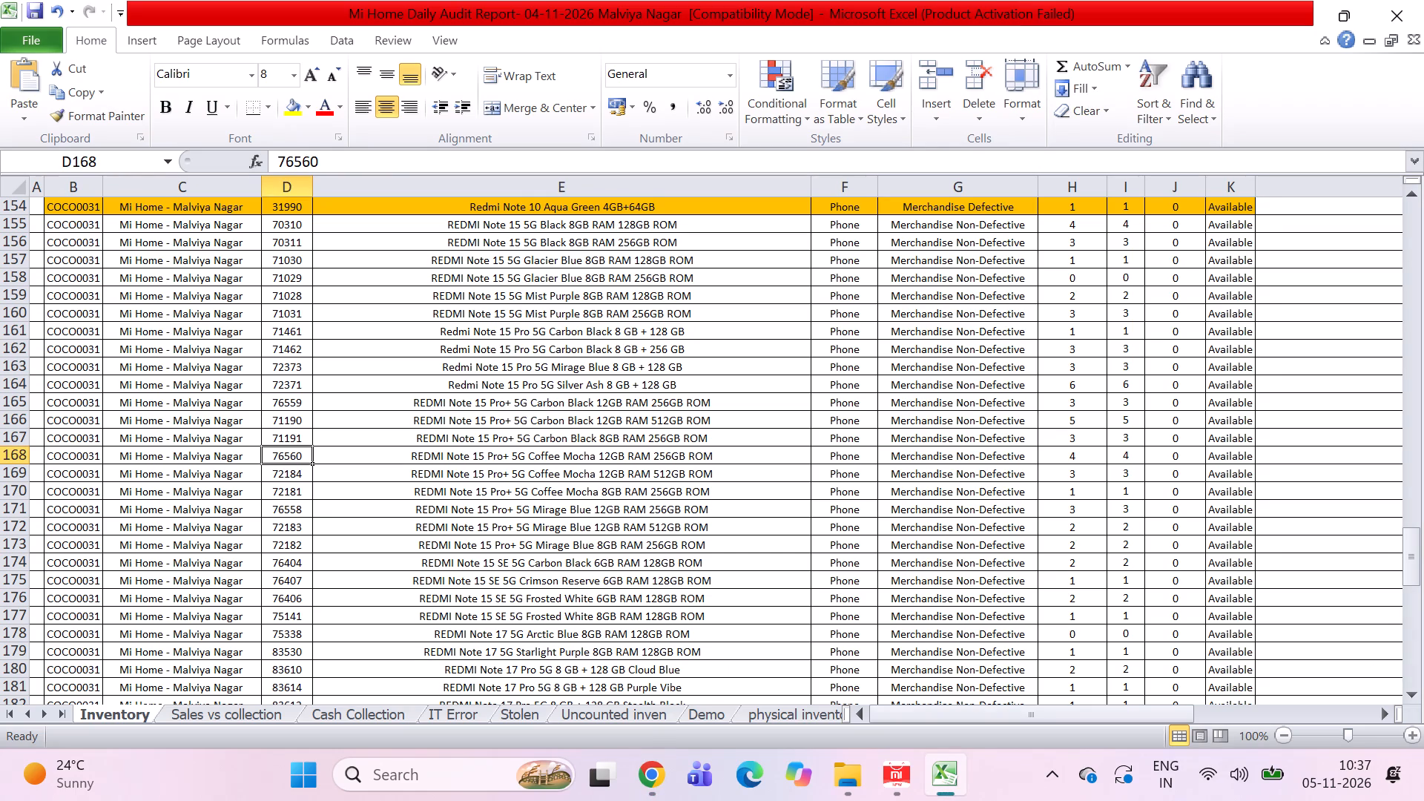
key("ctrl+f")
key("ctrl+v")
key("Return")
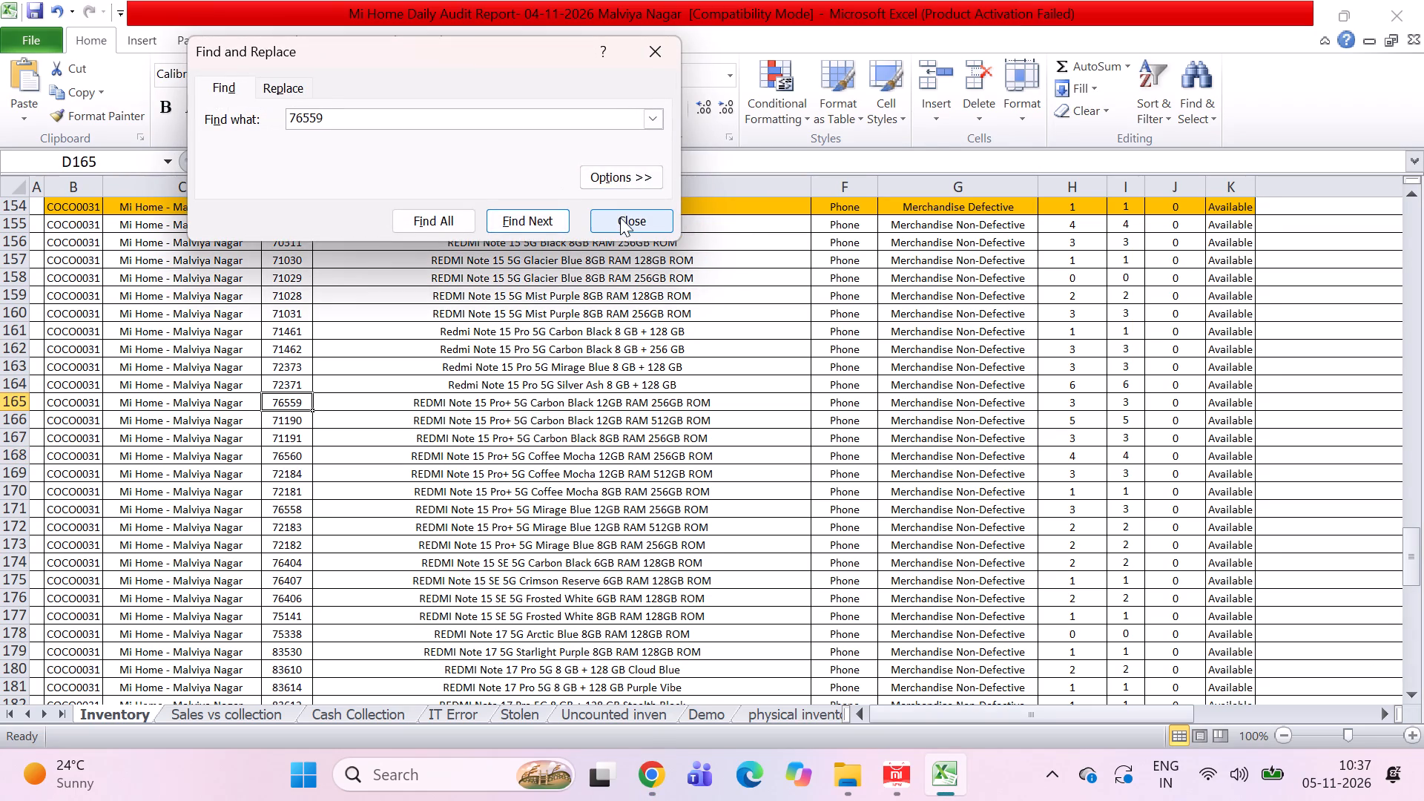
left_click(620, 217)
Copy ID 76558 of the Mirage Blue Redmi Note 15 Pro+ from the Chrome stock page and find it in the Excel Inventory sheet.
key("alt+Tab")
double_click(228, 565)
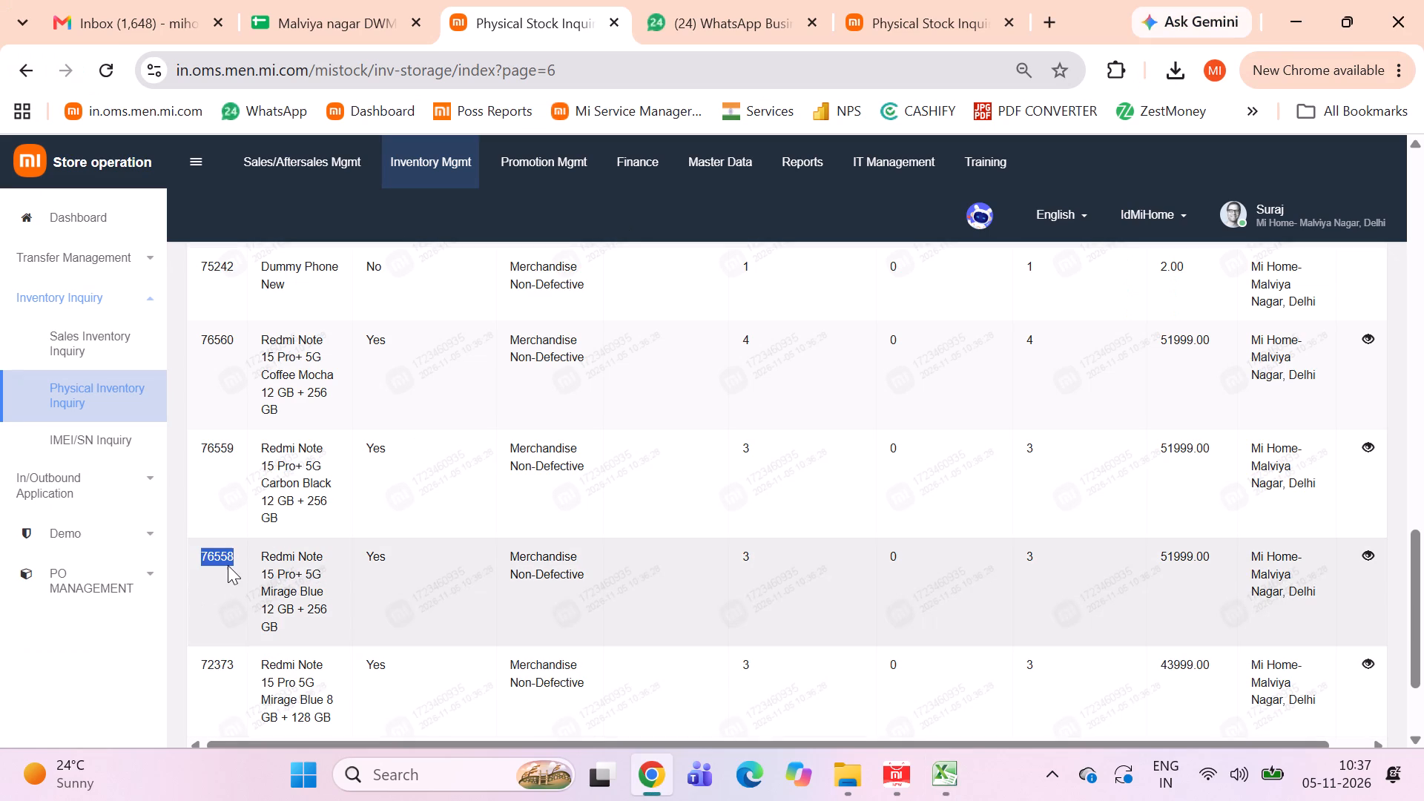
key("ctrl+c")
key("alt+Tab")
key("ctrl+f")
key("ctrl+v")
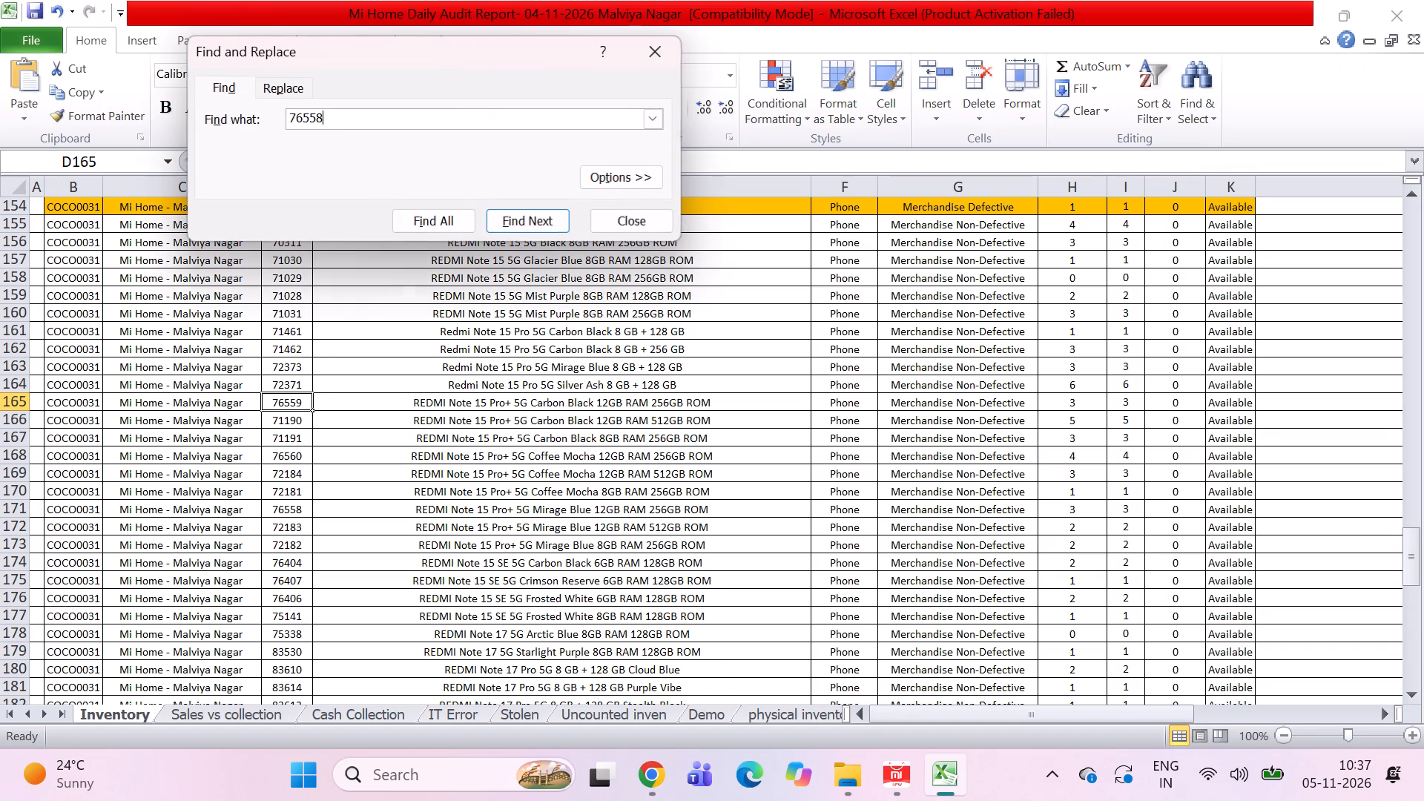
key("Return")
left_click(622, 230)
Copy ID 72373 of the Mirage Blue Redmi Note 15 Pro from the Chrome stock page and find it in the Excel Inventory sheet.
key("alt+Tab")
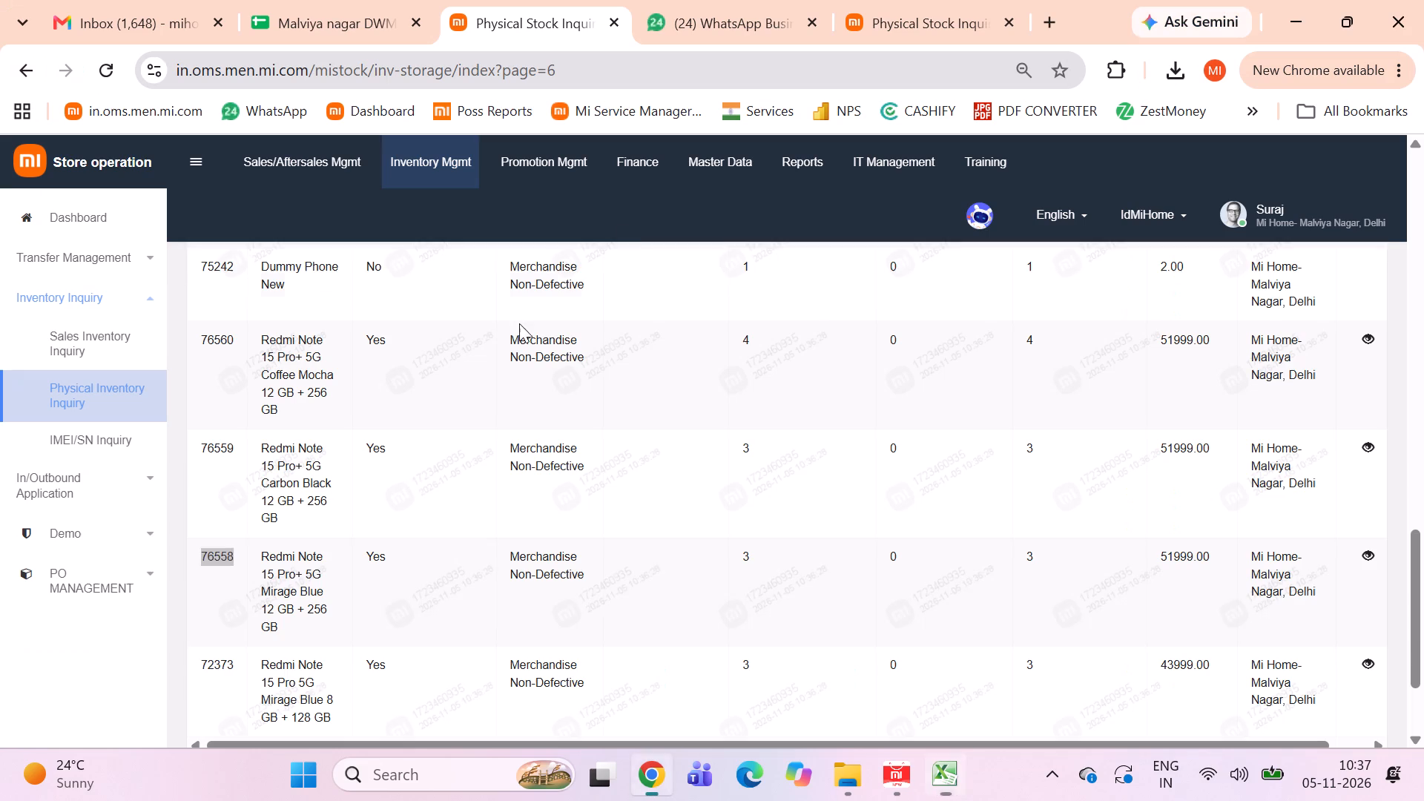
double_click(200, 673)
key("ctrl+c")
key("alt+Tab")
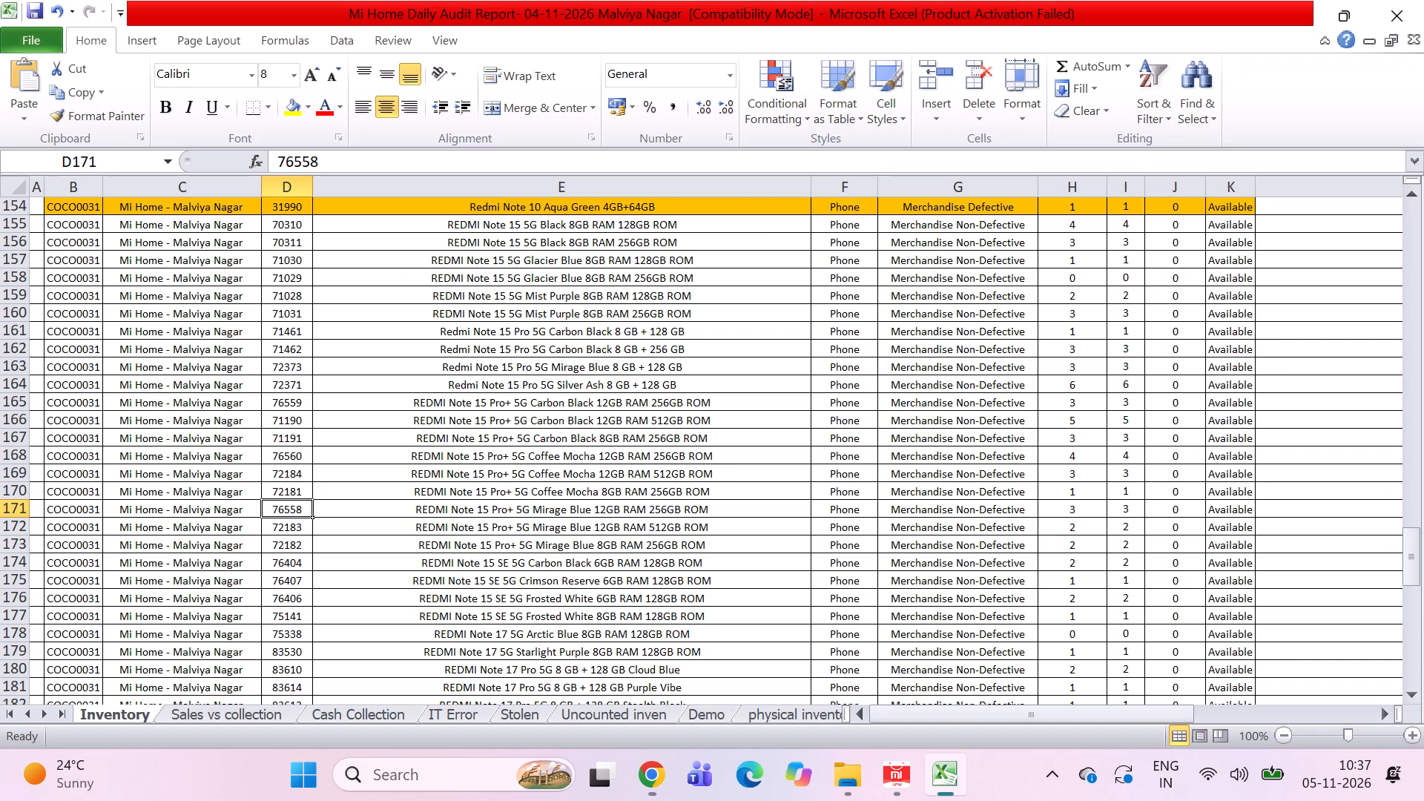
key("ctrl+f")
key("ctrl+v")
key("Return")
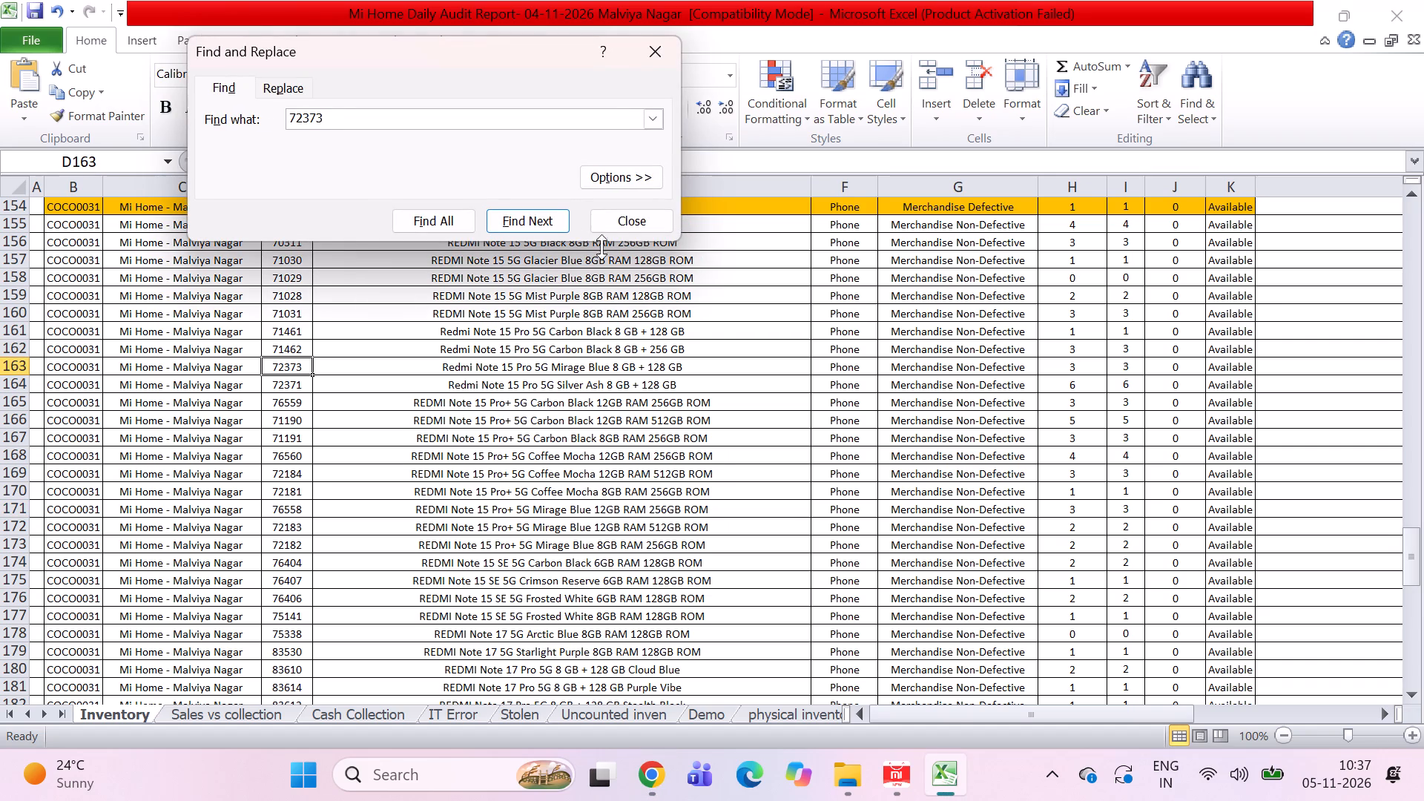
left_click(624, 216)
Switch to Chrome and search the physical stock inquiry for the product name "4 compact".
key("alt+Tab")
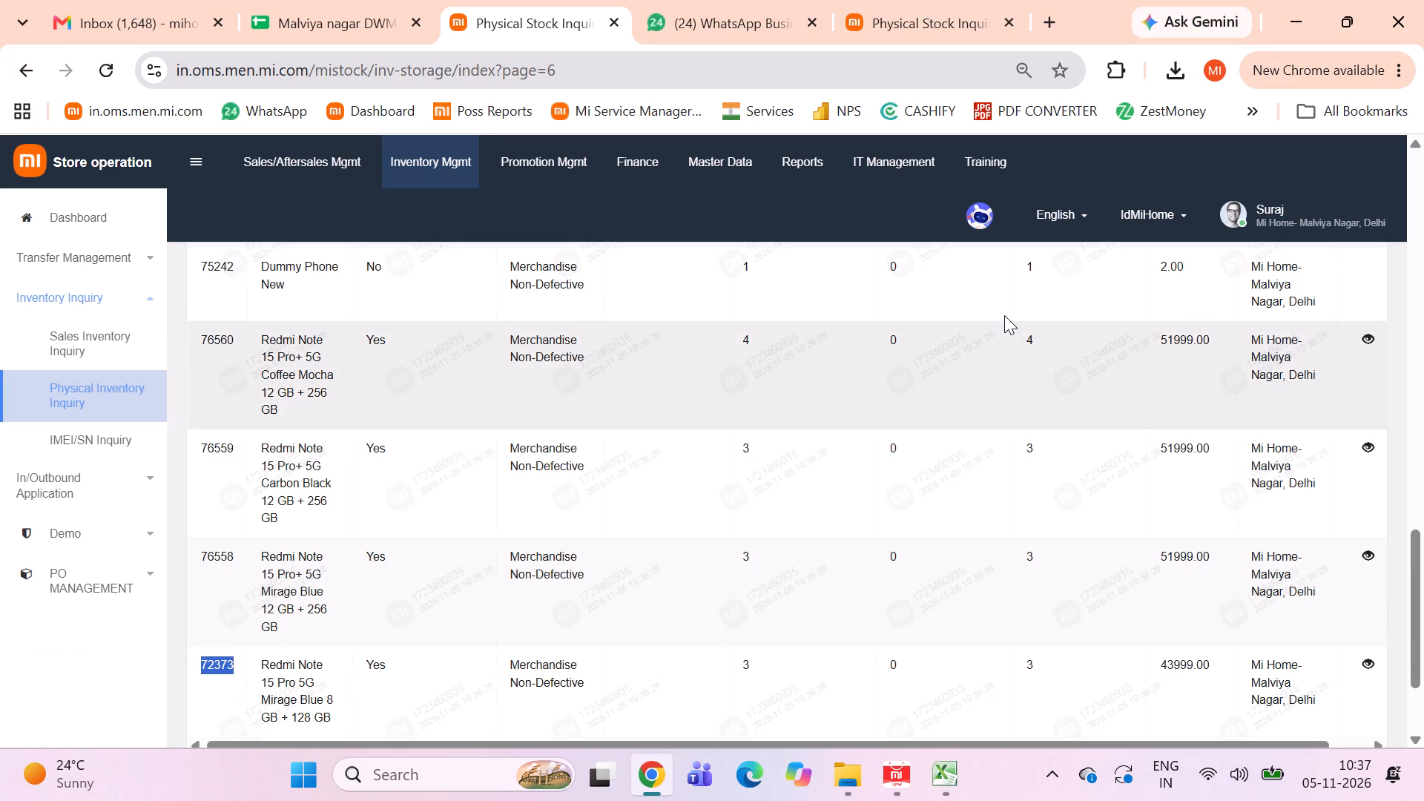
scroll(1004, 315, "up", 6)
left_click(1266, 424)
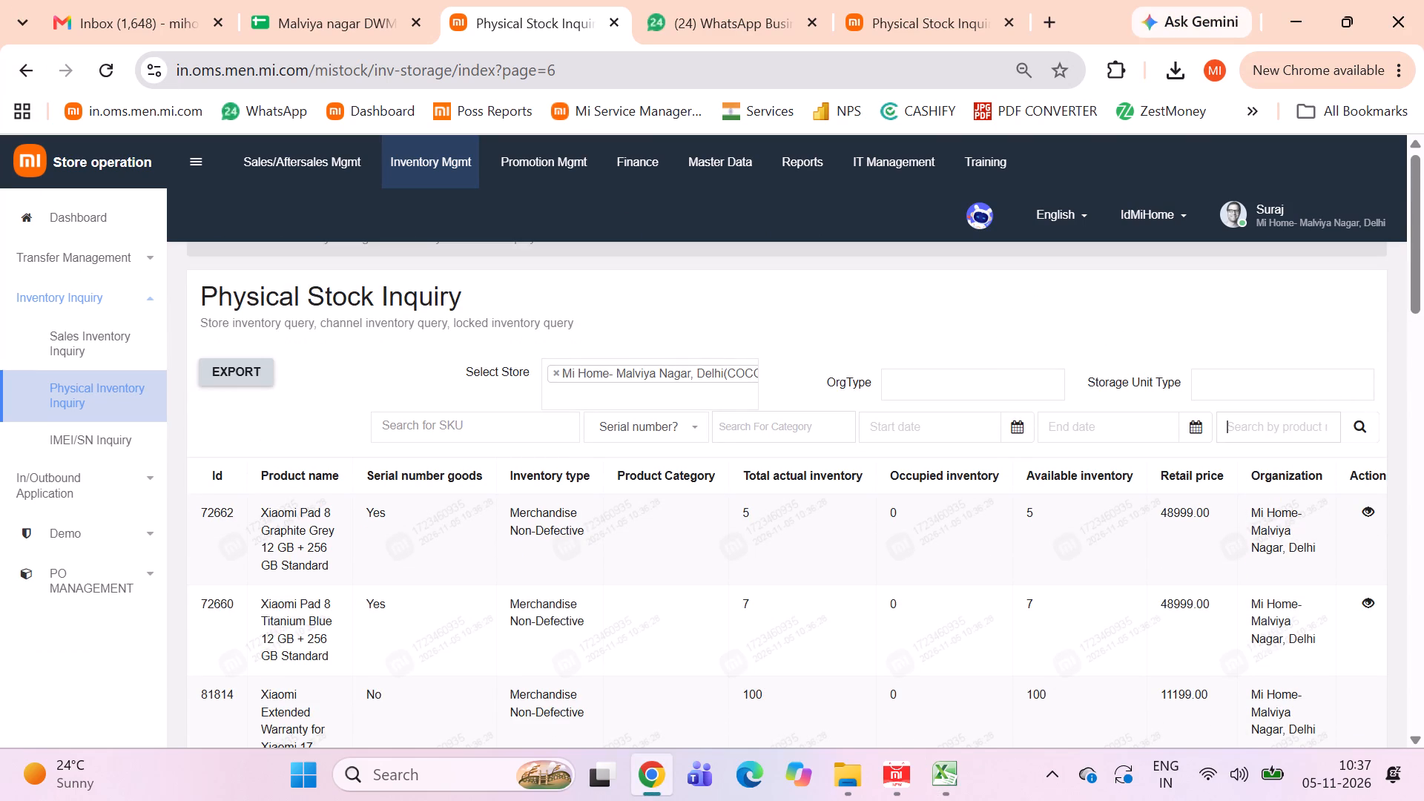
type("4 compa")
type("ct")
key("Return")
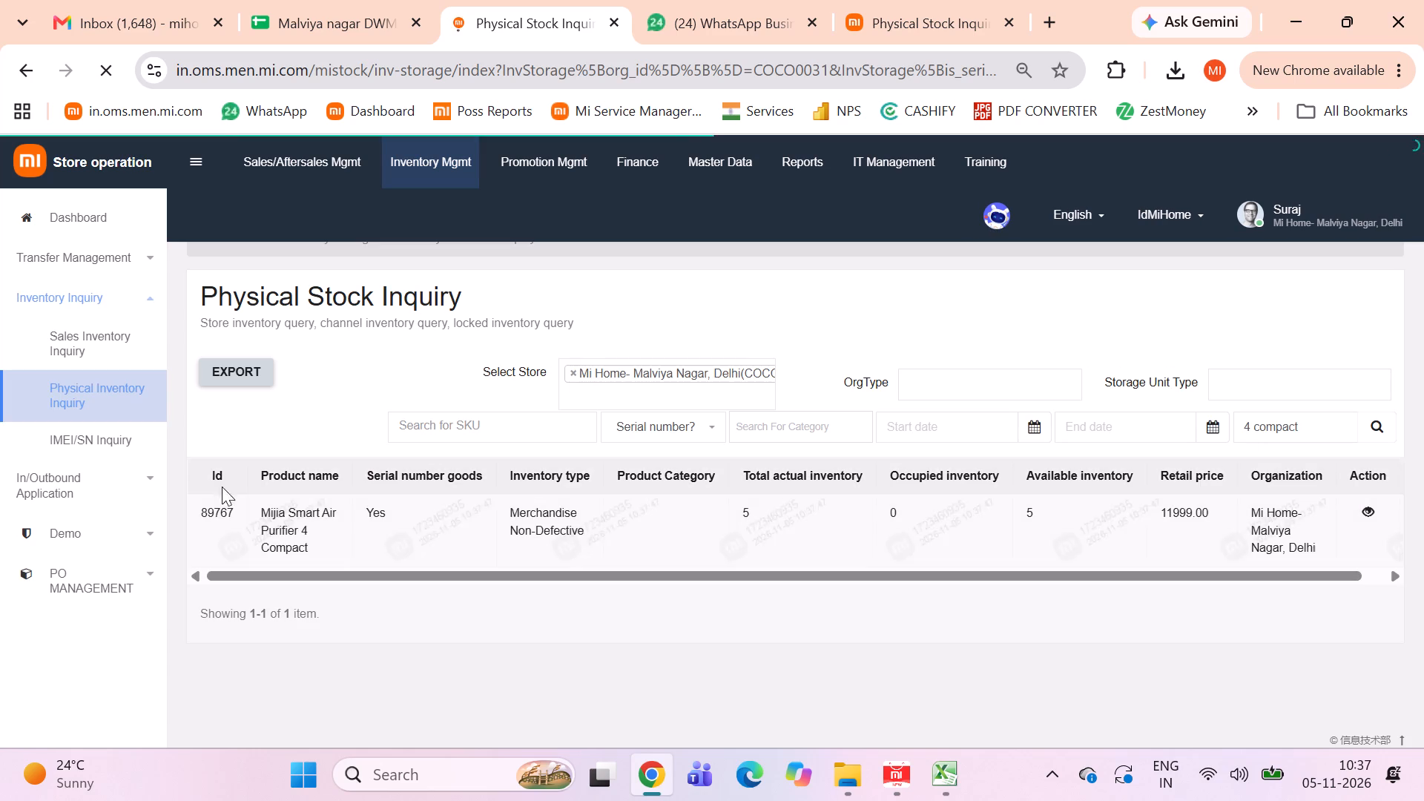
Copy the Mijia Smart Air Purifier 4 Compact's ID 89767 and find it in the Excel Inventory sheet.
double_click(226, 510)
key("ctrl+c")
key("alt+Tab")
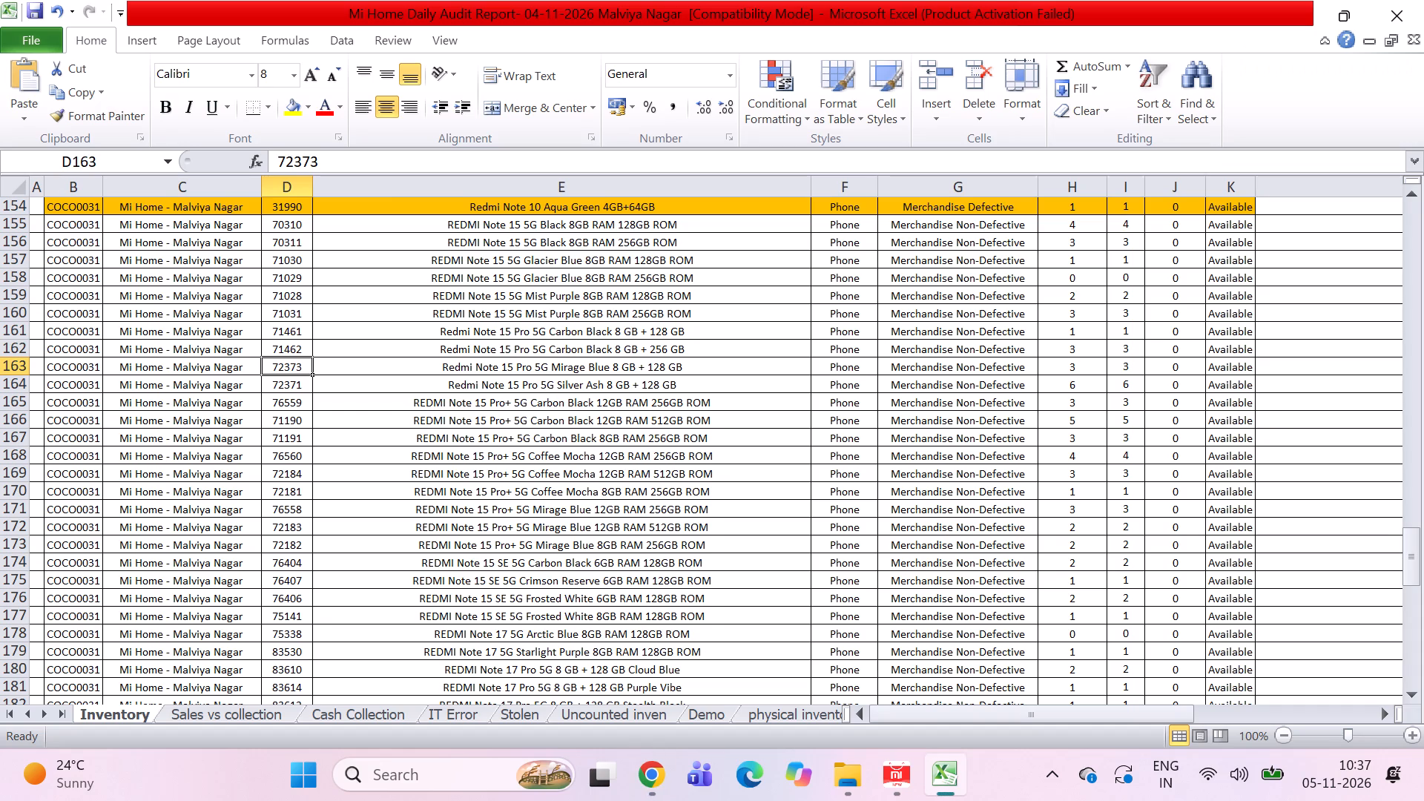
key("ctrl+f")
key("ctrl+v")
key("Return")
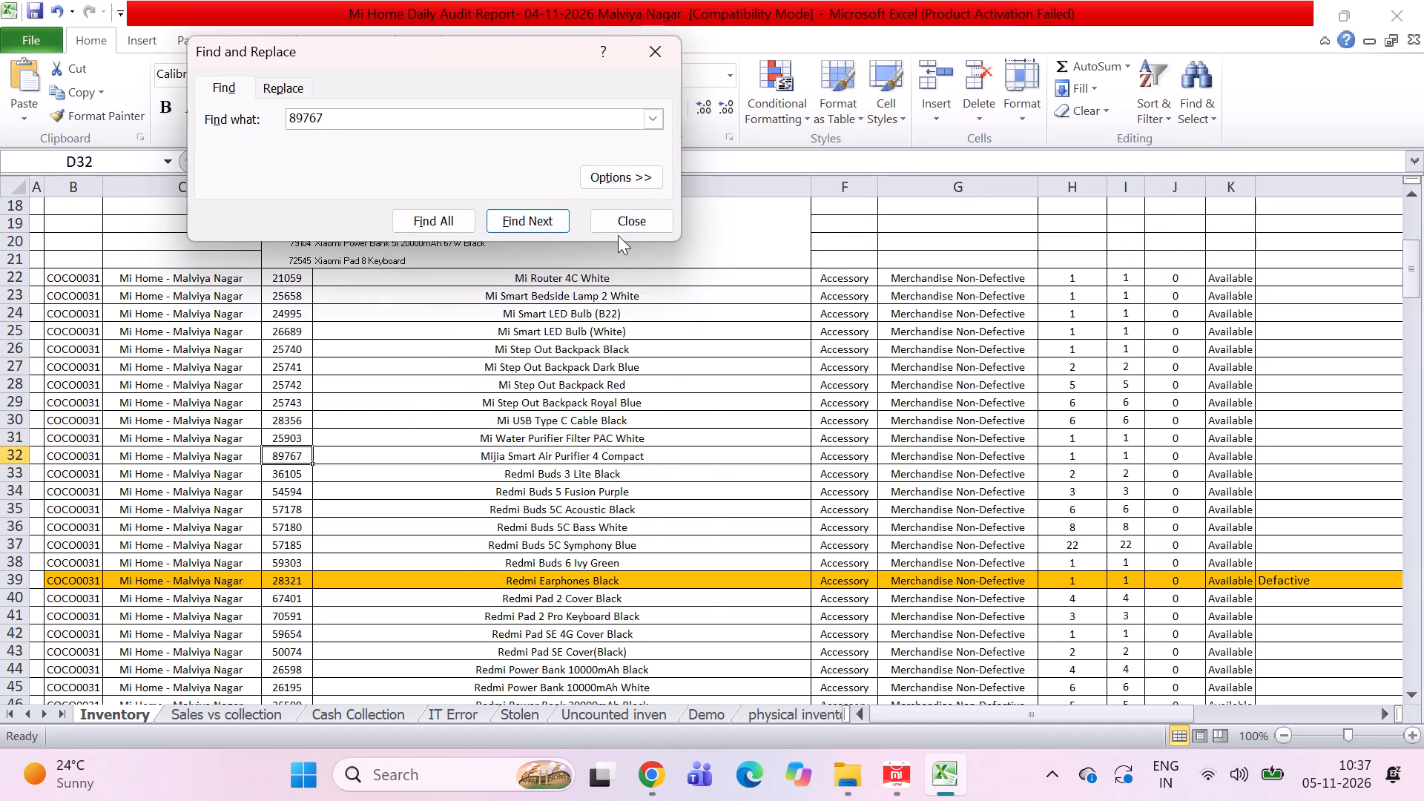
left_click(627, 208)
Switch to Chrome and search the physical stock inquiry for the product name "4 lite".
key("alt+Tab")
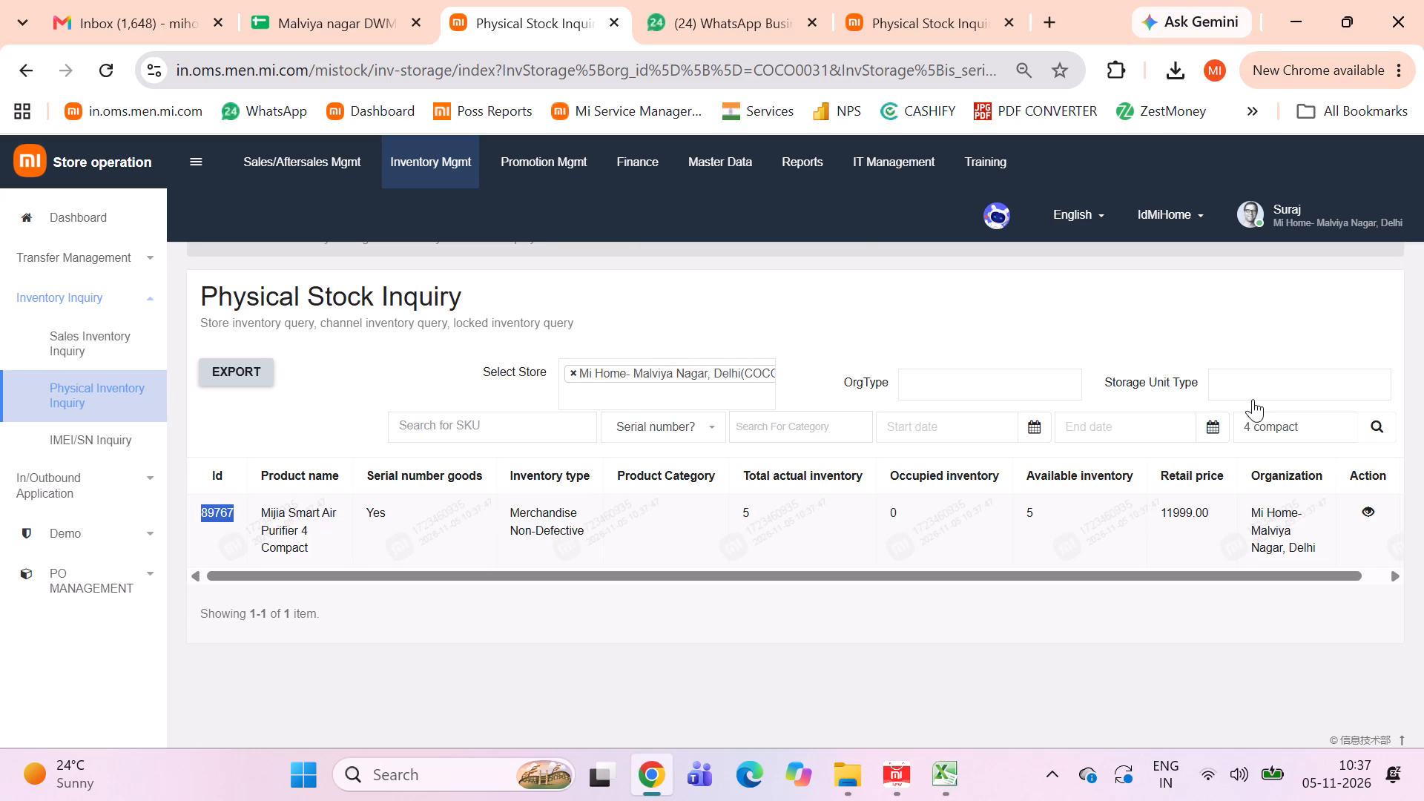
left_click(1327, 421)
key("BackSpace")
key("BackSpace")
key("BackSpace")
key("BackSpace")
key("BackSpace")
key("BackSpace")
key("BackSpace")
key("BackSpace")
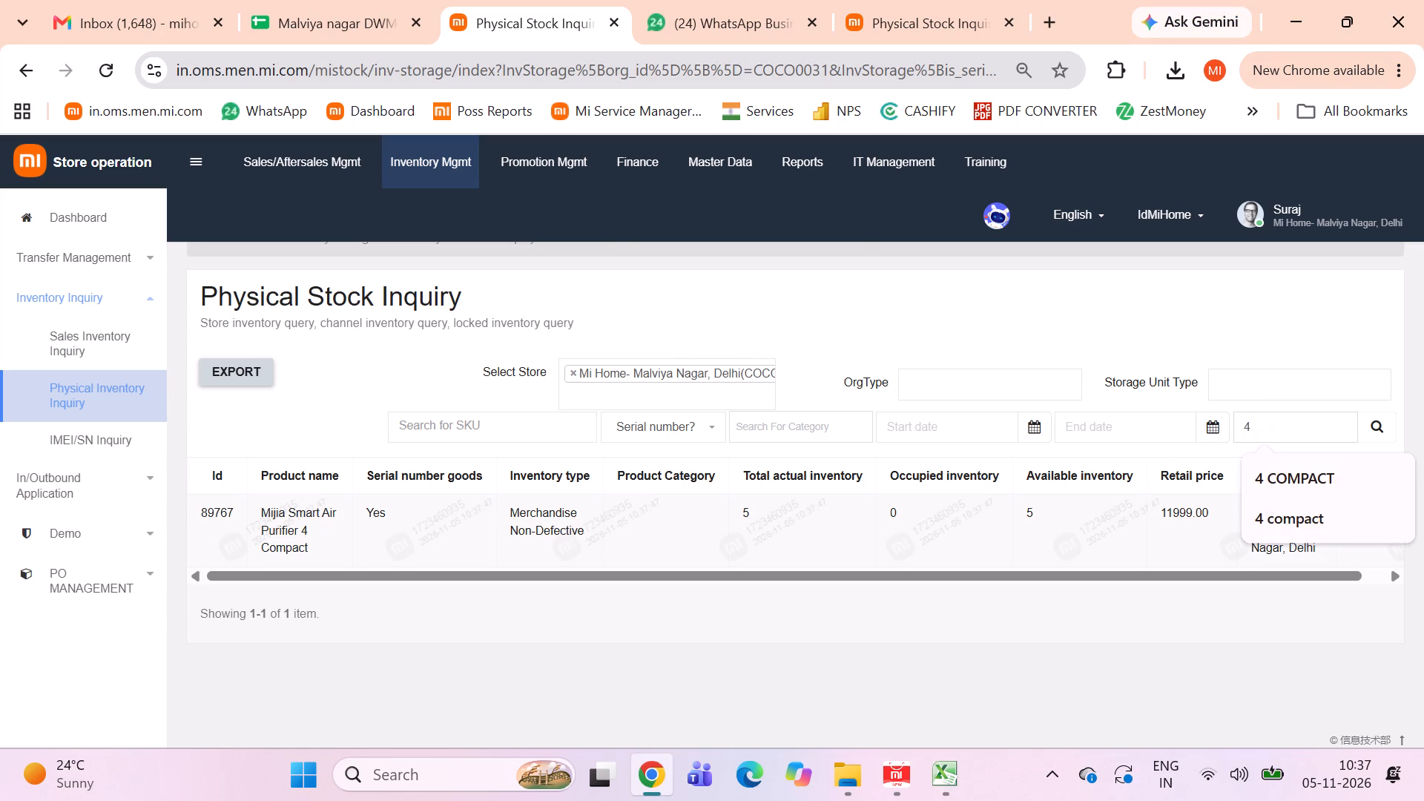
key("space")
type("lite")
key("Return")
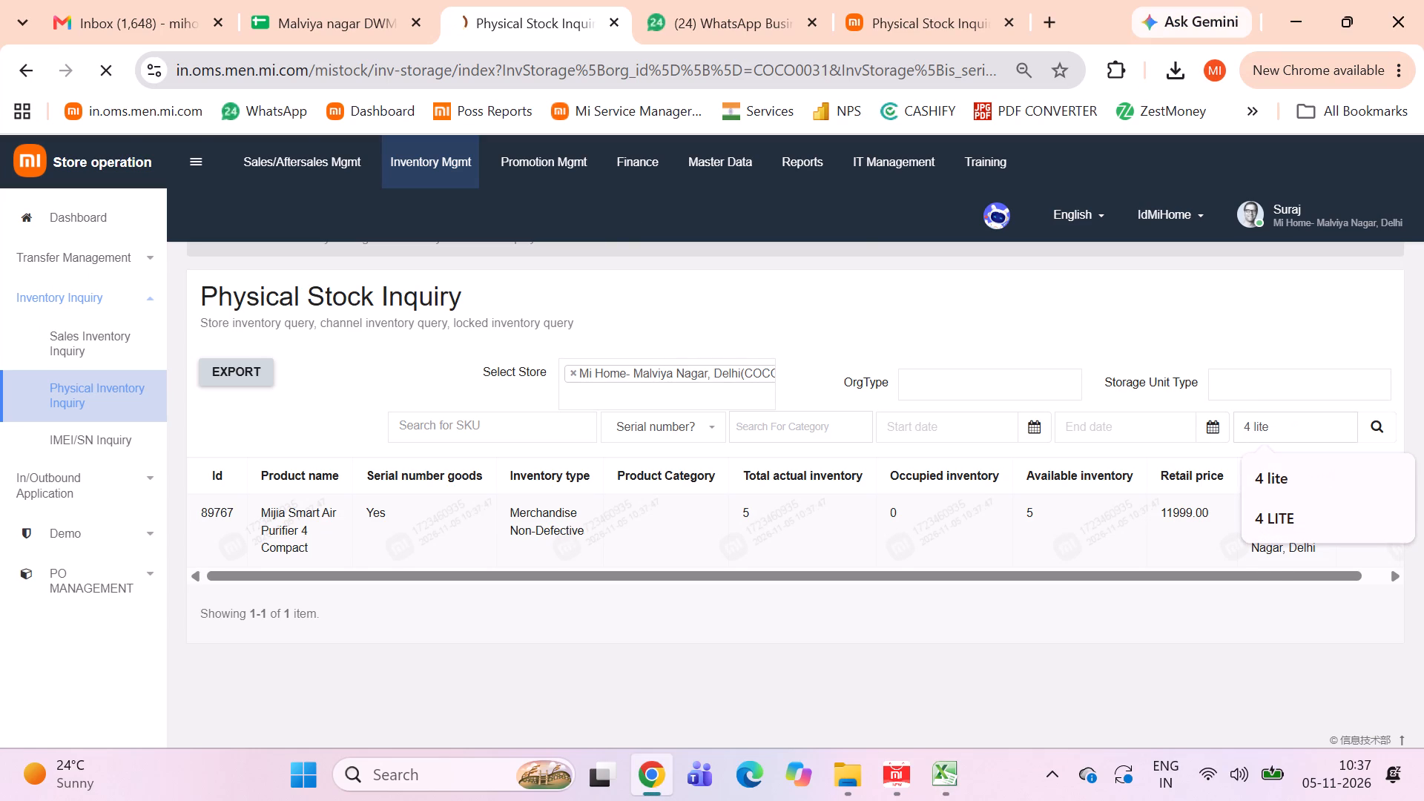
Copy the Xiaomi Smart Air Purifier 4 Lite's ID 39696 and find it in the Excel Inventory sheet.
double_click(185, 503)
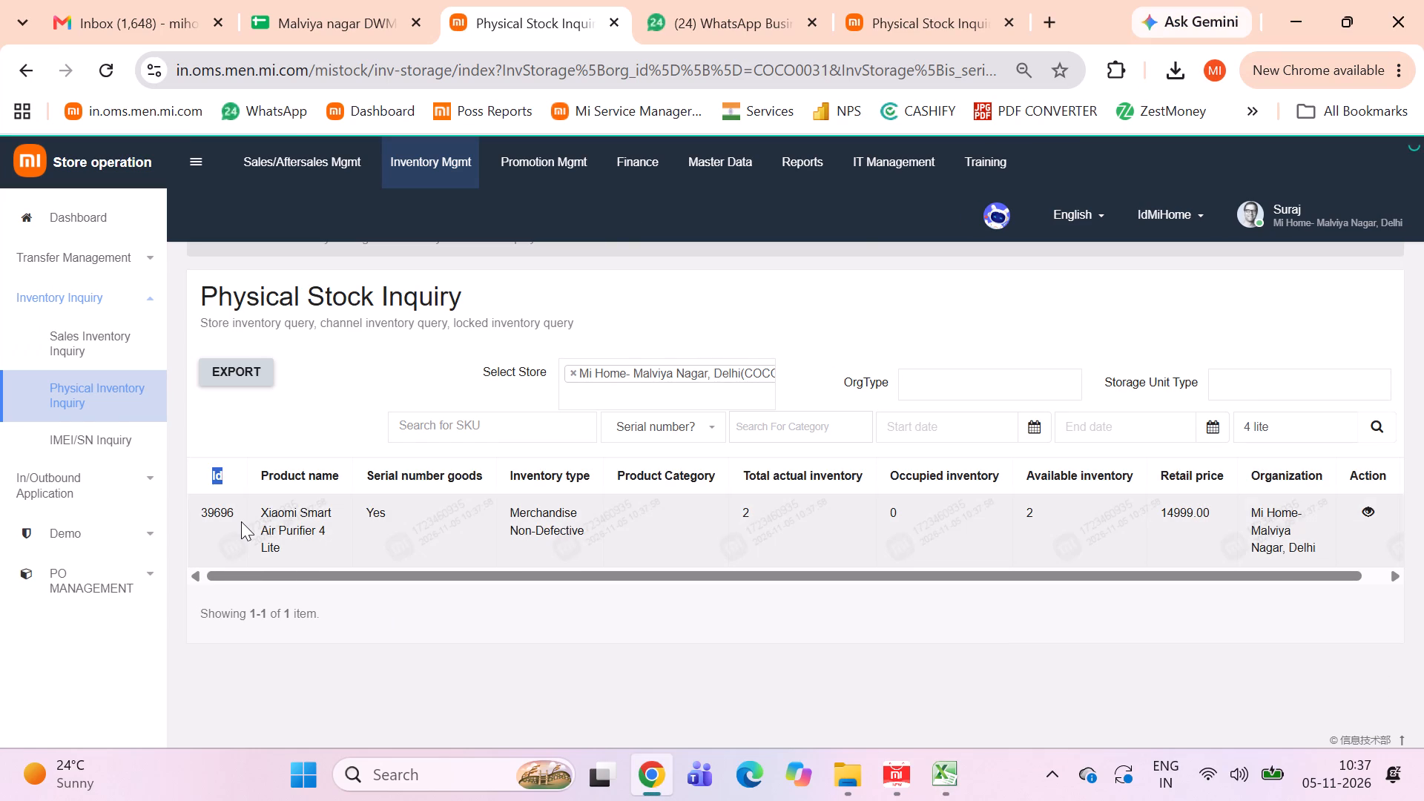
double_click(241, 521)
double_click(227, 521)
key("ctrl+c")
key("alt+Tab")
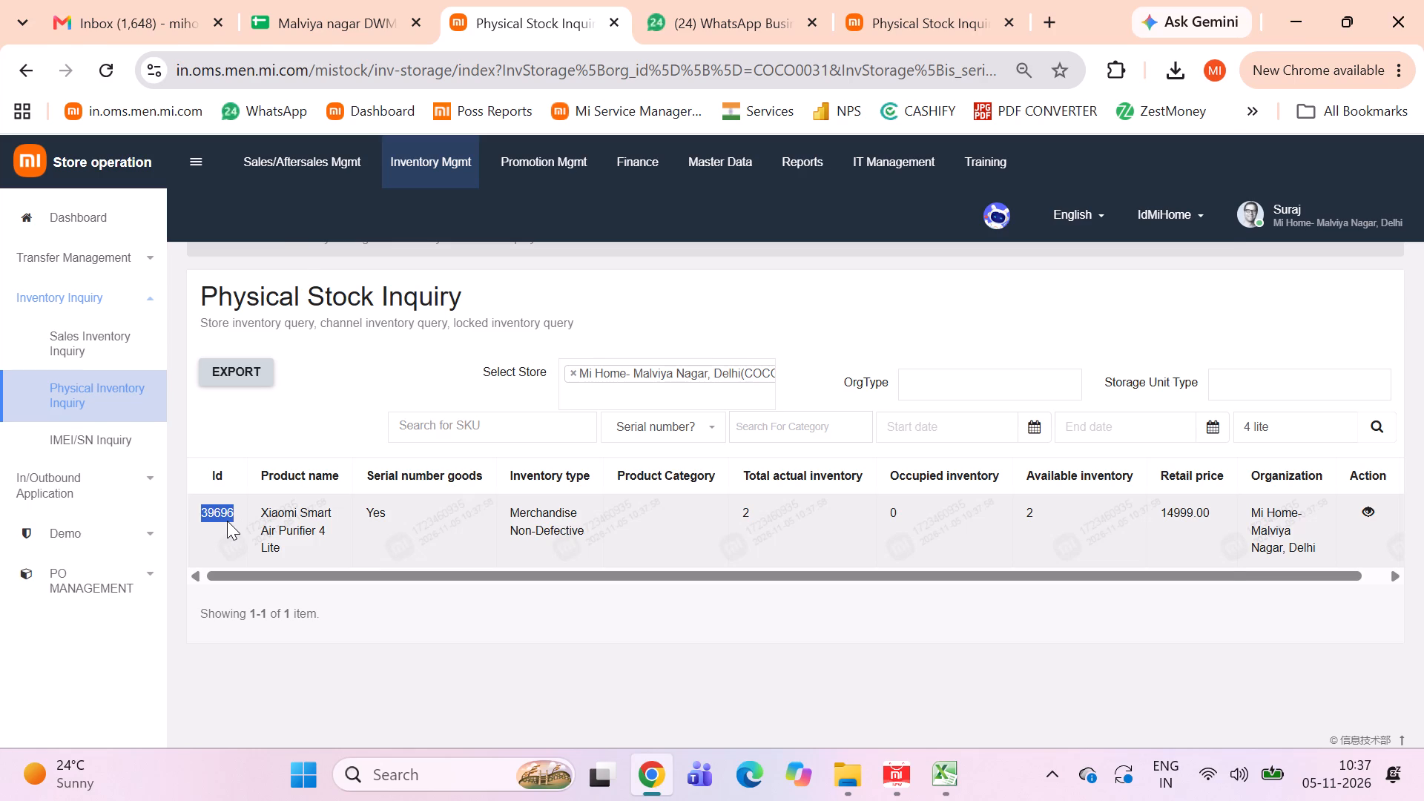
key("ctrl+f")
key("ctrl+v")
key("Return")
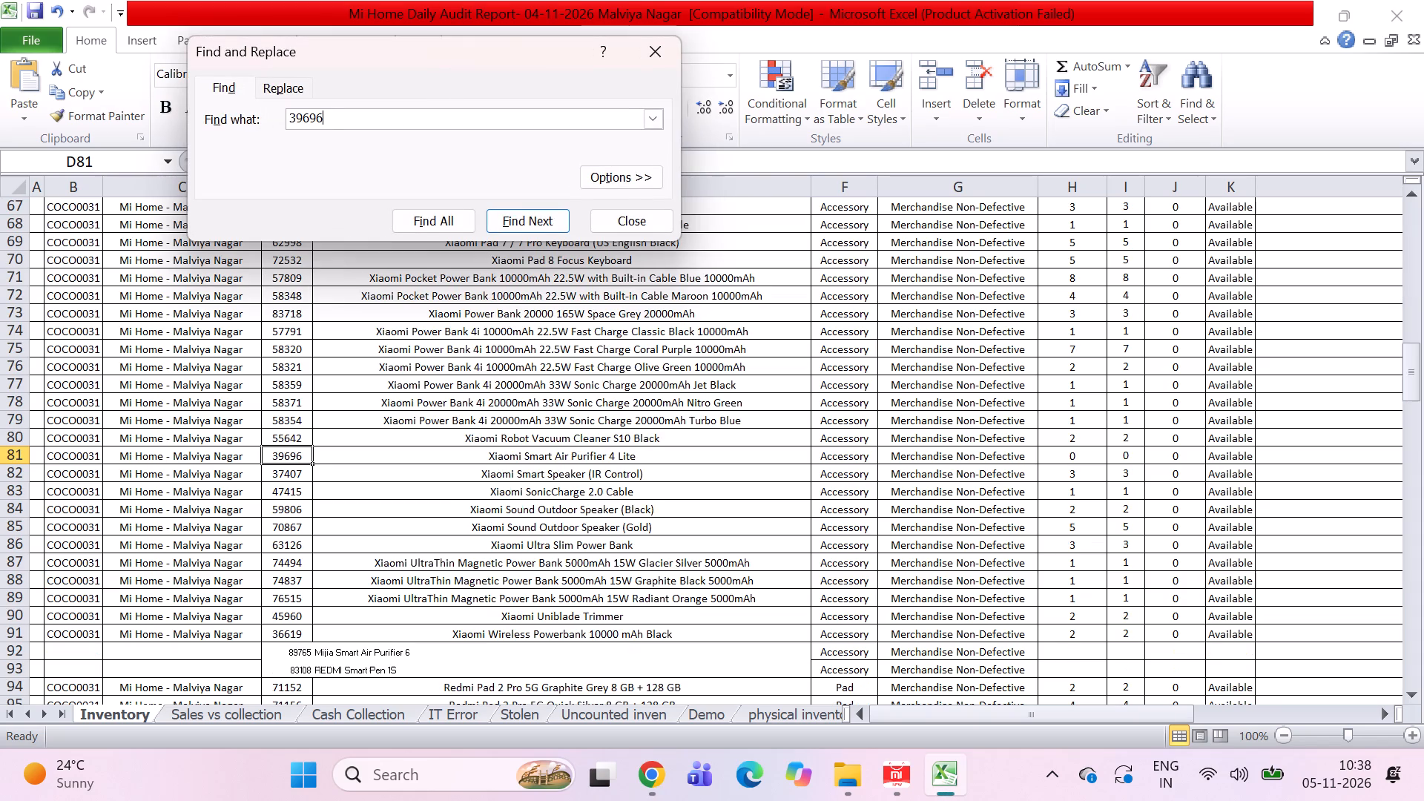
left_click(612, 231)
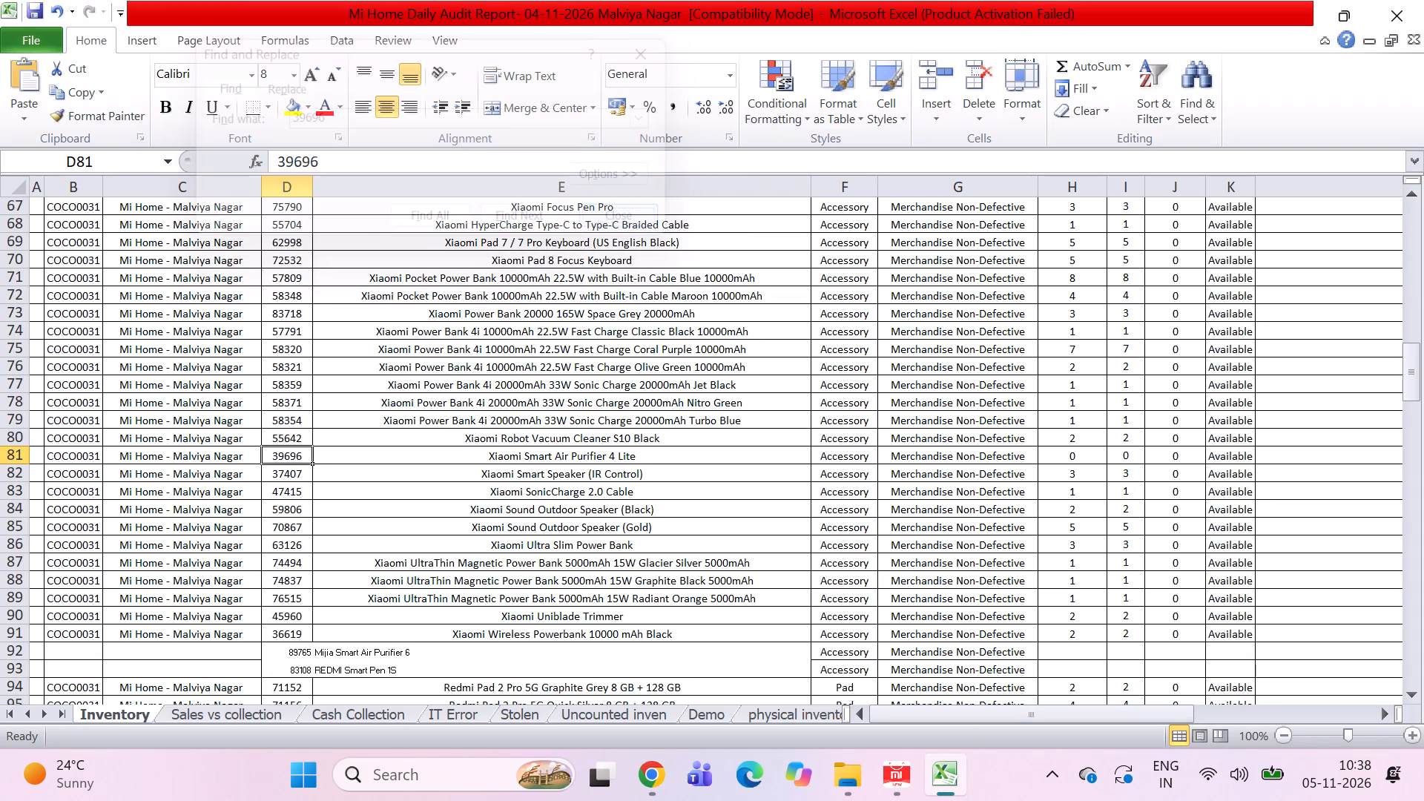
Fill the store code COCO0031 and store name Mi Home - Malviya Nagar from row 91 down into rows 92 and 93.
left_click(299, 658)
key("Right")
key("Right")
key("Right")
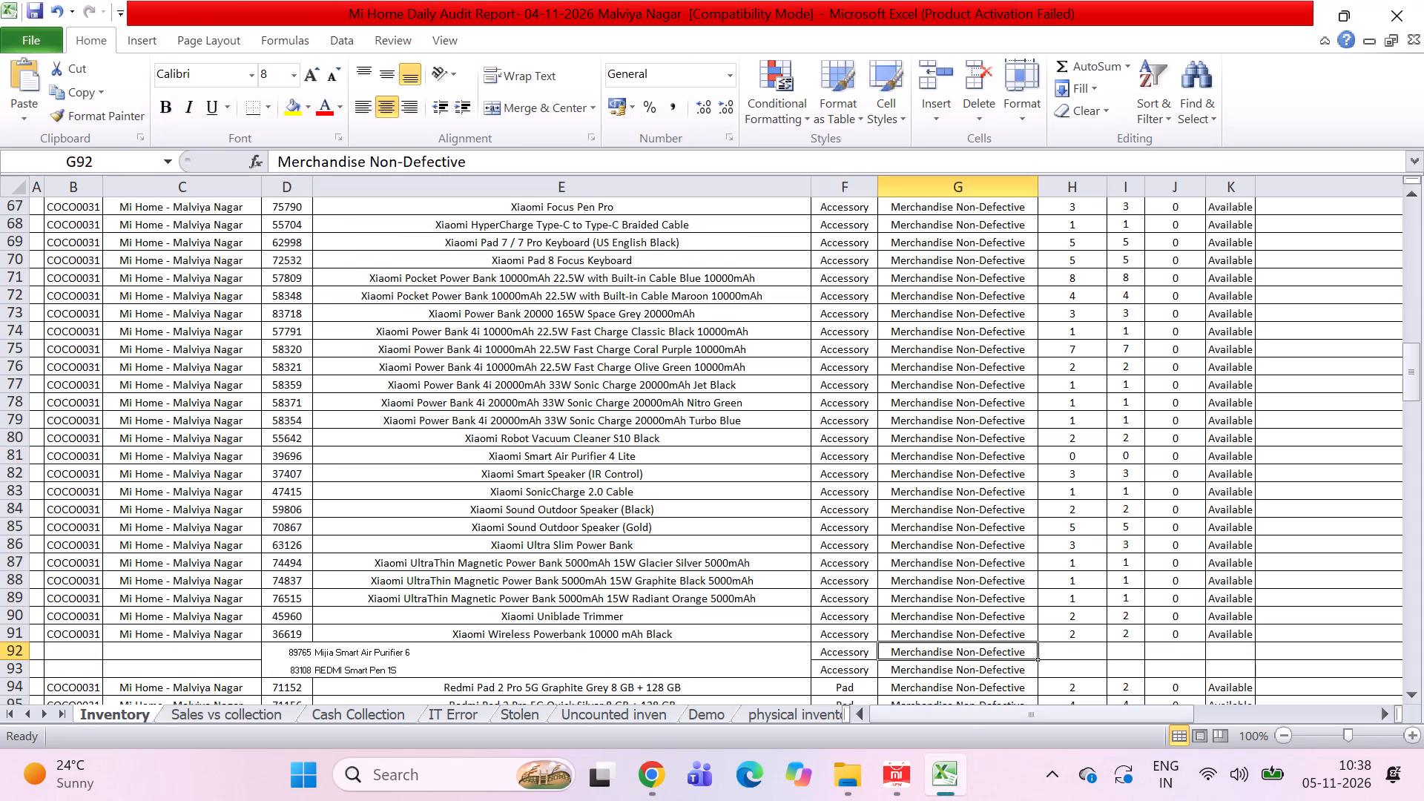
key("Left")
key("Left")
key("Left")
key("Left")
key("Left")
key("Up")
key("shift+Right")
key("shift+Down")
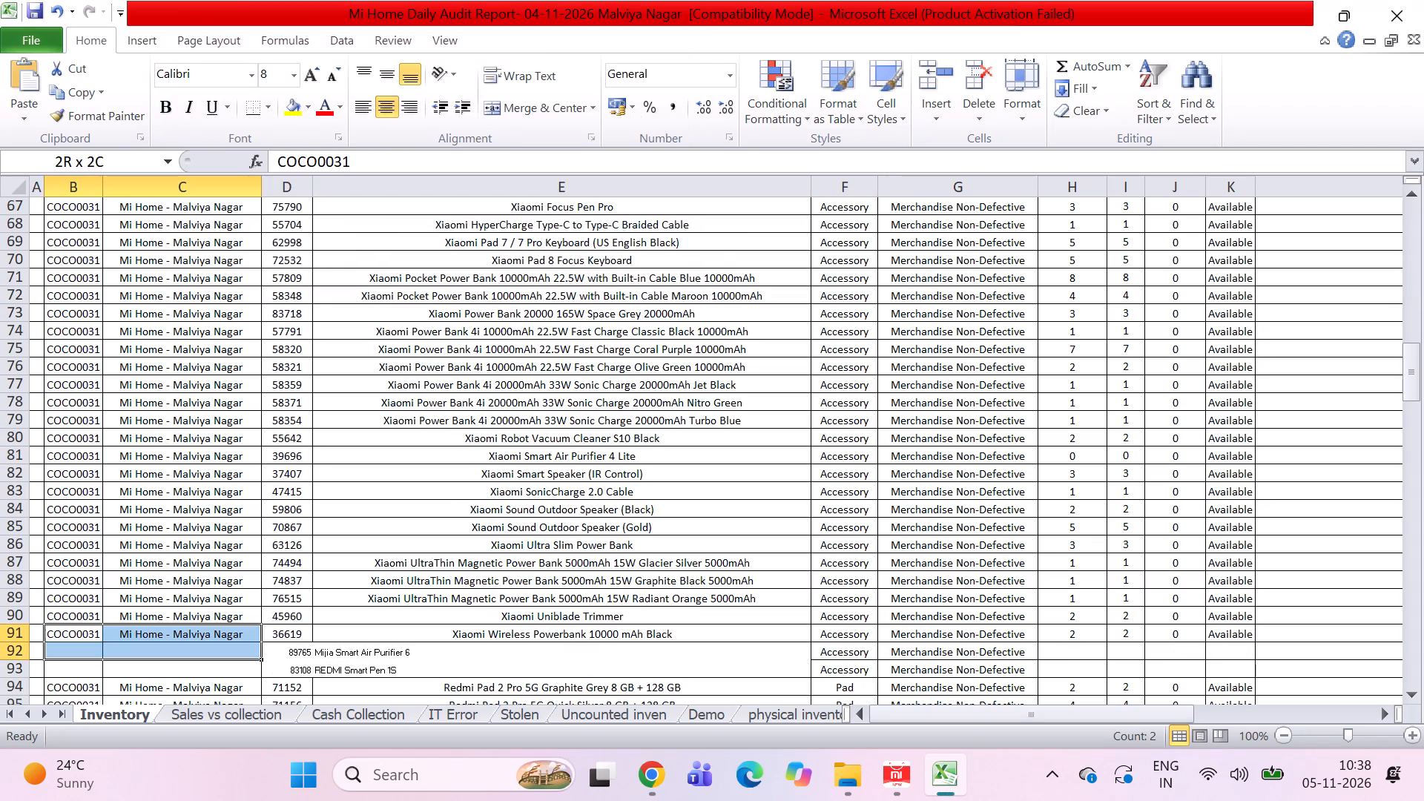
key("shift+Down")
key("ctrl+d")
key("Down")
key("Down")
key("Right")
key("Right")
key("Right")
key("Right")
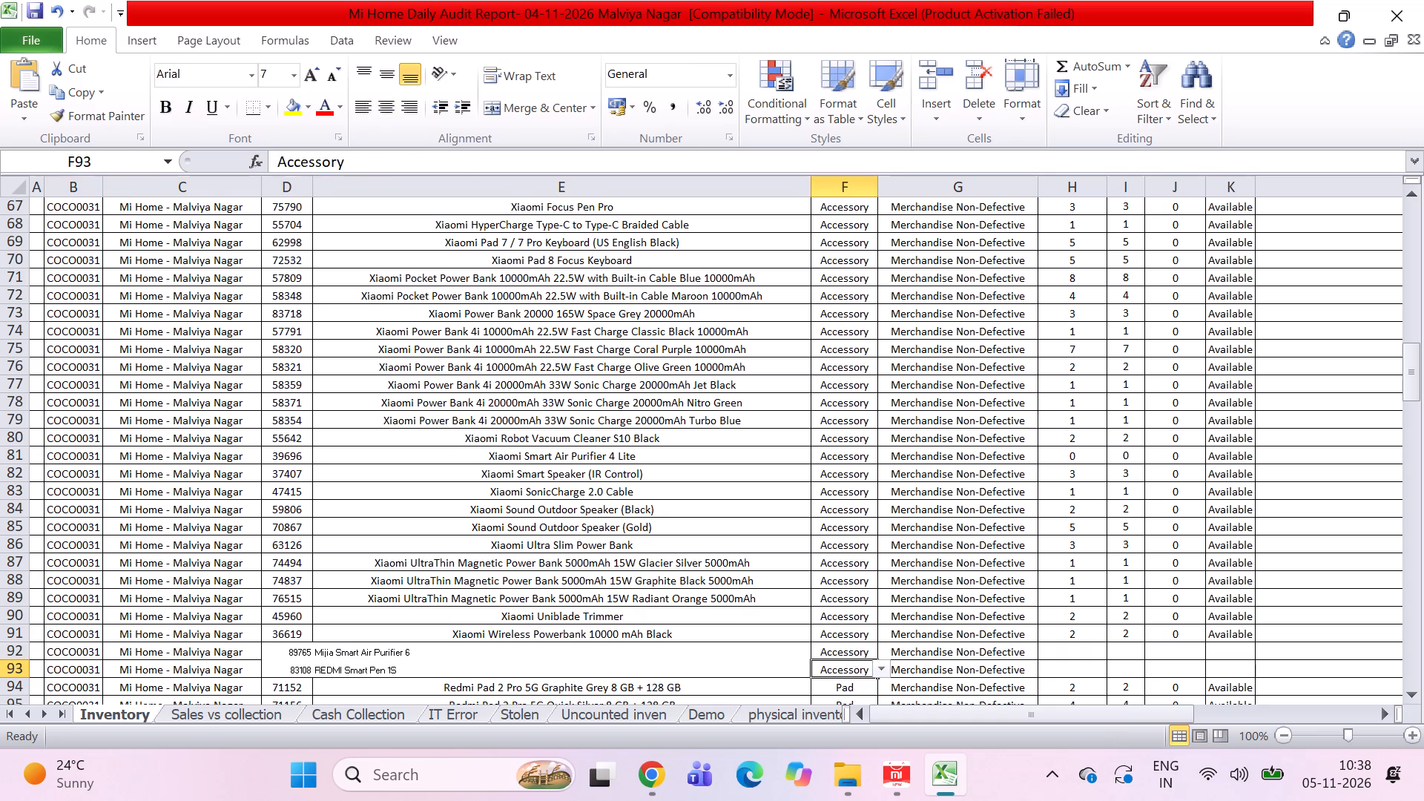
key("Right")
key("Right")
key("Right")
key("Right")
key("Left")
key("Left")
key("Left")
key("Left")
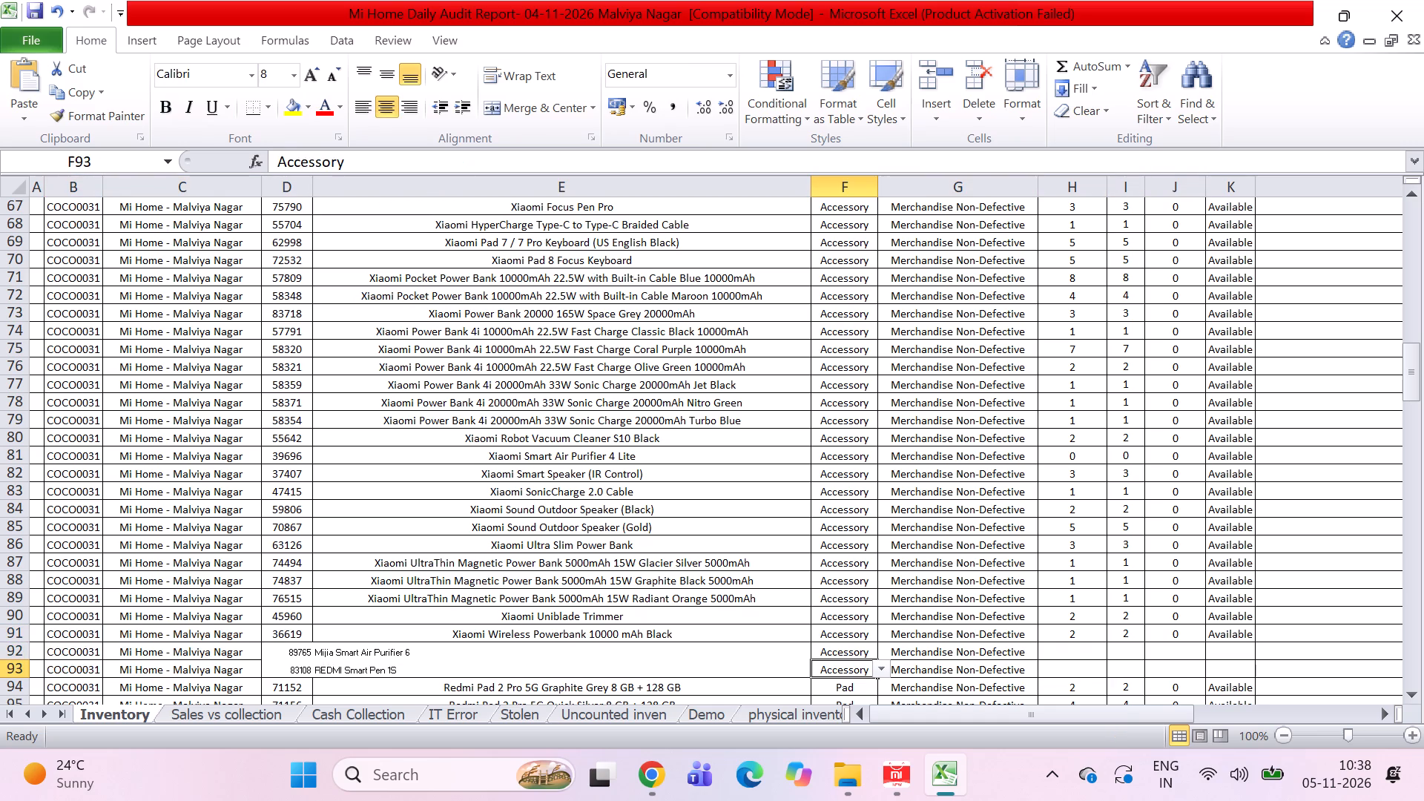
Fill the stock formulas and Available status in columns H to K from row 91 down into rows 92 and 93.
key("Right")
key("Right")
key("Up")
key("Up")
key("shift+Right")
key("shift+Right")
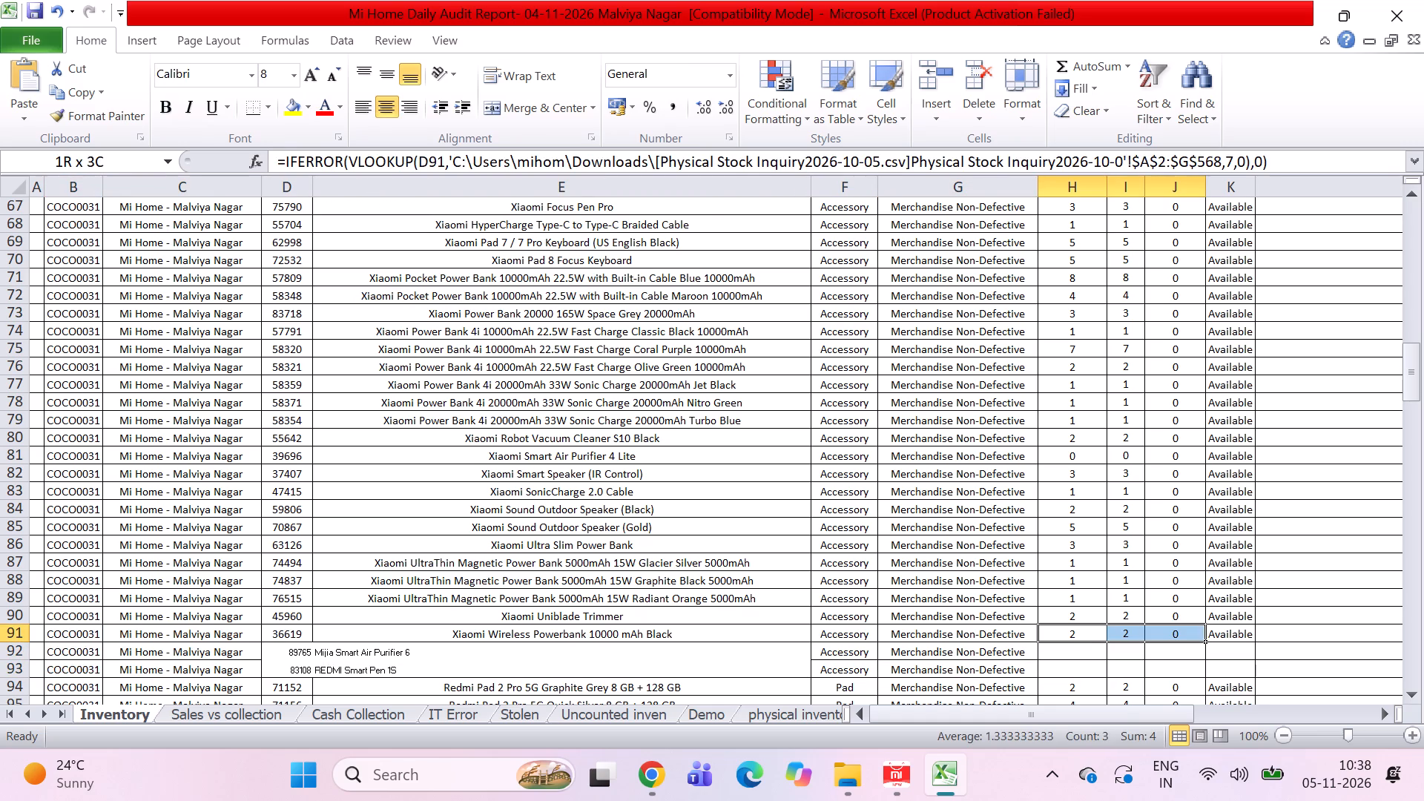
key("shift+Right")
key("shift+Down")
key("shift+Down")
key("ctrl+d")
key("Down")
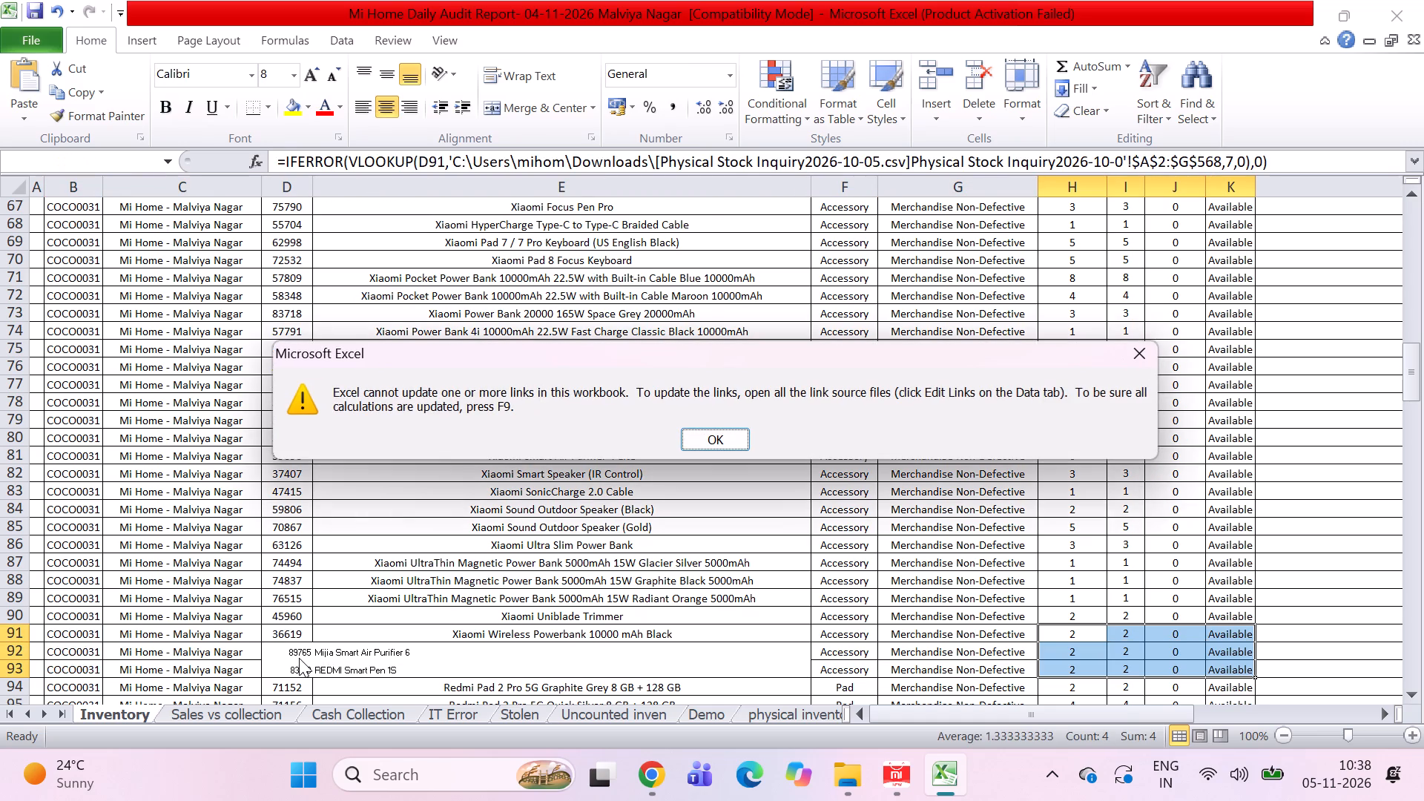
key("Return")
Fill the store code COCO0031 and store name Mi Home - Malviya Nagar from row 105 down into row 106.
key("Down")
key("Down")
key("Down")
key("Down")
key("Down")
key("Down")
key("Down")
key("Down")
key("Down")
key("Down")
key("Down")
key("Down")
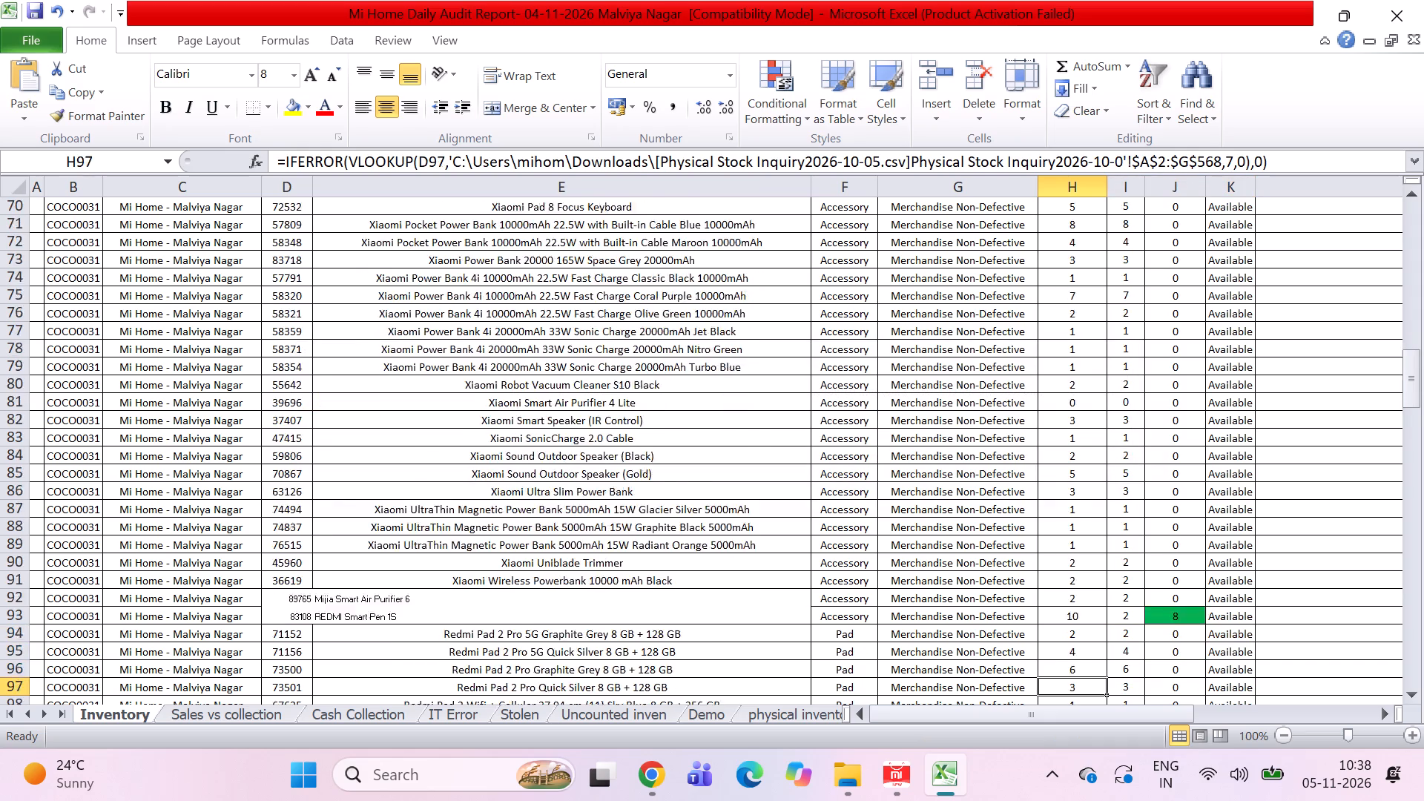
key("Left")
key("Down")
key("Left")
key("Left")
key("Left")
key("Left")
key("Left")
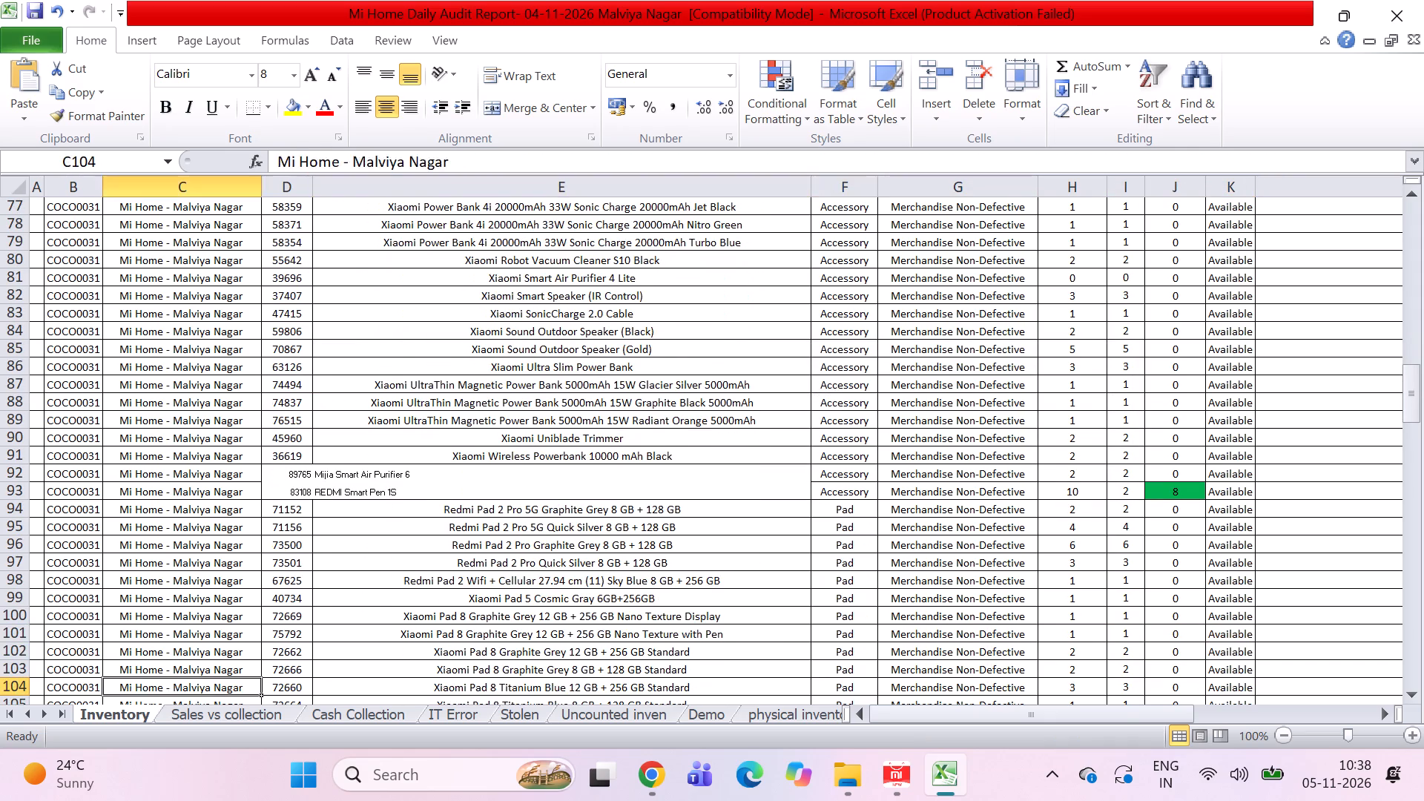
key("ctrl+Down")
key("Down")
key("Down")
key("Down")
key("Up")
key("Up")
key("Up")
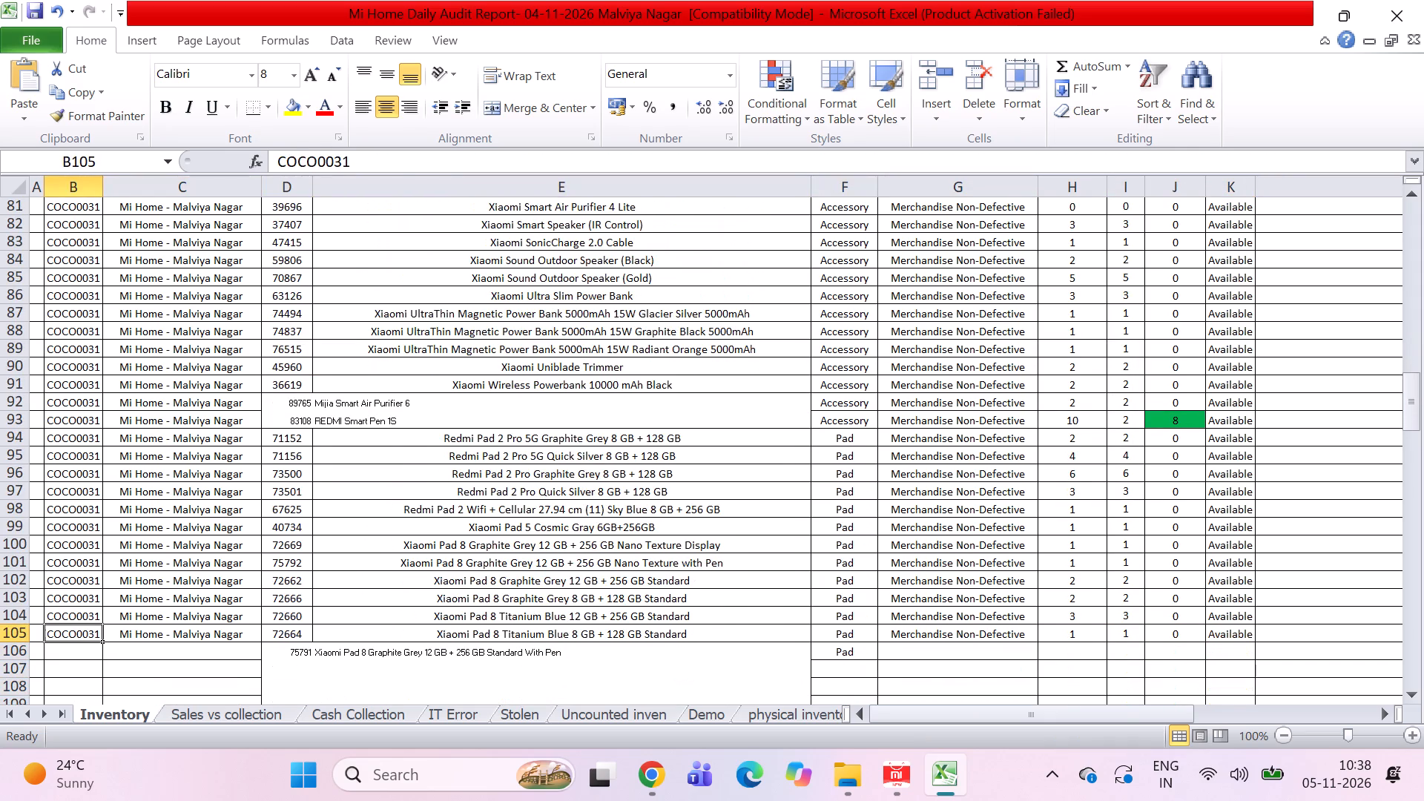
key("Right")
key("Left")
key("Down")
key("shift+Right")
key("shift+Right")
key("shift+Left")
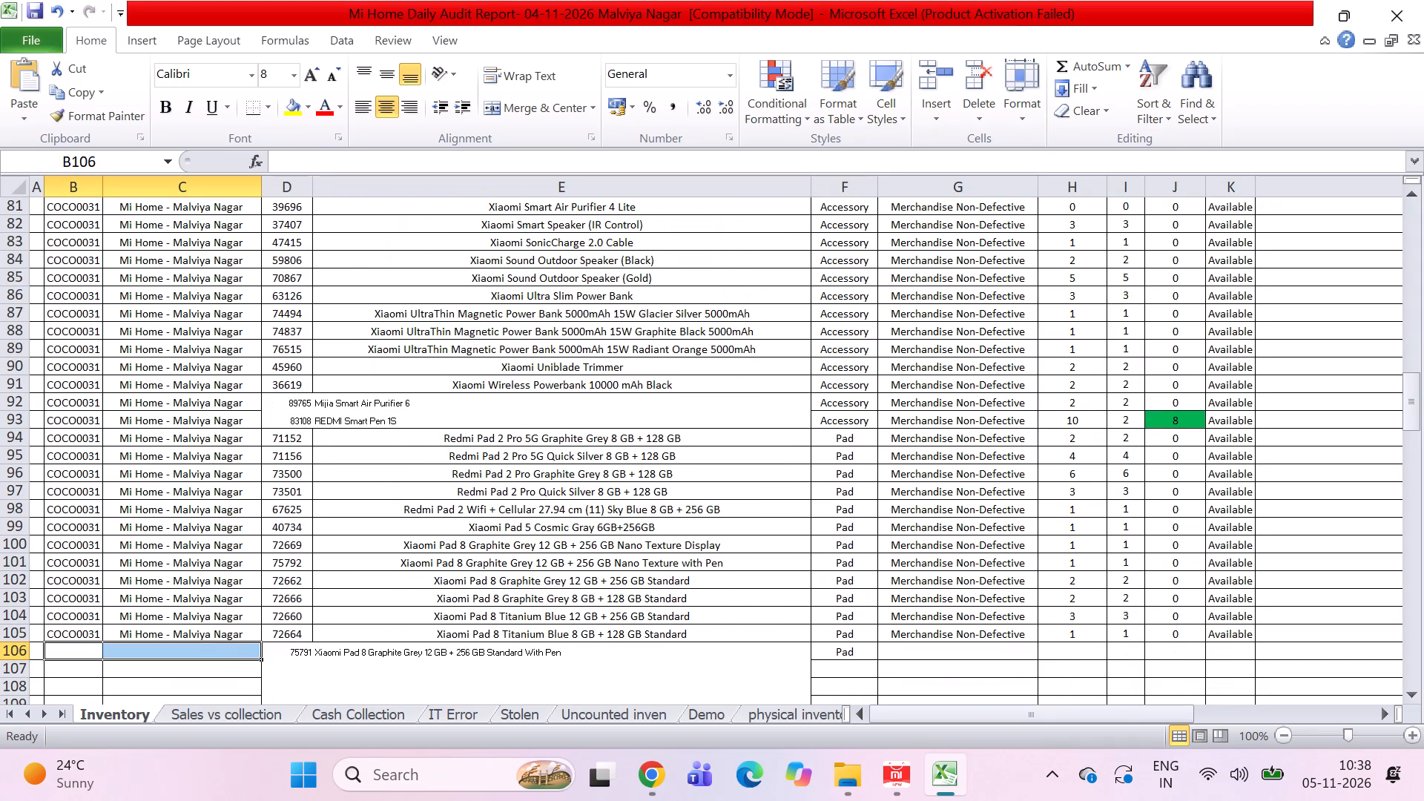
key("ctrl+d")
Fill Merchandise Non-Defective, the stock formulas and Available status in columns G to K from row 105 down into row 106.
key("Right")
key("Right")
key("Right")
key("Right")
key("Right")
key("Right")
key("Right")
key("Left")
key("Left")
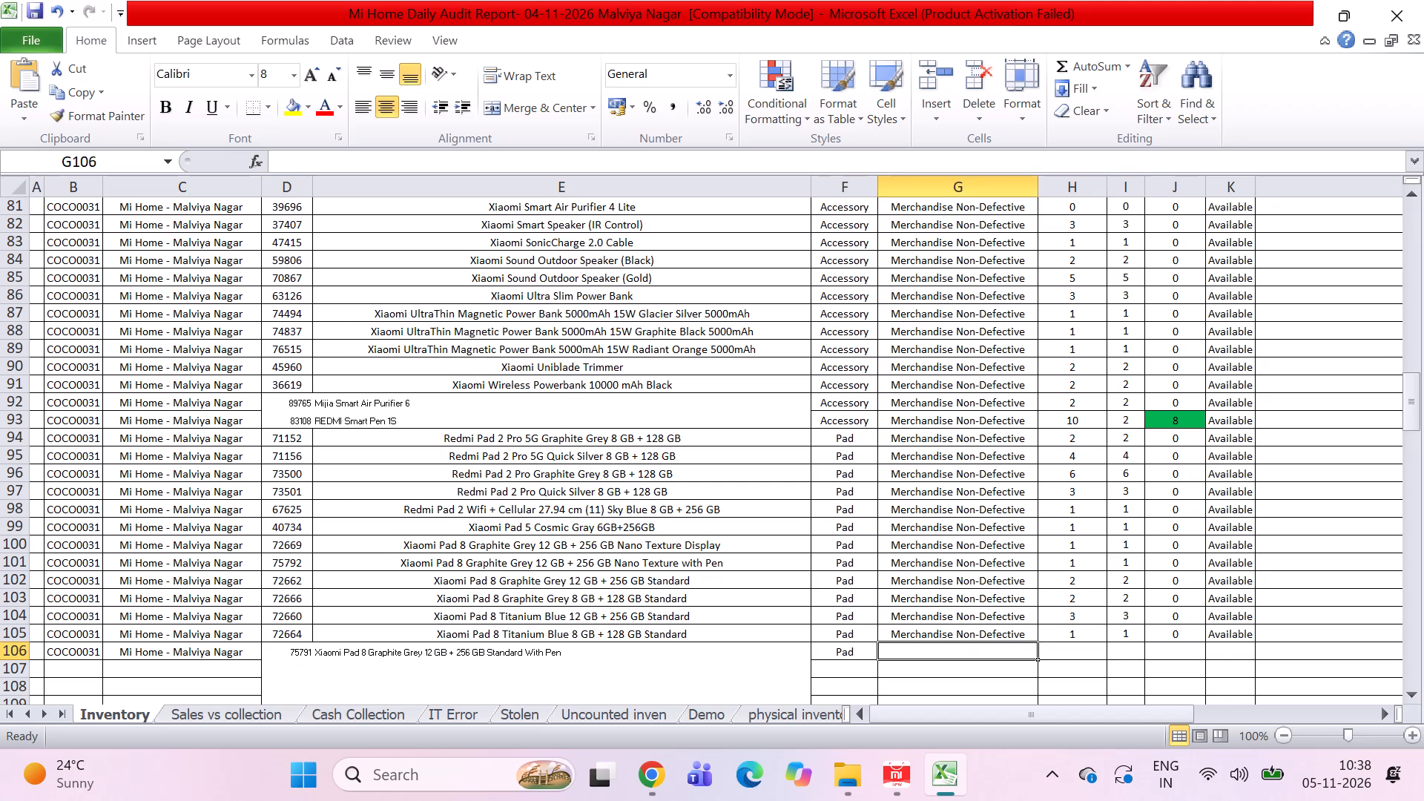
key("shift+Right")
key("shift+Right")
key("shift+Right")
key("shift+Right")
key("shift+Right")
key("shift+Left")
key("ctrl+d")
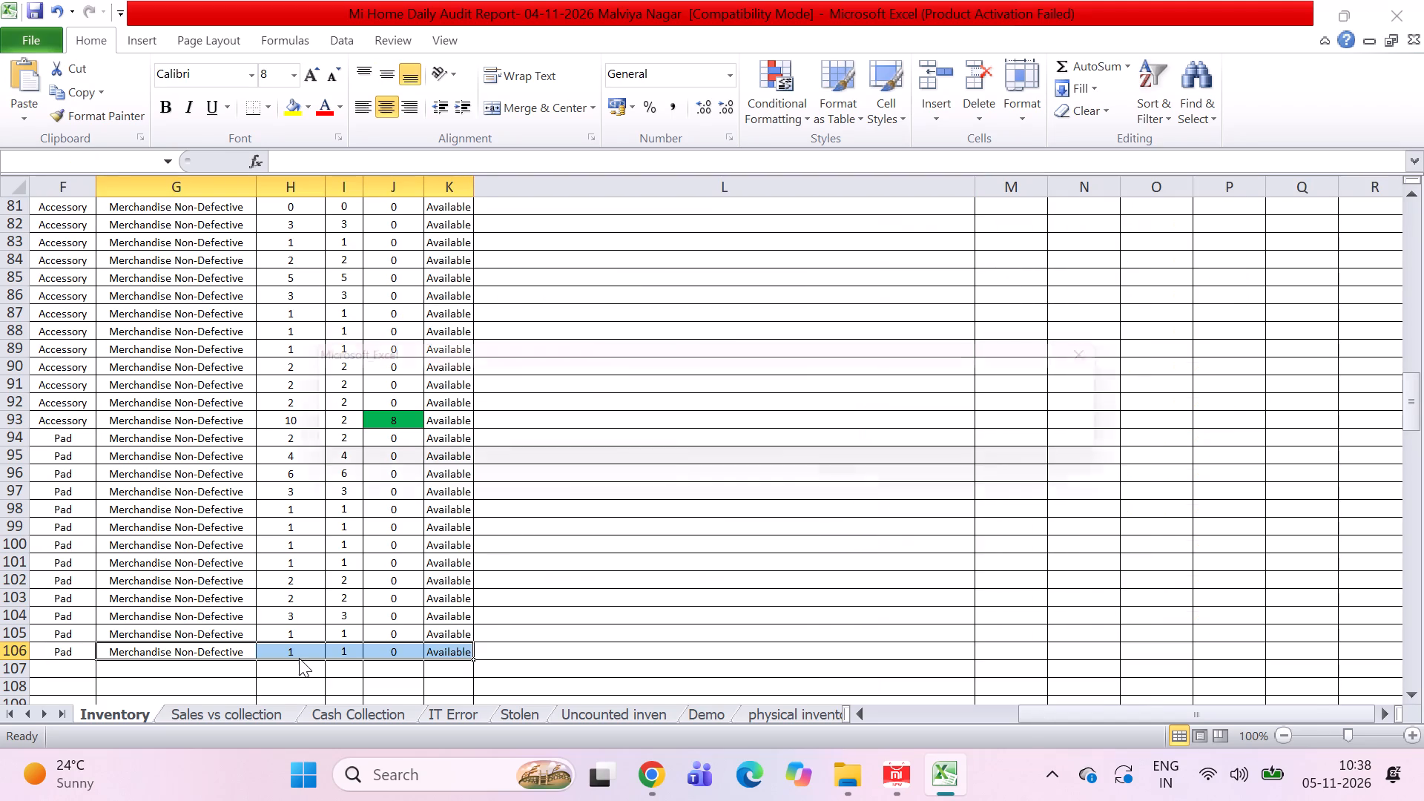
key("Return")
Delete the three blank rows 107 to 109 below the Xiaomi Pad 8 Graphite Grey Standard With Pen row.
key("Left")
key("Left")
key("Left")
key("Left")
key("Left")
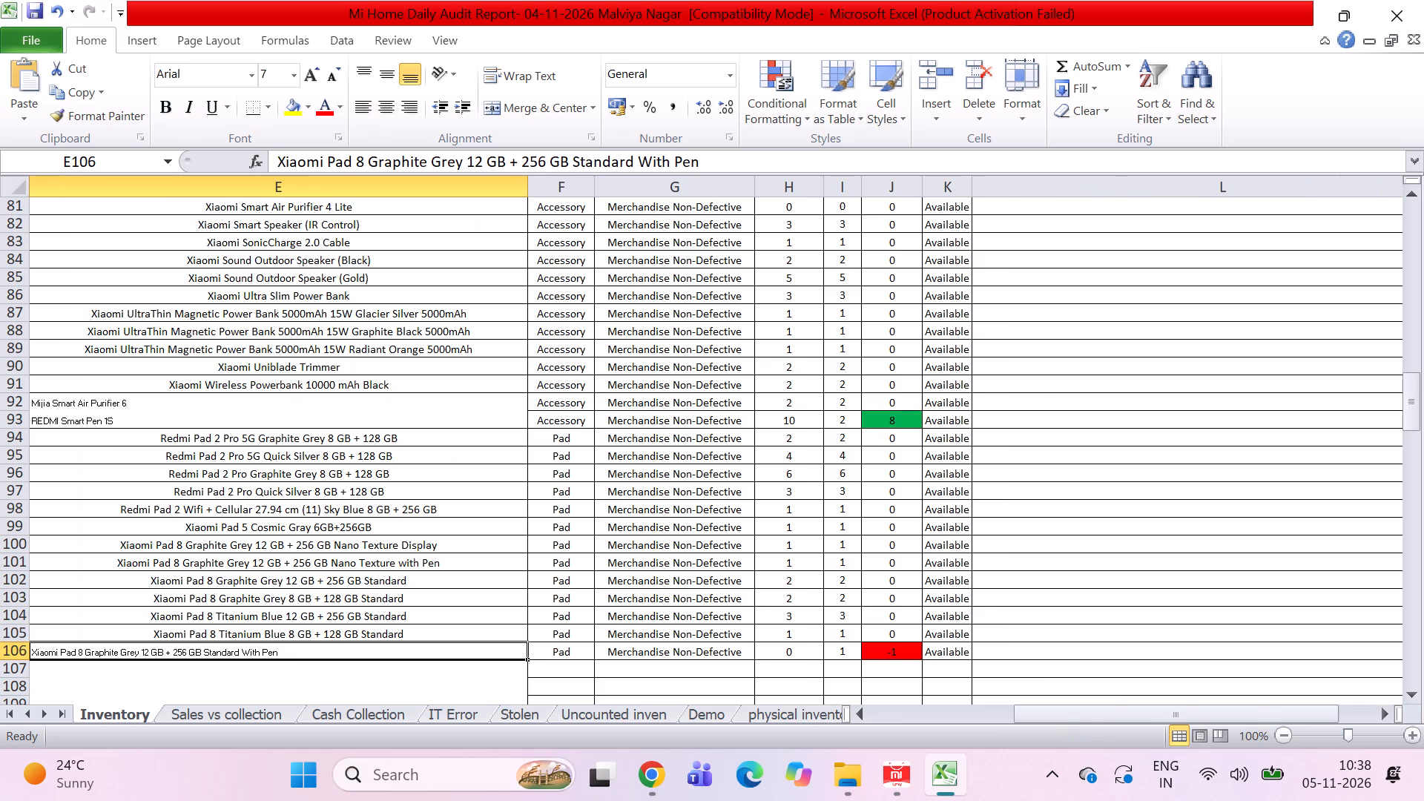
key("Right")
key("Down")
key("Down")
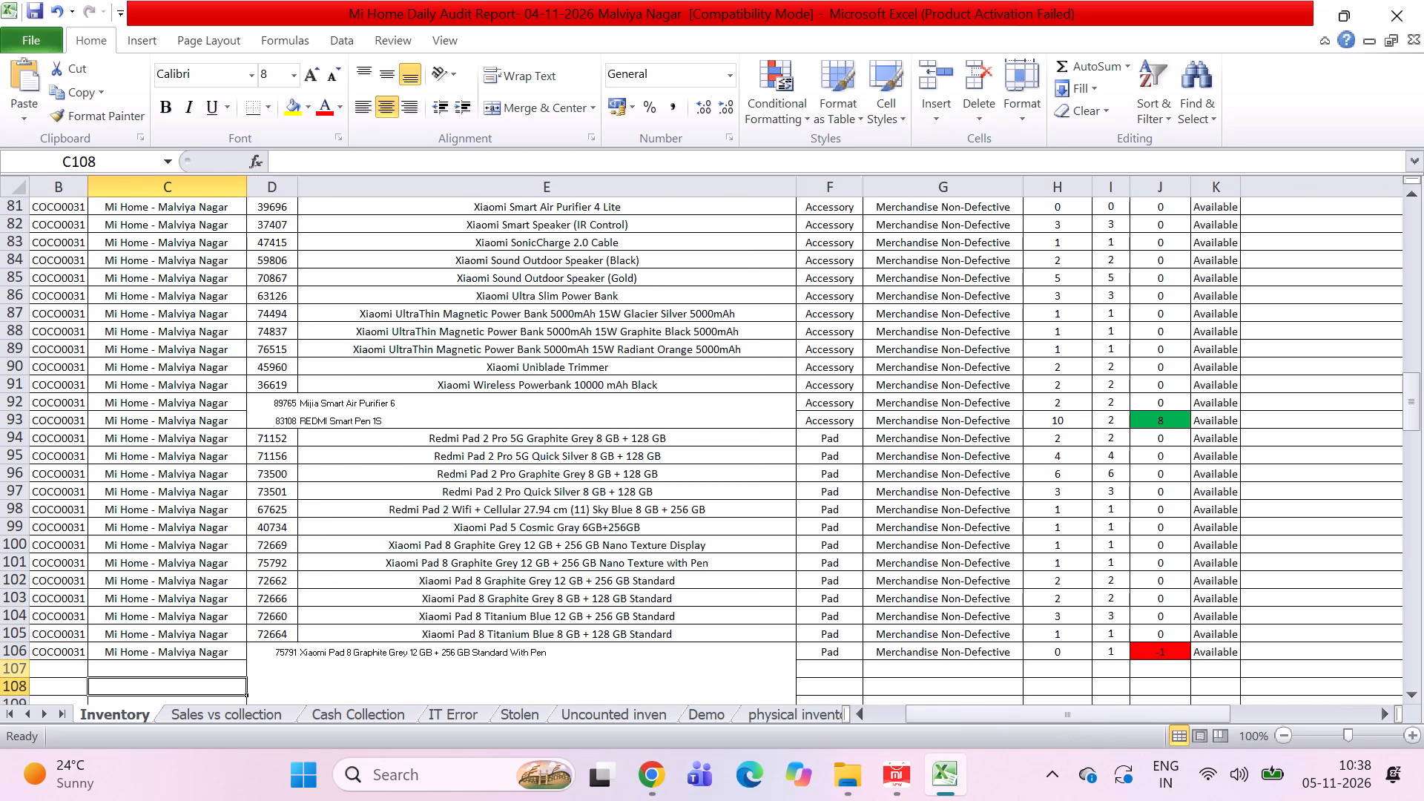
left_click(15, 667)
key("shift+Down")
key("shift+Down")
key("shift+Down")
key("shift+Down")
key("shift+Down")
key("shift+Down")
key("shift+Down")
key("shift+Down")
key("shift+Down")
key("shift+Down")
key("shift+Up")
key("shift+Up")
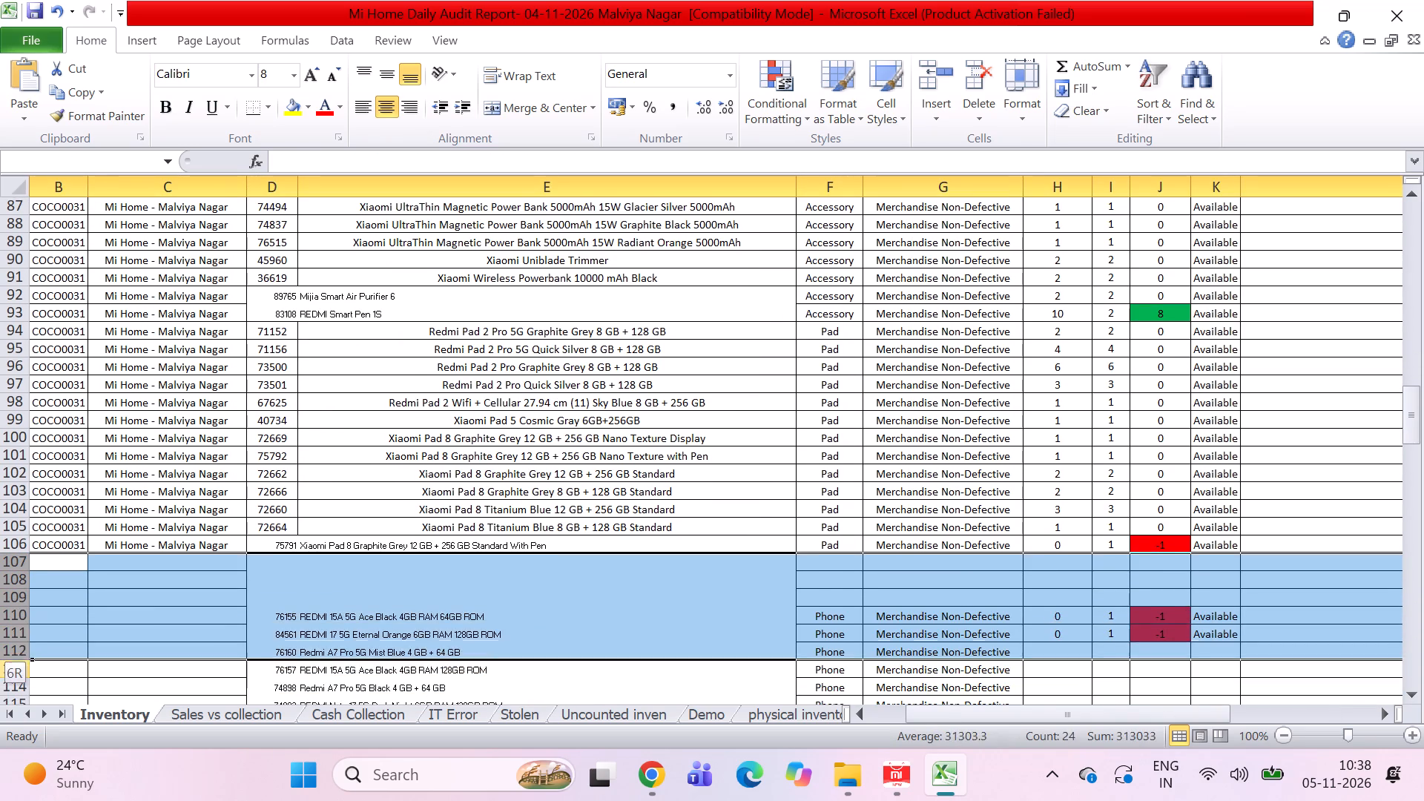
key("shift+Up")
key("shift+Up")
key("shift+Up")
key("ctrl+minus")
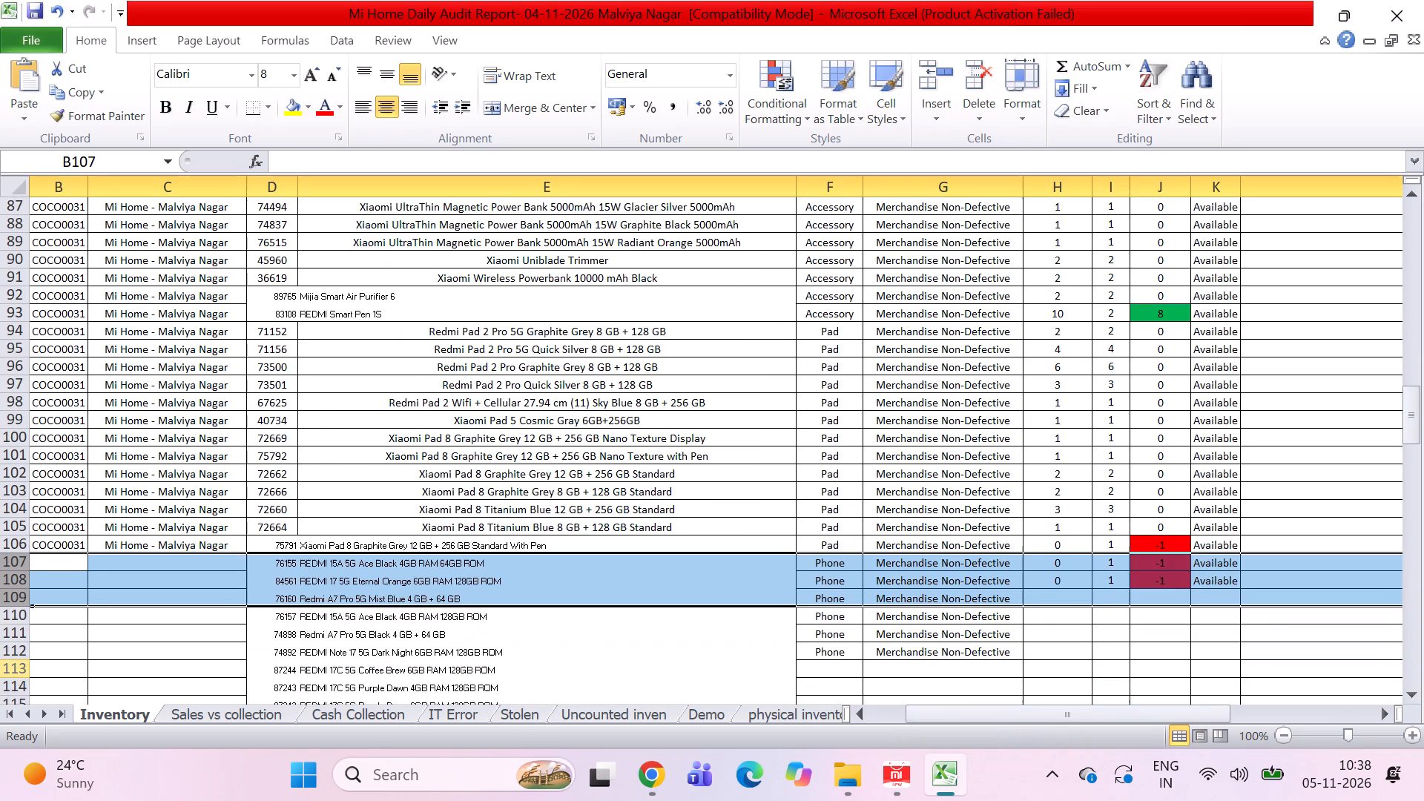
Fill the store code COCO0031 and store name Mi Home - Malviya Nagar from row 106 down through row 125.
key("Up")
key("Up")
key("Down")
key("shift+Right")
key("shift+Down")
key("shift+Down")
key("shift+Down")
key("shift+Down")
key("shift+Down")
key("shift+Down")
key("shift+Down")
key("shift+Down")
key("shift+Down")
key("shift+Down")
key("shift+Down")
key("shift+Down")
key("shift+Down")
key("shift+Down")
key("shift+Down")
key("shift+Down")
key("shift+Down")
key("shift+Down")
key("shift+Down")
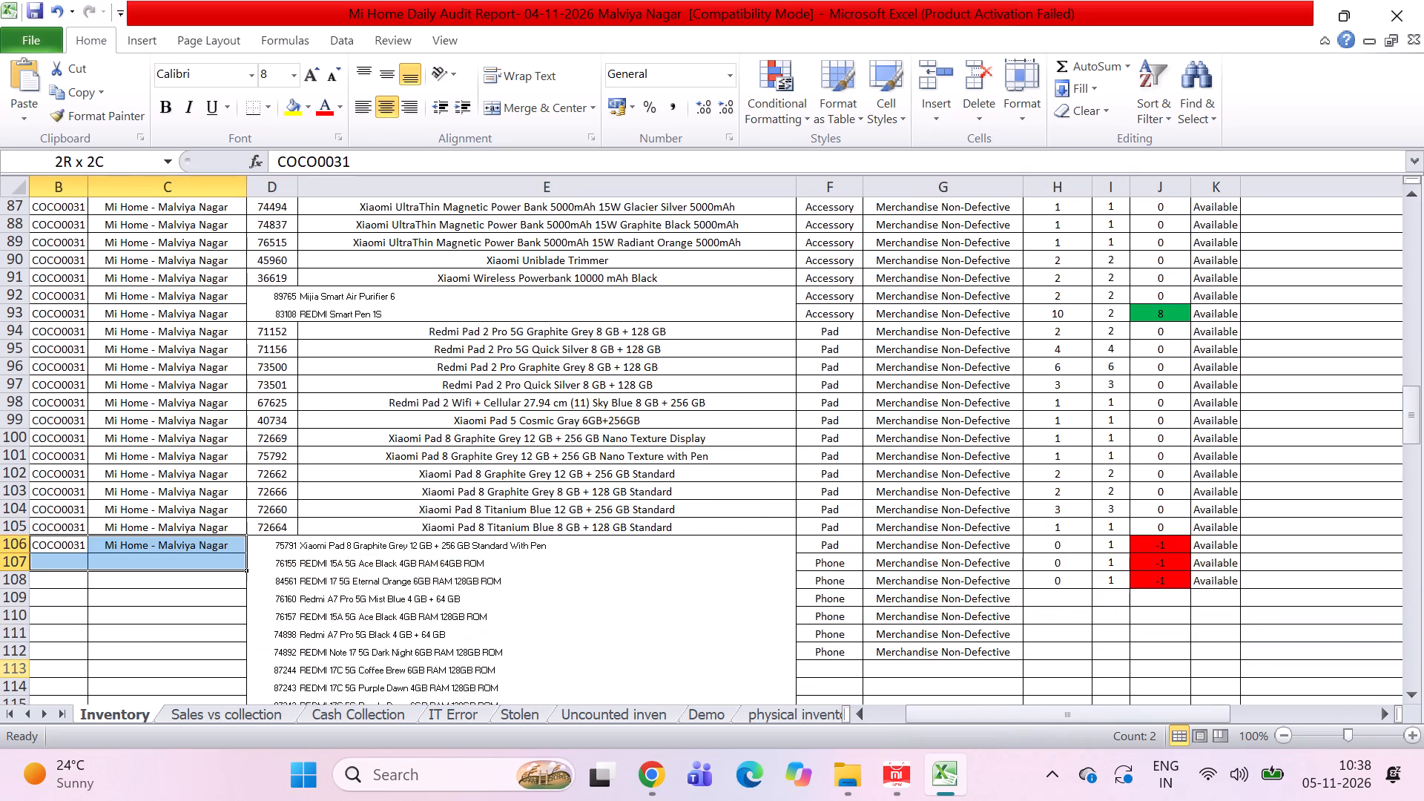
key("shift+Down")
key("shift+Down")
key("shift+Down")
key("shift+Up")
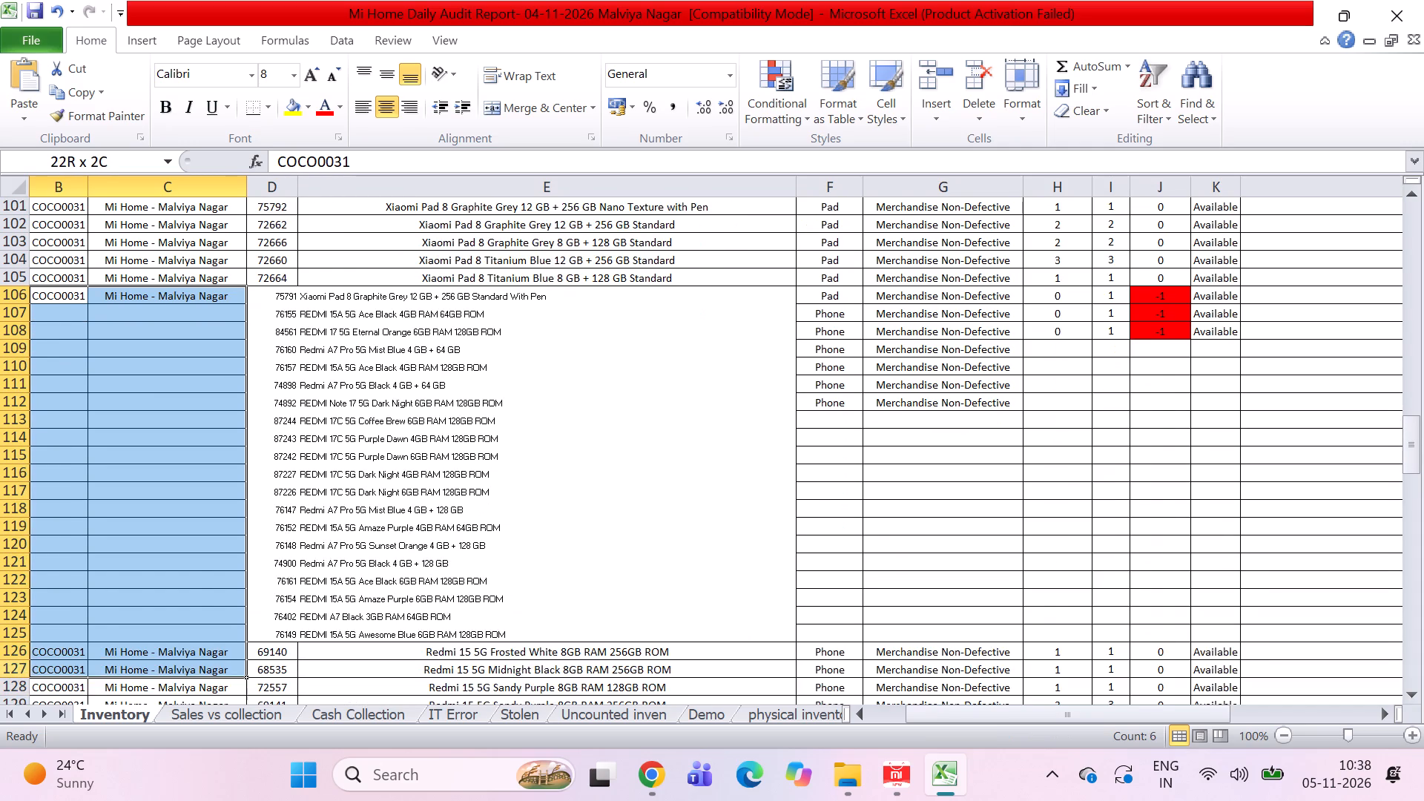
key("shift+Up")
key("shift+Up")
key("ctrl+d")
Fill Phone, Merchandise Non-Defective, the stock formulas and Available status in columns F to K from row 107 down through row 125.
key("Right")
key("Right")
key("Right")
key("Right")
key("Right")
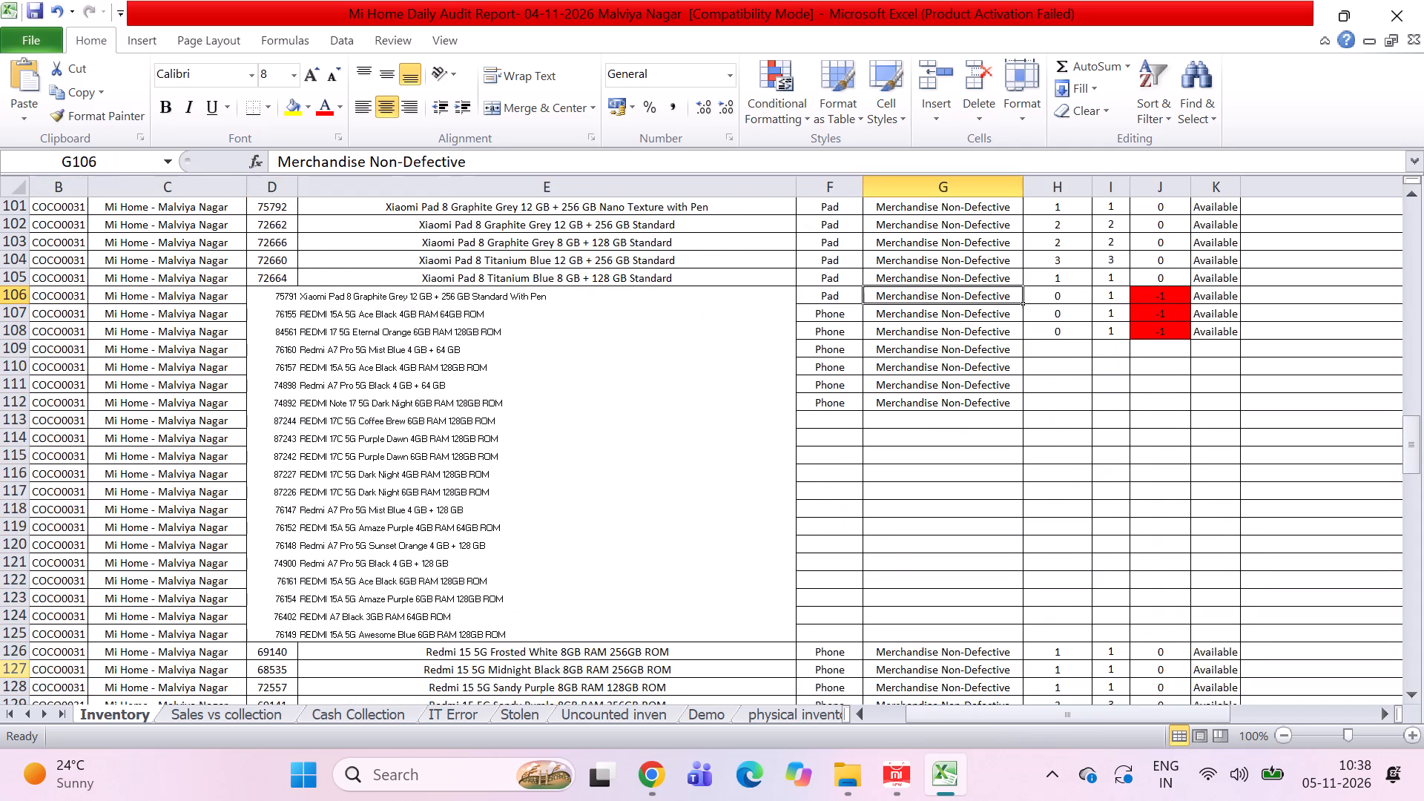
key("Down")
key("Down")
key("Down")
key("Down")
key("Down")
key("Down")
key("Left")
key("shift+Right")
key("shift+Right")
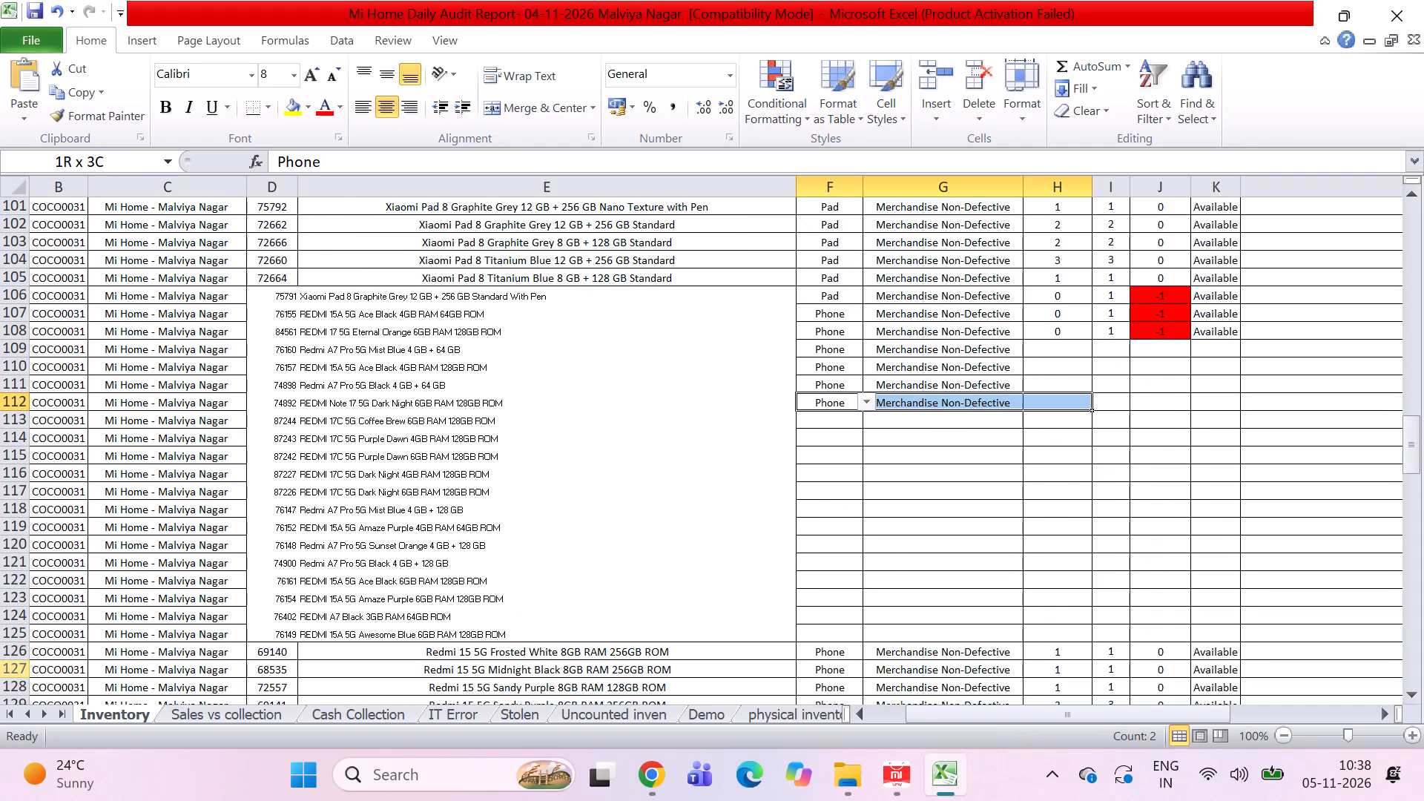
key("Up")
key("Up")
key("Up")
key("Up")
key("Up")
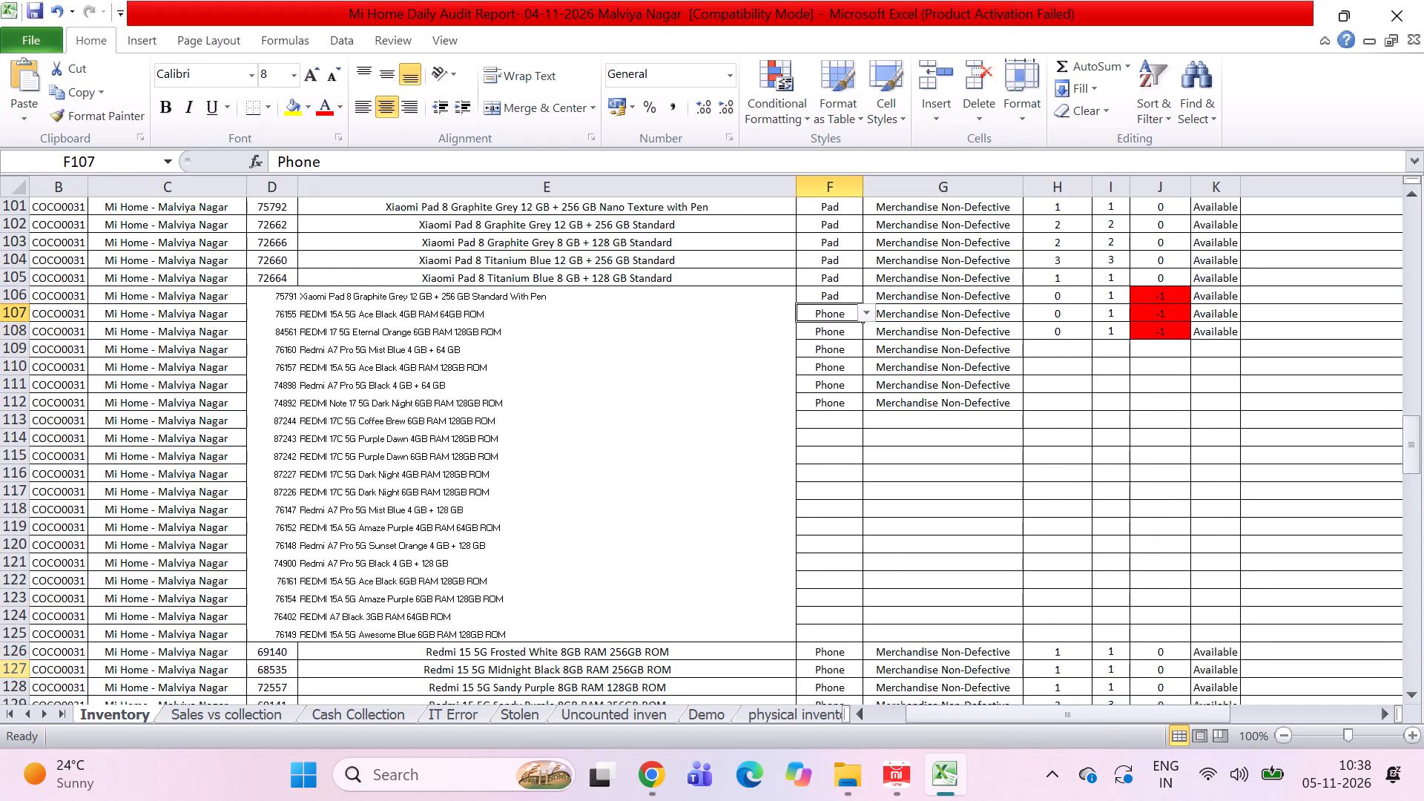
key("shift+Right")
key("shift+Right")
key("shift+Right")
key("shift+Right")
key("shift+Down")
key("shift+Down")
key("shift+Right")
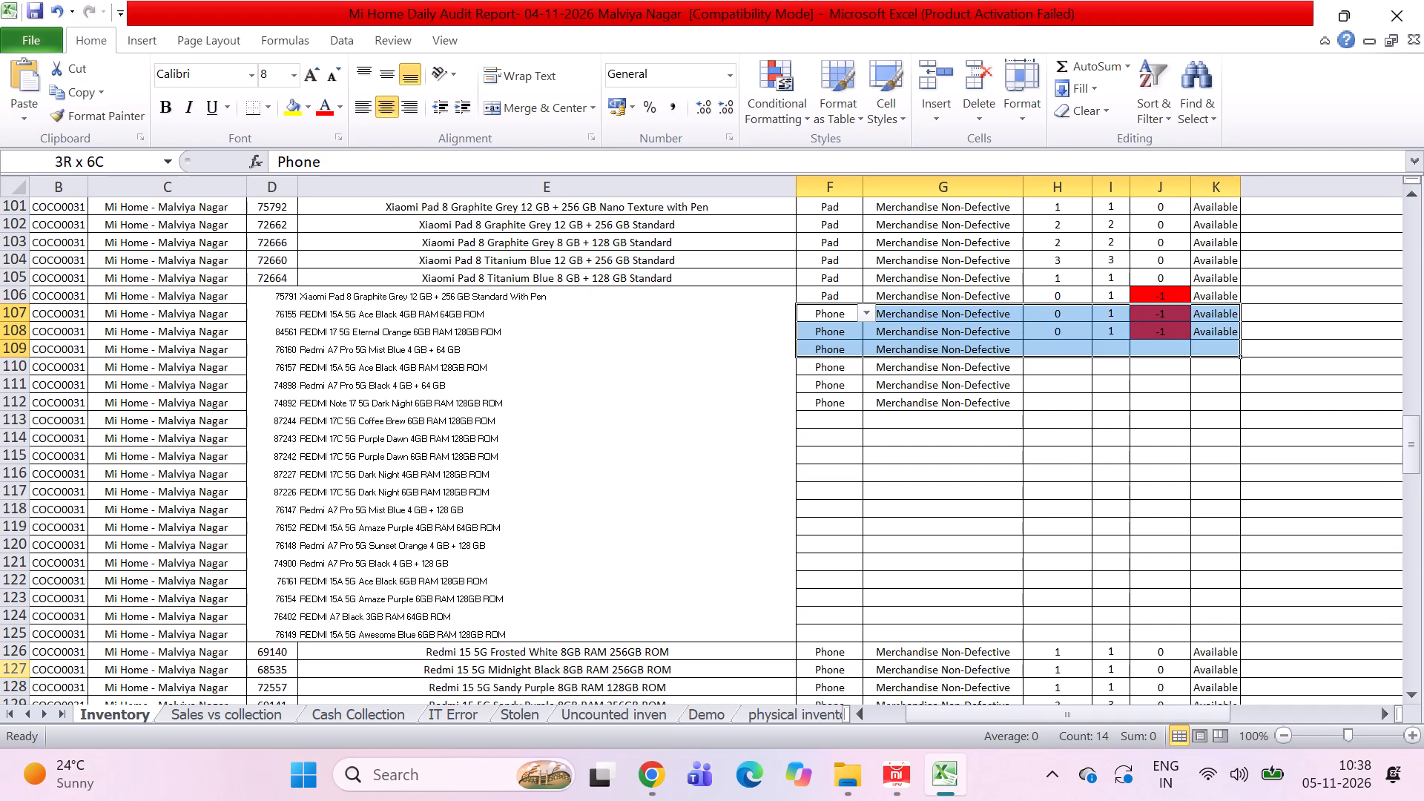
key("shift+Down")
key("shift+Down")
key("shift+Down")
key("shift+Down")
key("shift+Down")
key("shift+Down")
key("shift+Down")
key("shift+Down")
key("shift+Down")
key("shift+Down")
key("shift+Down")
key("shift+Down")
key("shift+Down")
key("shift+Down")
key("shift+Down")
key("shift+Down")
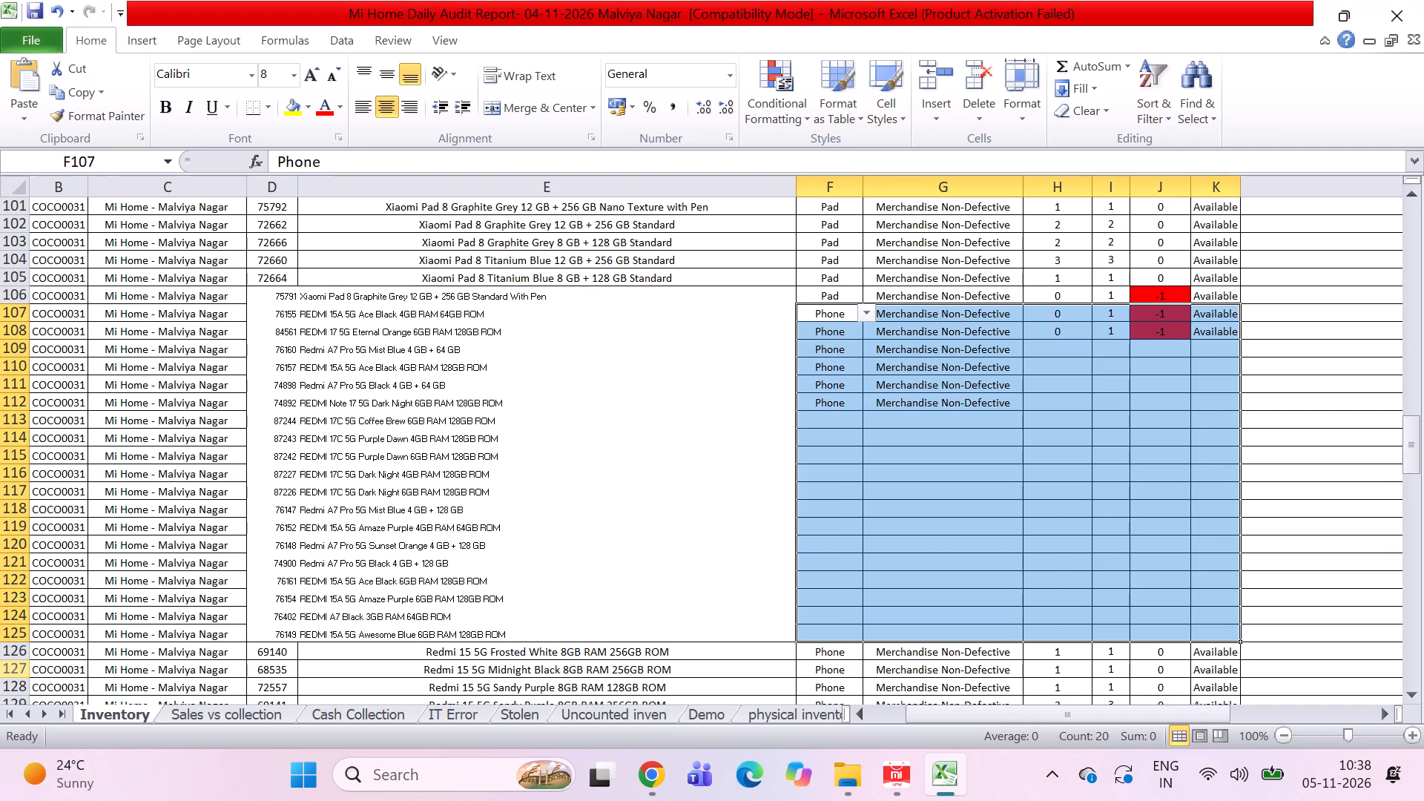
key("ctrl+d")
key("Return")
Fill the store code COCO0031 and store name Mi Home - Malviya Nagar from row 137 down through row 140.
key("Left")
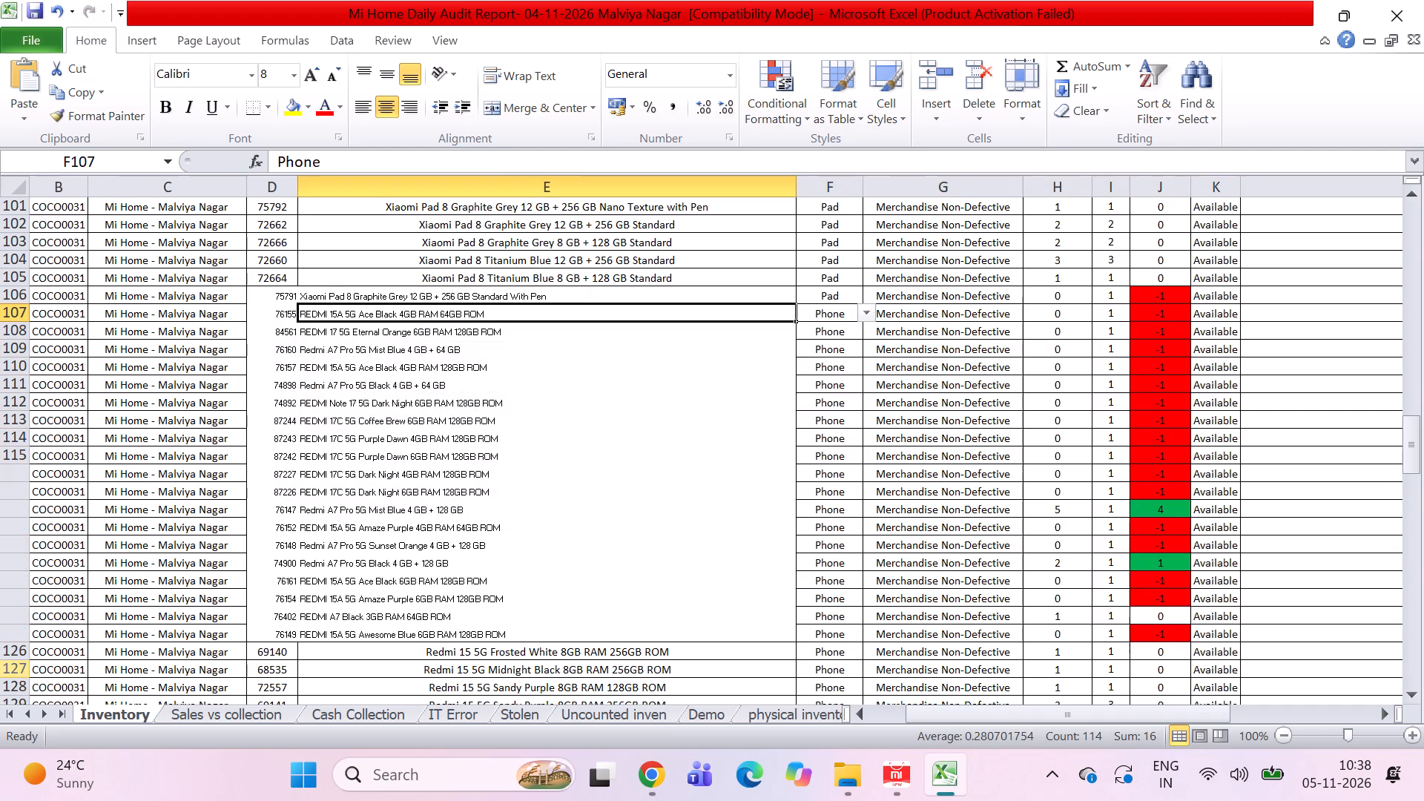
key("Left")
key("Down")
key("Down")
key("Down")
key("Down")
key("Down")
key("Down")
key("Down")
key("Down")
key("Down")
key("Down")
key("Left")
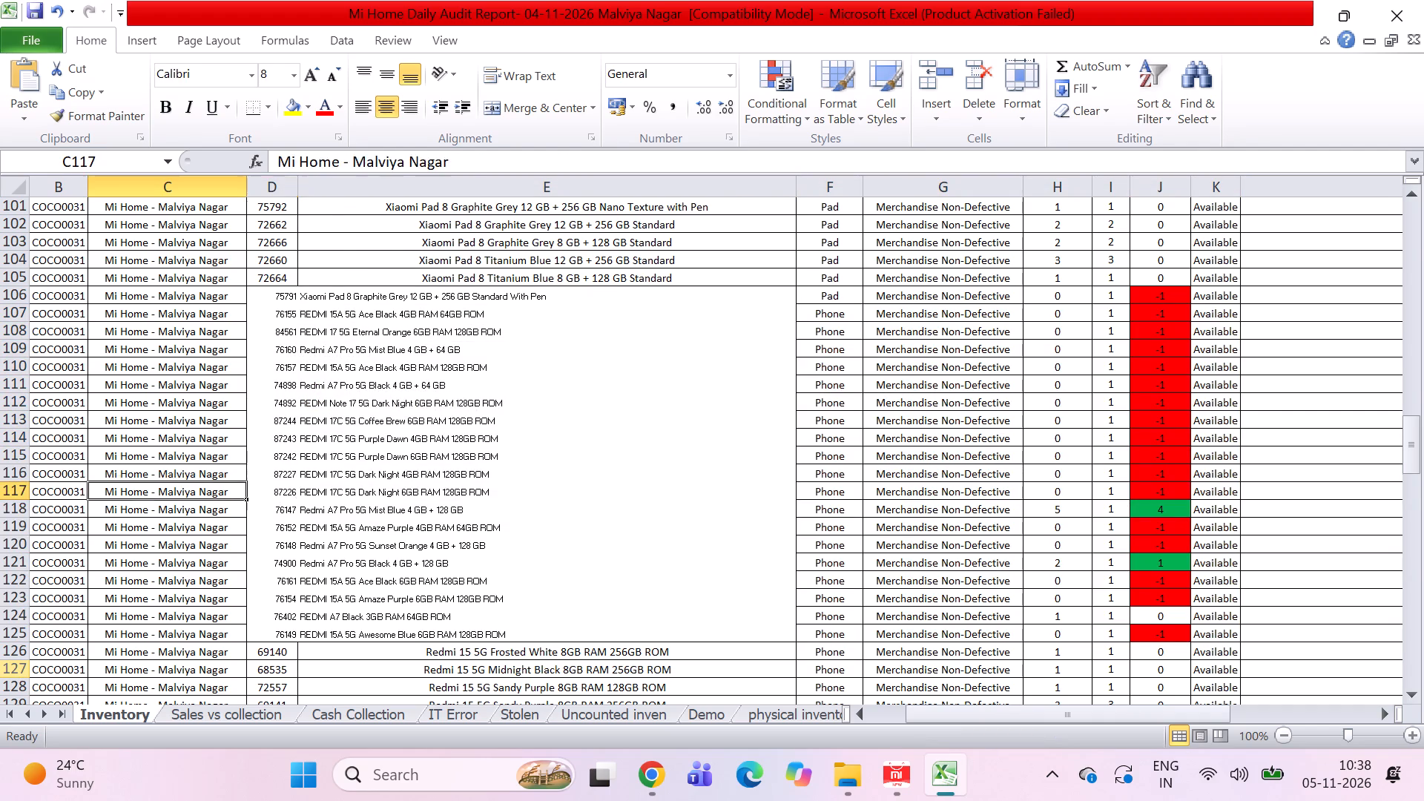
key("ctrl+Down")
key("Down")
key("Down")
key("Down")
key("Up")
key("Up")
key("Up")
key("Left")
key("shift+Right")
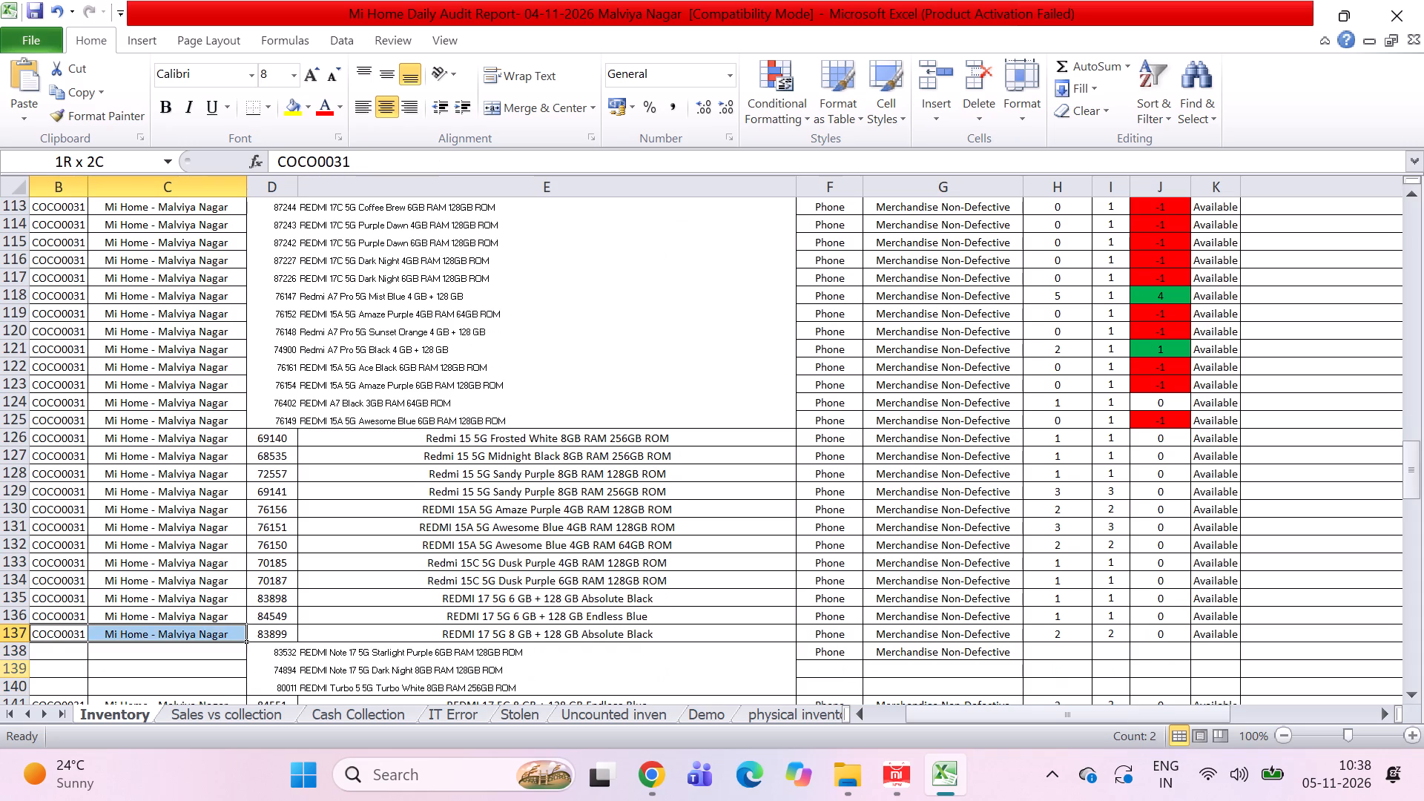
key("shift+Down")
key("shift+Down")
key("shift+Down")
key("shift+Down")
key("shift+Down")
key("shift+Down")
key("shift+Down")
key("shift+Down")
key("shift+Down")
key("shift+Down")
key("shift+Down")
key("shift+Down")
key("shift+Down")
key("shift+Down")
key("shift+Down")
key("shift+Up")
key("shift+Up")
key("shift+Up")
key("shift+Up")
key("shift+Up")
key("shift+Up")
key("shift+Up")
key("shift+Up")
key("shift+Up")
key("shift+Up")
key("shift+Up")
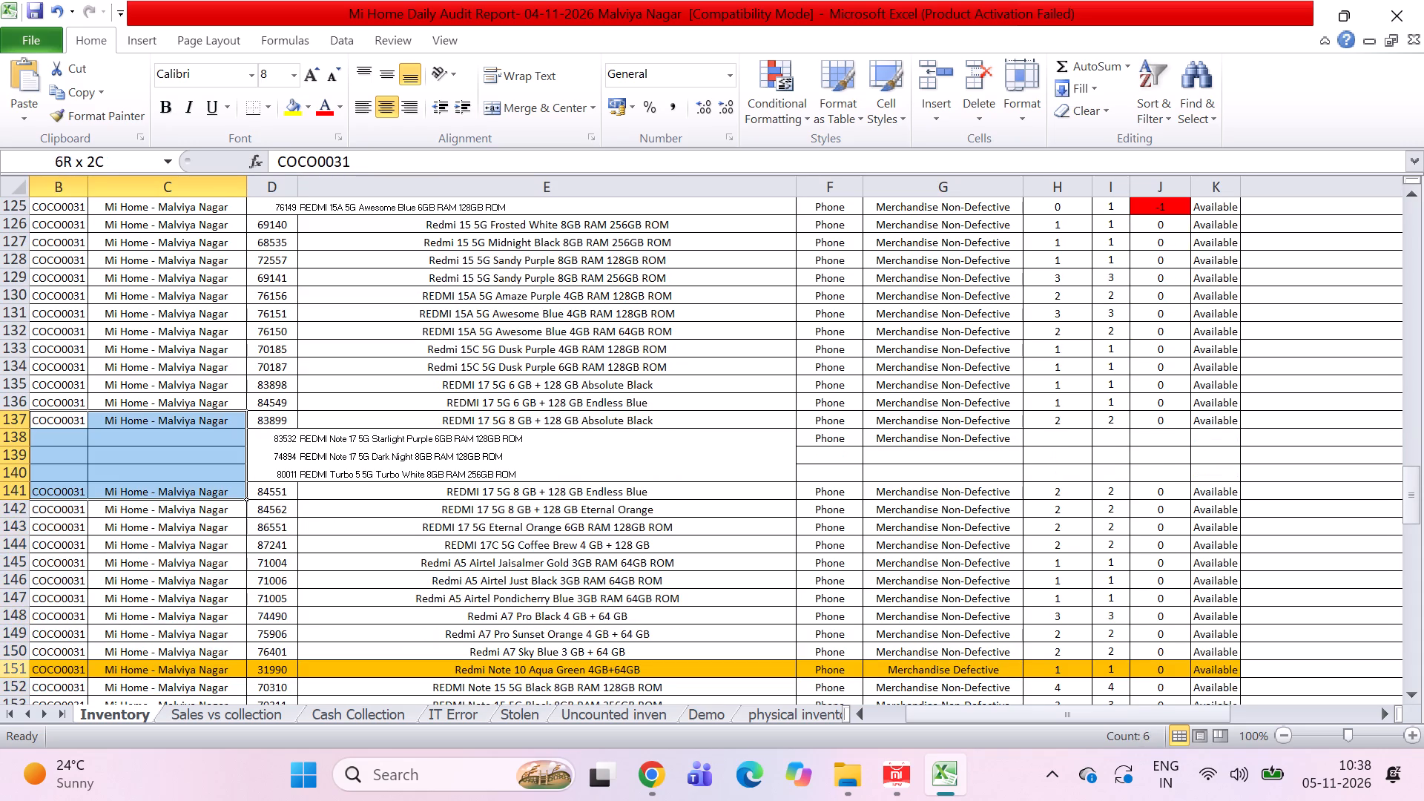
key("shift+Up")
key("ctrl+d")
Fill Phone, Merchandise Non-Defective, the stock formulas and Available status in columns F to K from row 137 down through row 140.
key("Right")
key("Right")
key("Right")
key("Right")
key("Left")
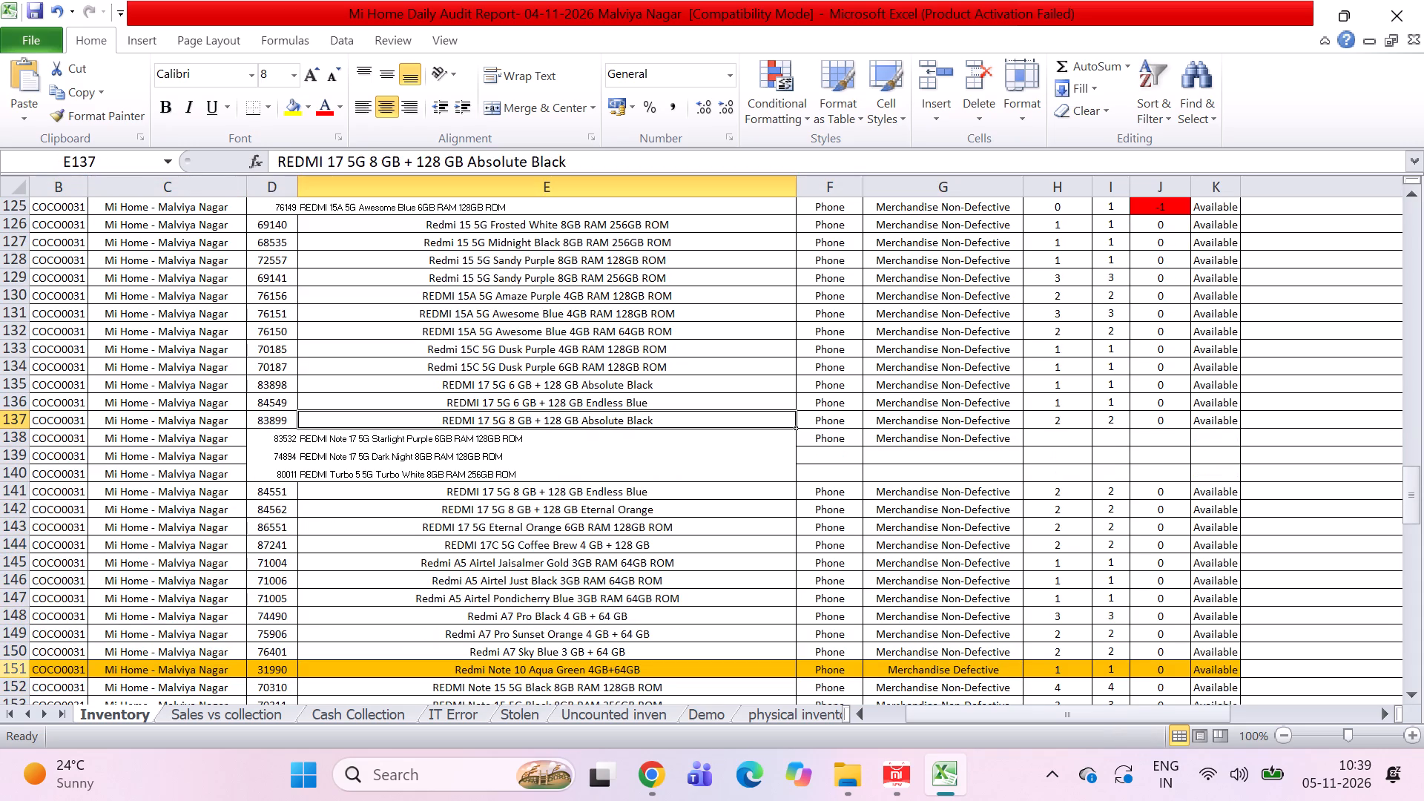
key("Right")
key("Right")
key("Left")
key("shift+Right")
key("shift+Right")
key("shift+Right")
key("shift+Right")
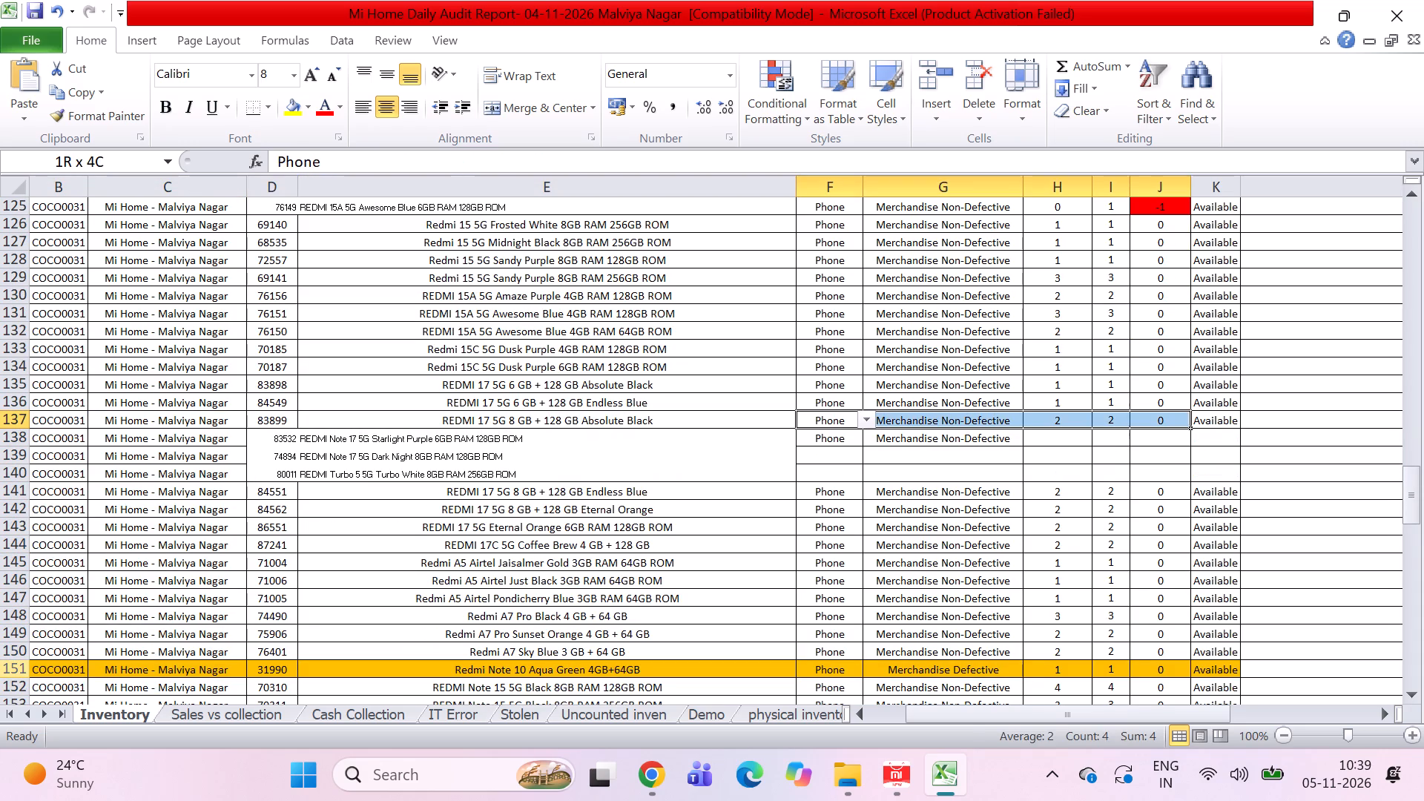
key("shift+Right")
key("shift+Down")
key("shift+Down")
key("shift+Down")
key("ctrl+d")
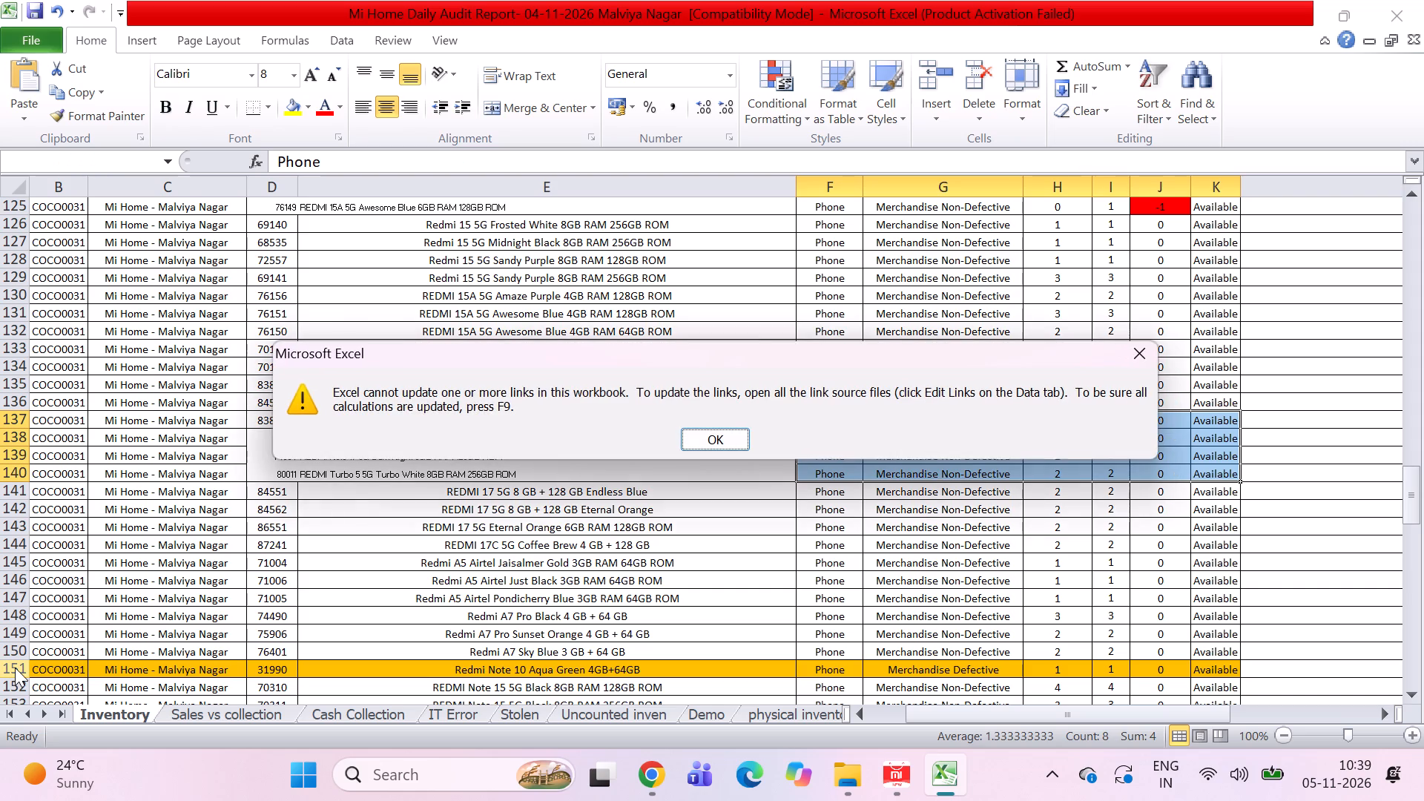
key("Down")
key("Return")
Look through the Inventory rows below row 140 and back up to the header for added products with empty store, category and stock columns.
key("Down")
key("Down")
key("Down")
key("Down")
key("Down")
key("Down")
key("Down")
key("Down")
key("Down")
key("Down")
key("Down")
key("Down")
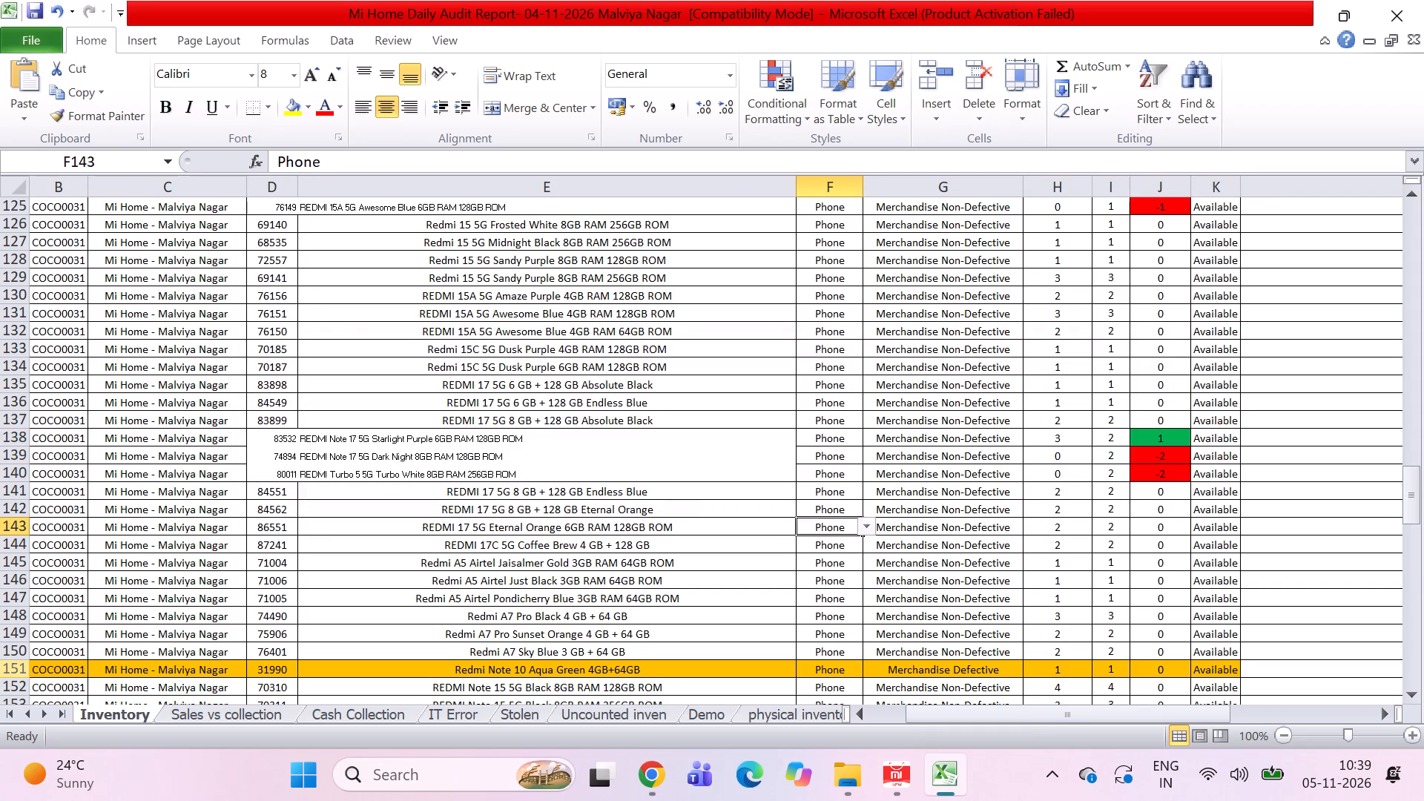
key("Down")
key("Down")
key("Down")
key("Down")
key("Down")
key("Down")
key("Down")
key("Down")
key("Down")
key("Down")
key("Down")
key("Down")
key("Down")
key("Down")
key("Down")
key("Down")
key("Down")
key("Down")
key("Down")
key("Down")
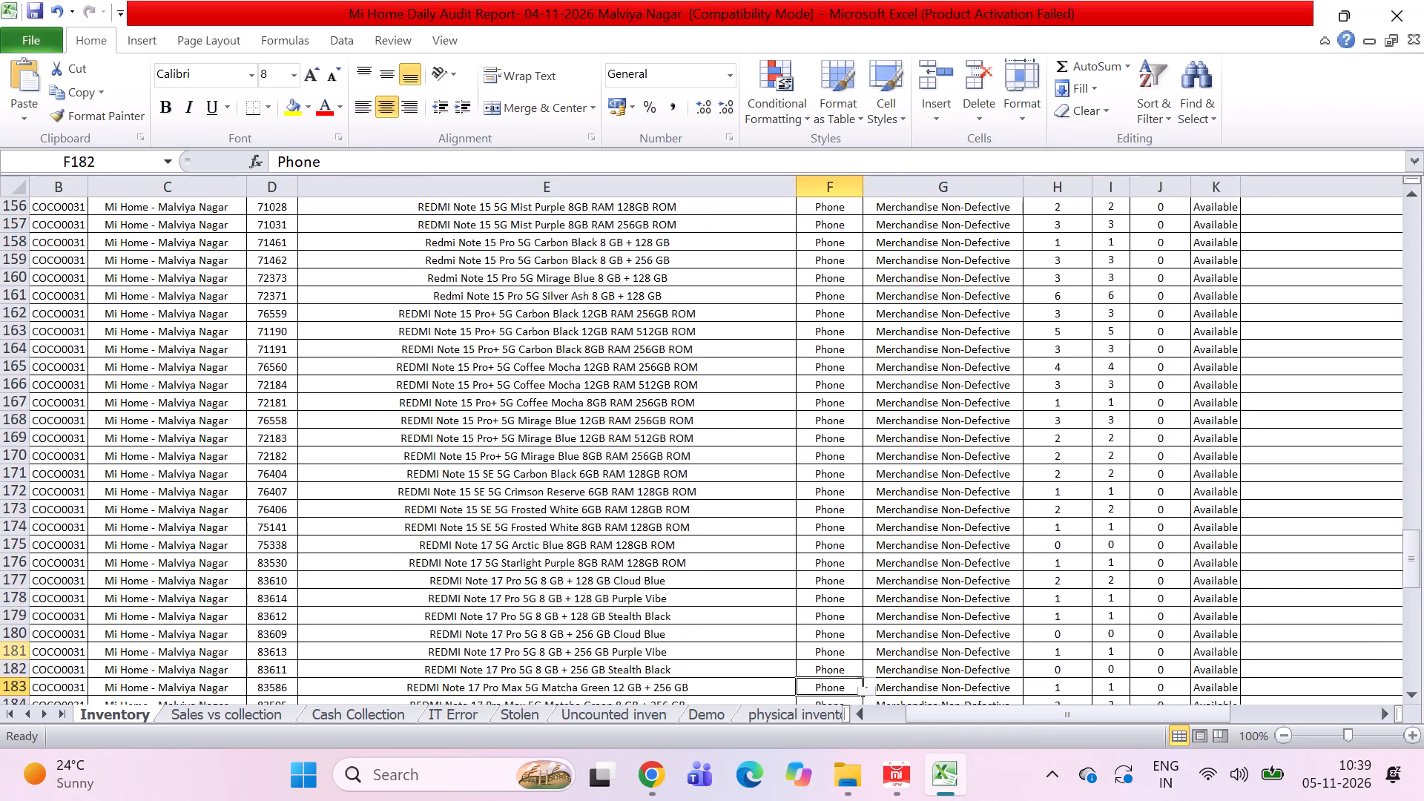
key("Up")
key("Up")
key("Up")
key("Up")
key("Up")
key("Up")
key("Up")
key("Up")
key("Up")
key("Up")
key("Up")
key("Left")
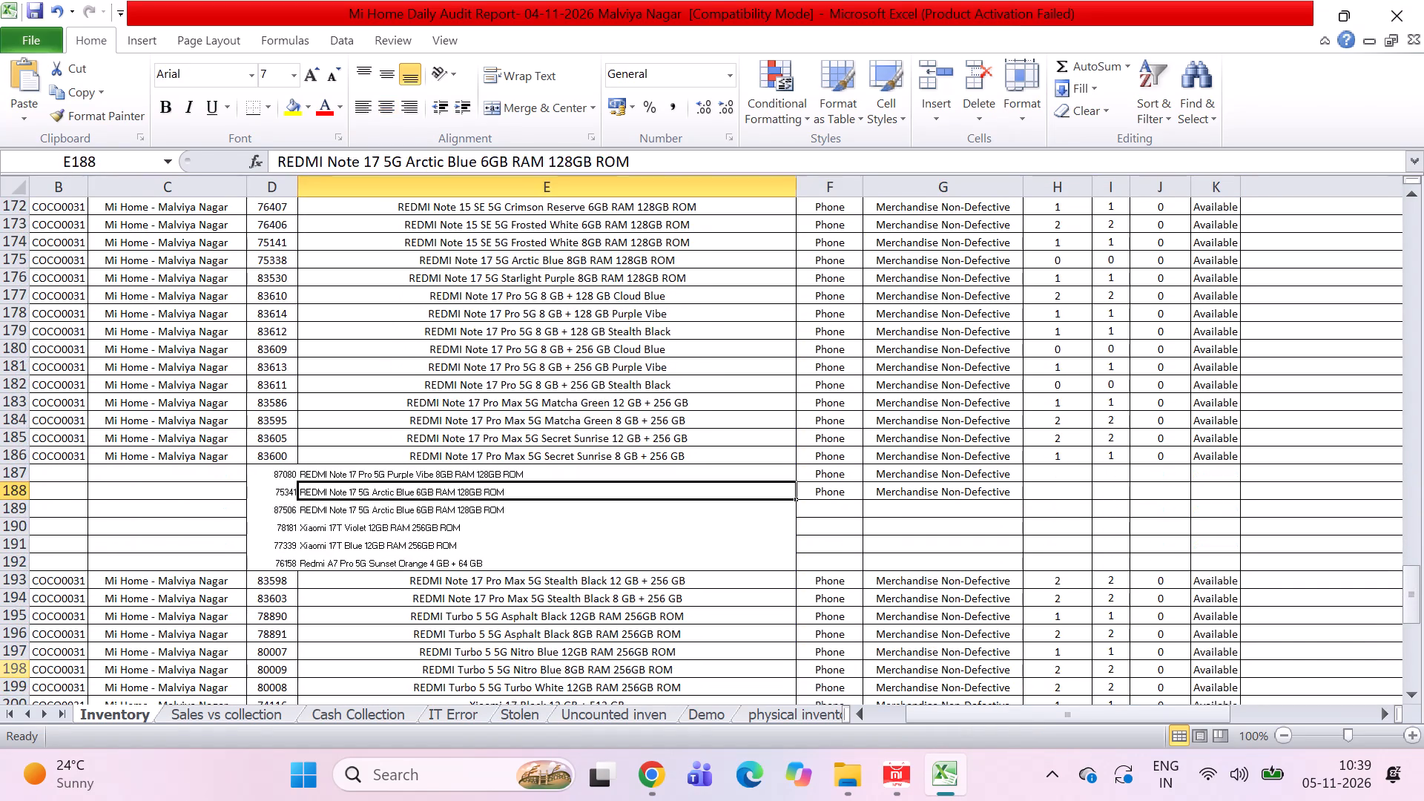
key("ctrl+Left")
key("ctrl+Left")
key("ctrl+Up")
key("Up")
key("Down")
key("Down")
key("Down")
key("Down")
key("Up")
key("Up")
key("Up")
key("Up")
key("Up")
key("Up")
key("Up")
key("Up")
key("Up")
key("Up")
key("Up")
key("Up")
key("Up")
key("Up")
key("Up")
key("Up")
key("Up")
key("Up")
key("Up")
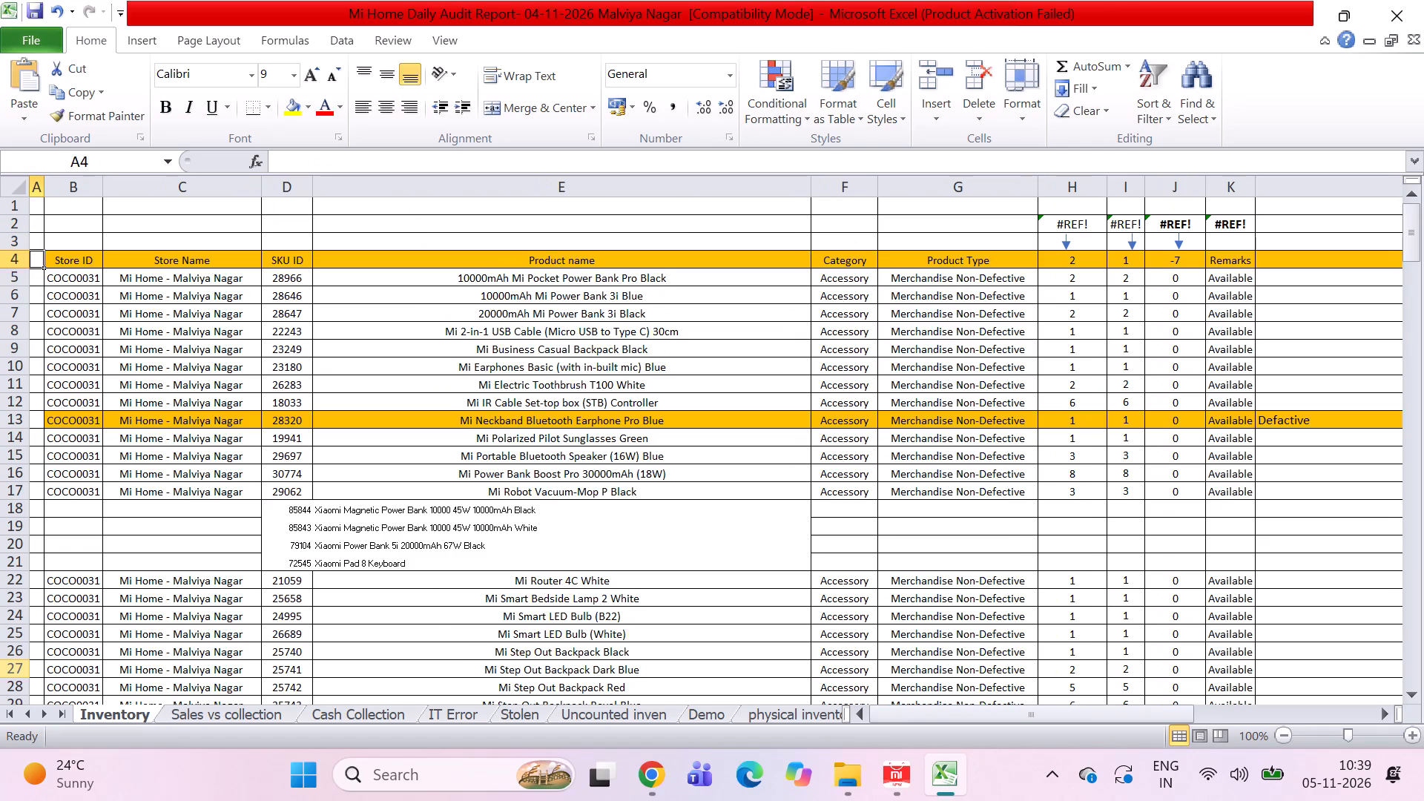
Fill the store code COCO0031 and store name Mi Home - Malviya Nagar from row 17 down through row 21.
key("Down")
key("Down")
key("ctrl+Down")
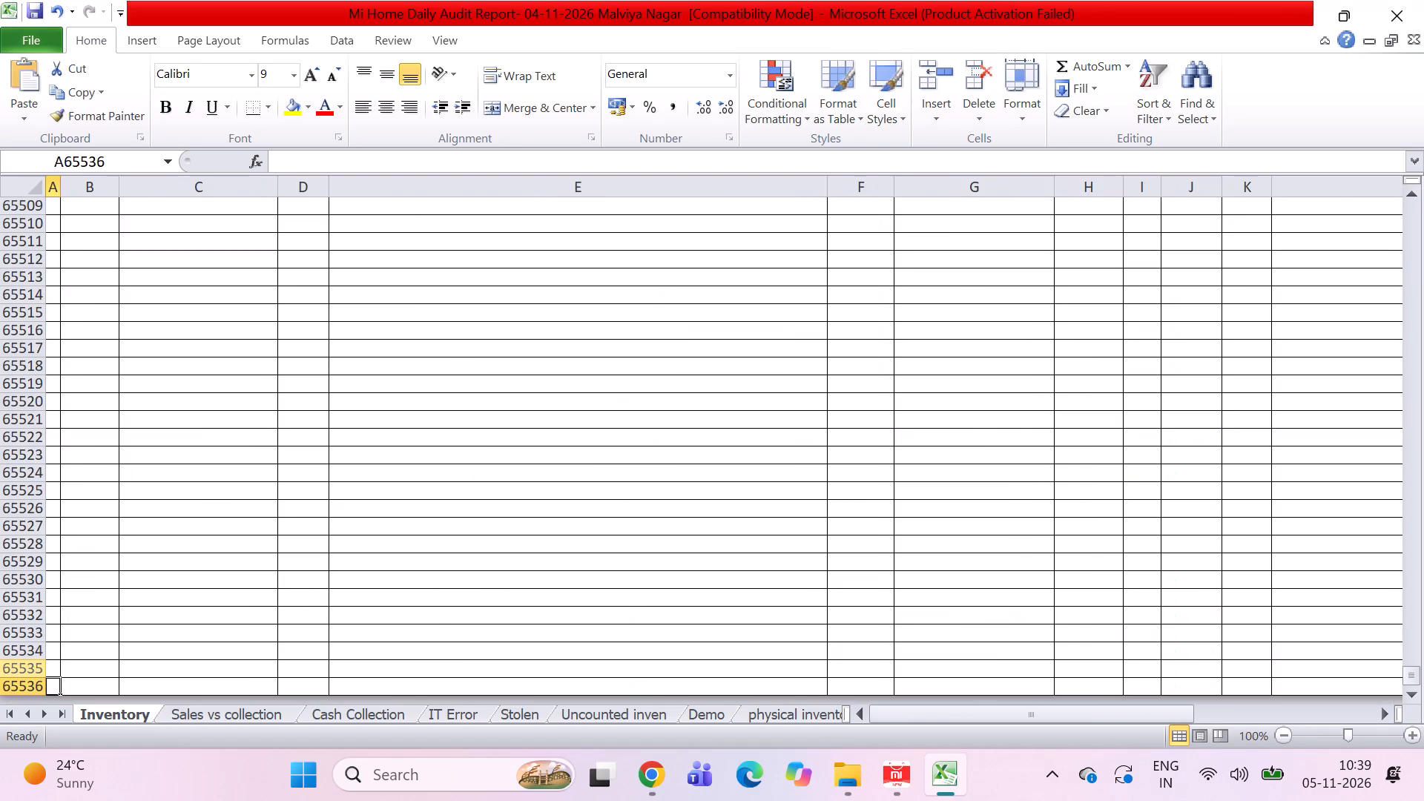
key("ctrl+Up")
key("Right")
key("Right")
key("Down")
key("Down")
key("Down")
key("Down")
key("Down")
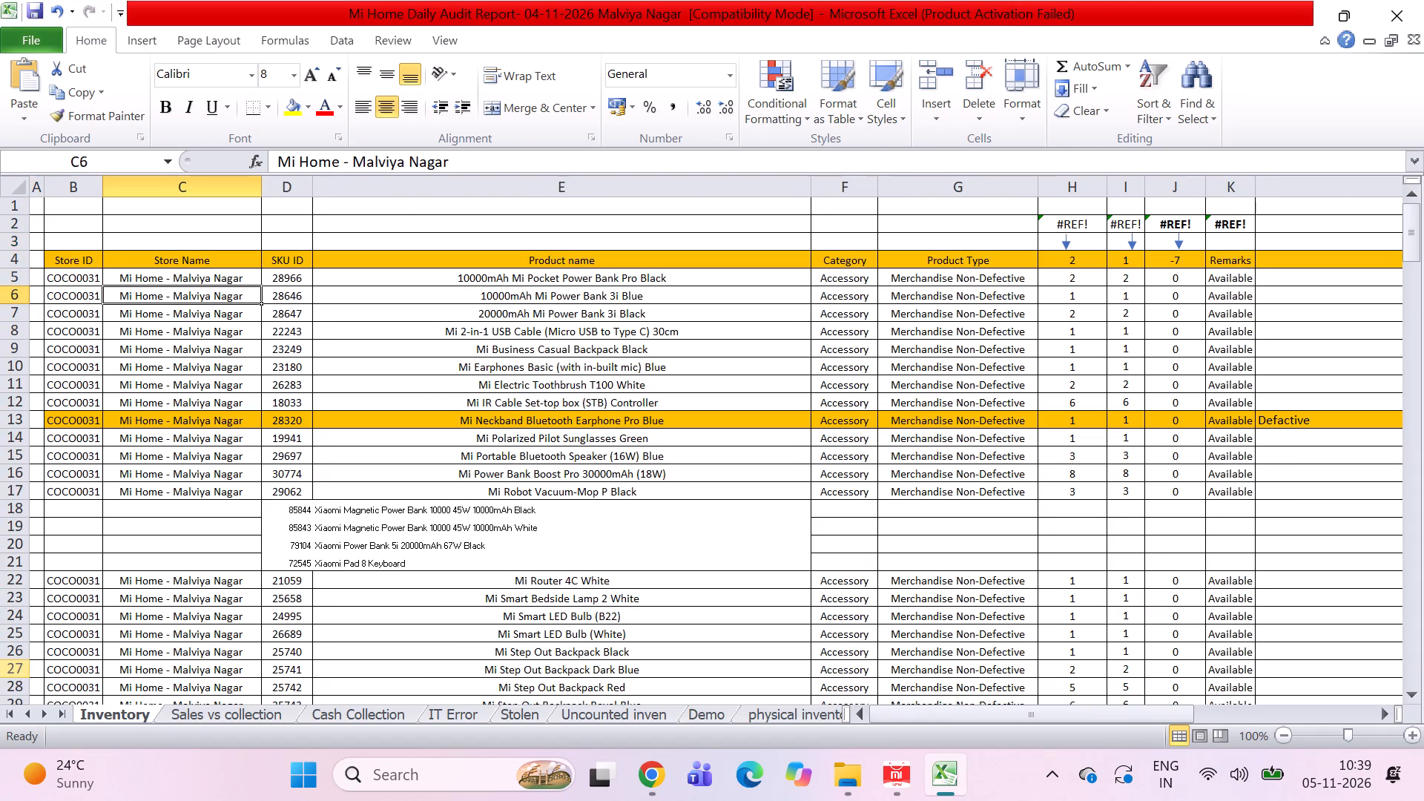
key("Down")
key("Down")
key("ctrl+Down")
key("Left")
key("shift+Right")
key("shift+Right")
key("shift+Left")
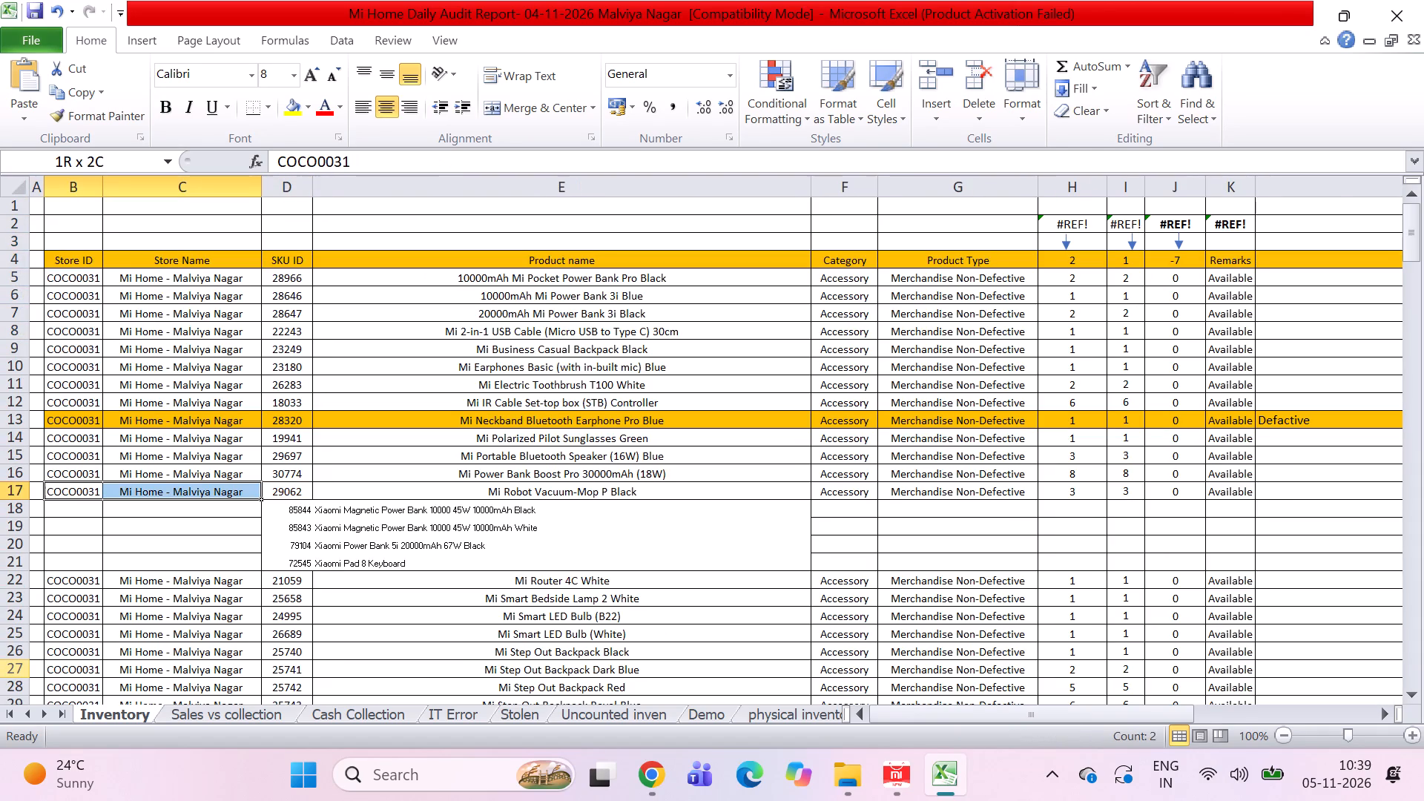
key("shift+Down")
key("shift+Down")
key("shift+Down")
key("shift+Down")
key("ctrl+d")
Fill Accessory, Merchandise Non-Defective, the stock formulas and Available status in columns F to K from row 17 down through row 21.
key("Right")
key("Right")
key("Right")
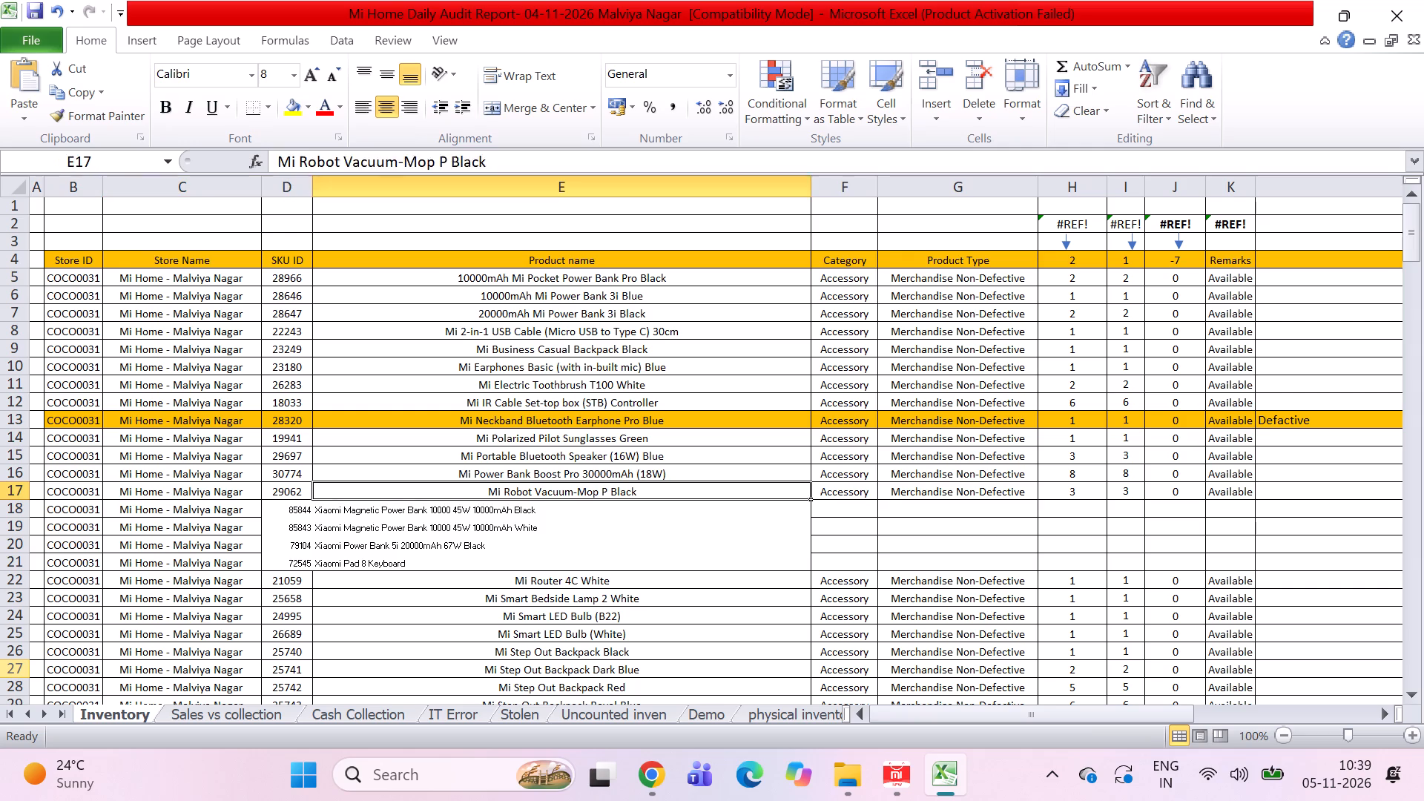
key("Right")
key("Right")
key("Left")
key("shift+Right")
key("shift+Right")
key("shift+Right")
key("shift+Right")
key("shift+Right")
key("shift+Down")
key("shift+Down")
key("shift+Up")
key("shift+Down")
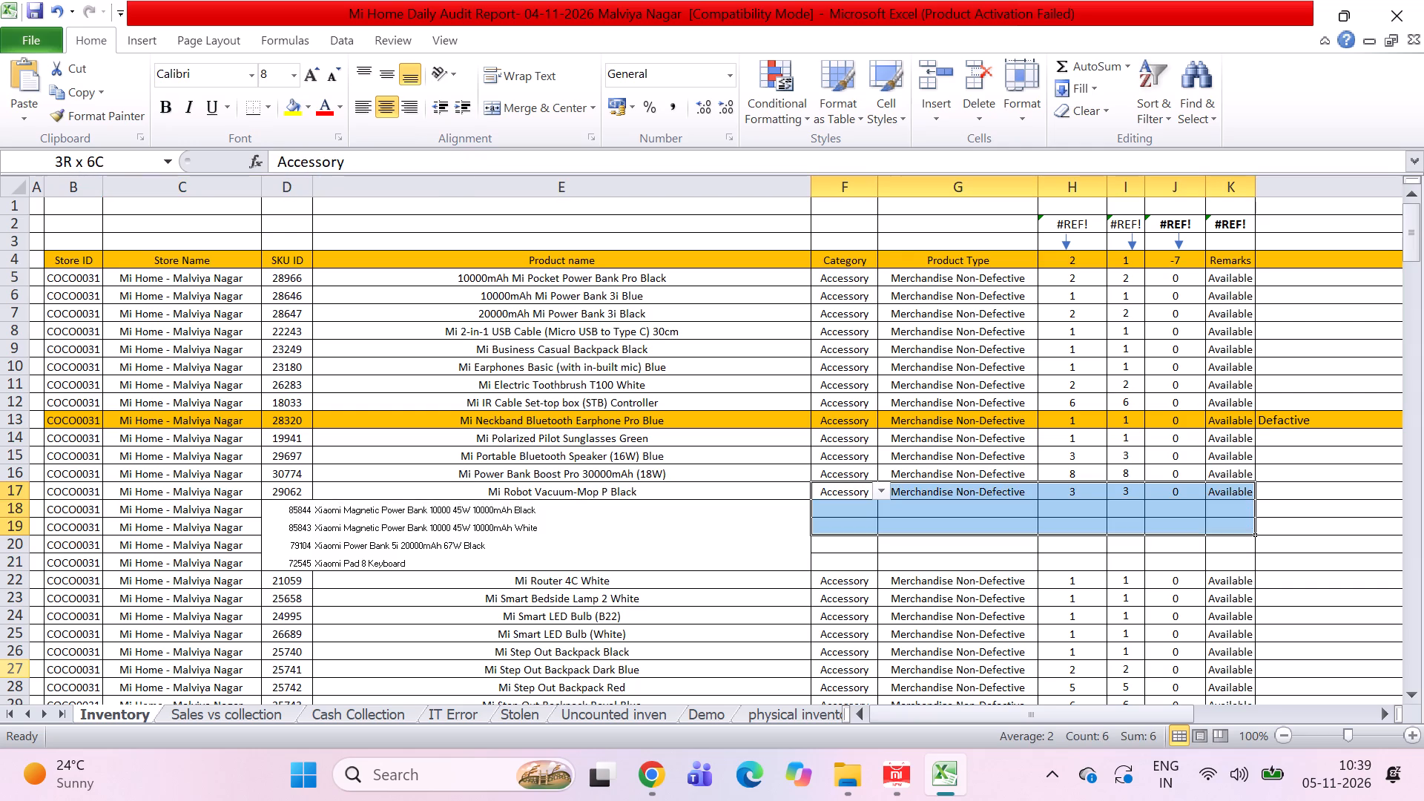
key("shift+Down")
key("shift+Down")
key("ctrl+d")
key("Return")
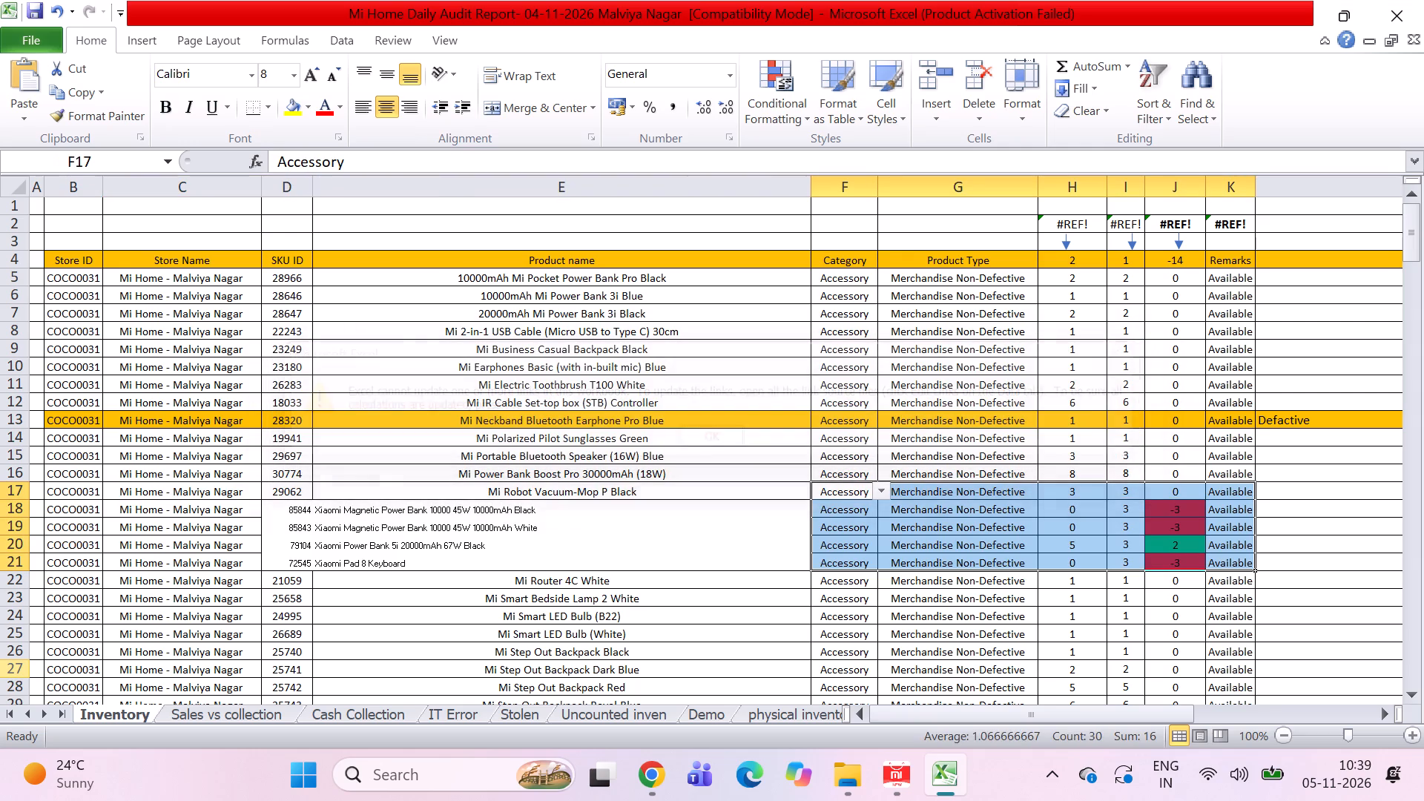
Fill the store code COCO0031 and store name Mi Home - Malviya Nagar from row 186 down through row 192.
key("Left")
key("Left")
key("Left")
key("Left")
key("Left")
key("Down")
key("Down")
key("Right")
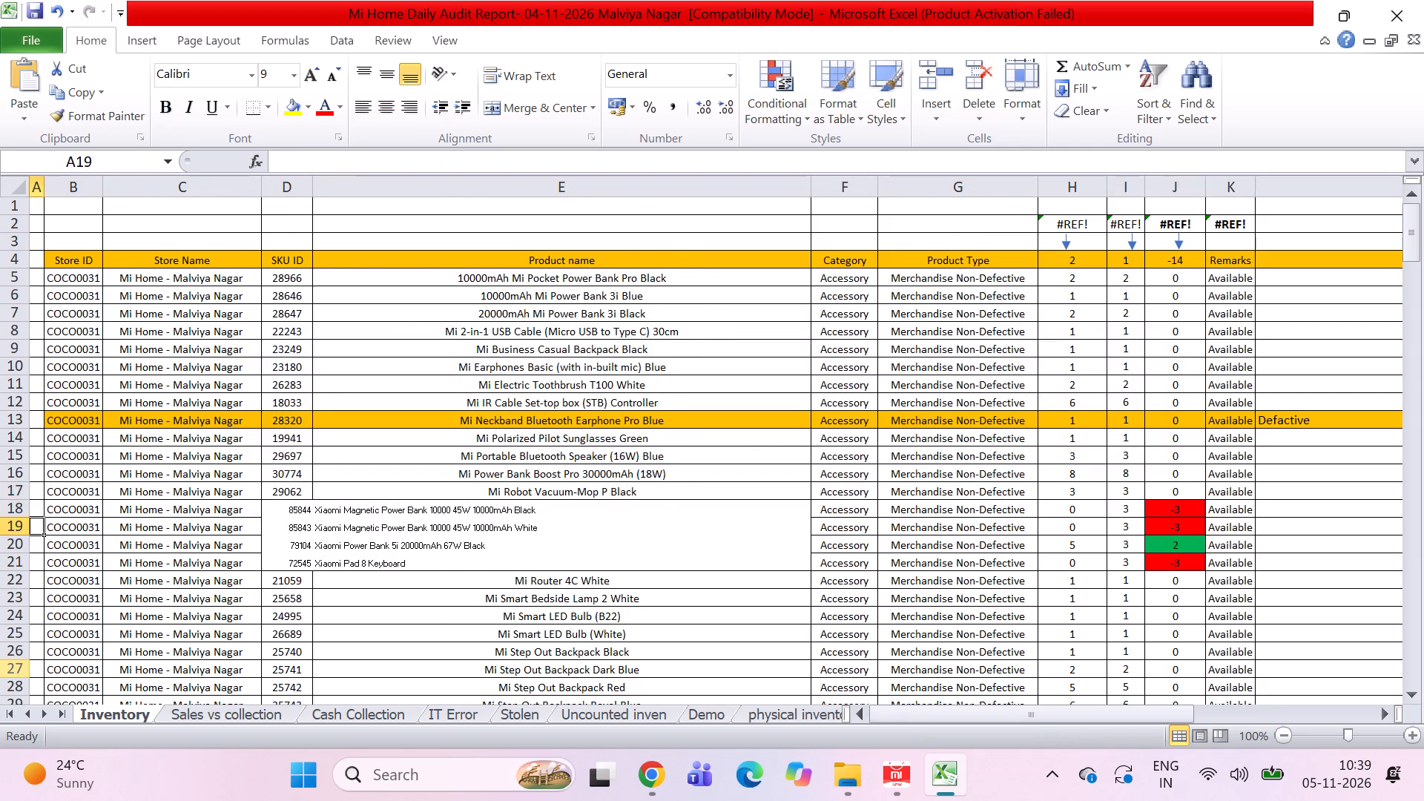
key("ctrl+Down")
key("Down")
key("Down")
key("Down")
key("Down")
key("Down")
key("Down")
key("Down")
key("Down")
key("Down")
key("Down")
key("Up")
key("Up")
key("Up")
key("Up")
key("Up")
key("Up")
key("Up")
key("Up")
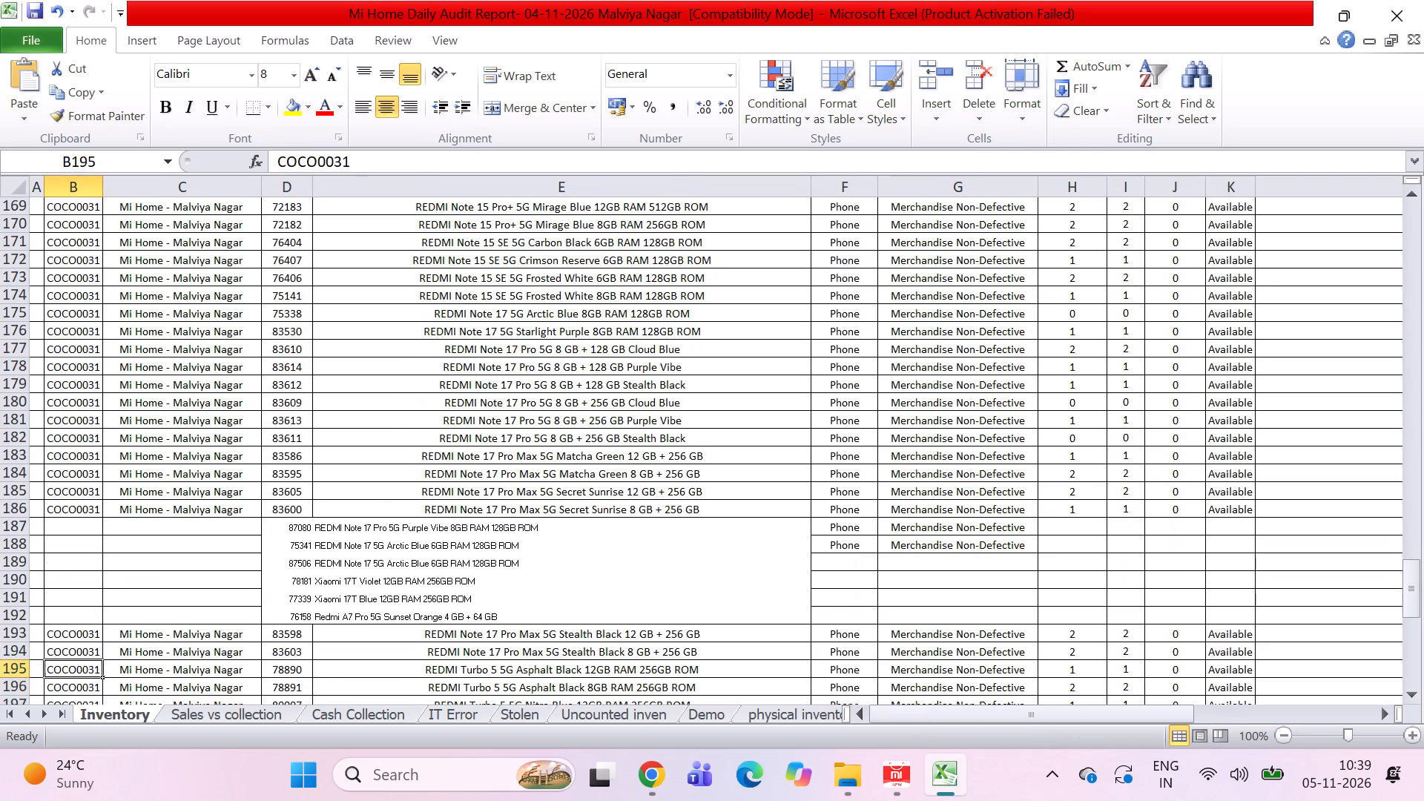
key("Up")
key("Up")
key("shift+Right")
key("shift+Right")
key("shift+Left")
key("shift+Down")
key("shift+Down")
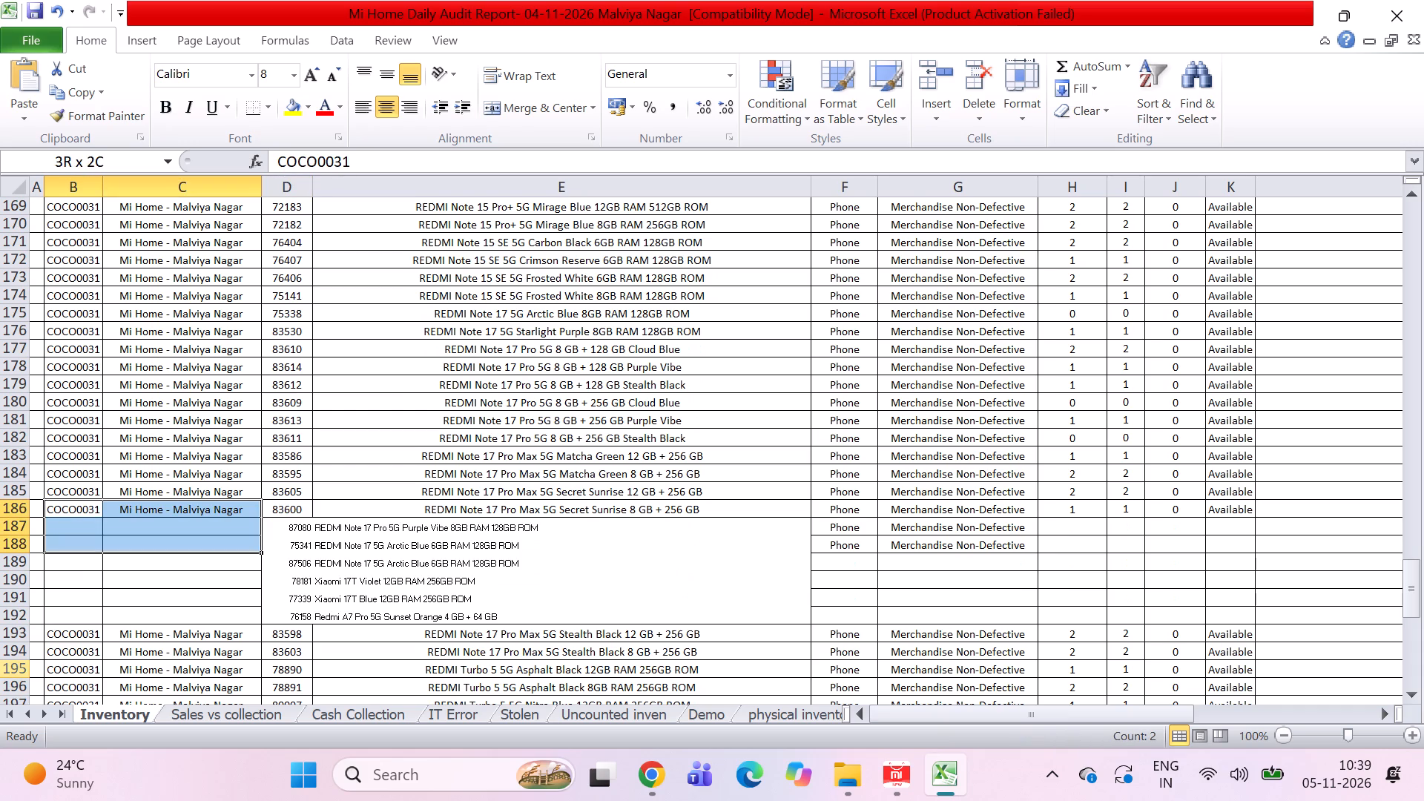
key("shift+Down")
key("shift+Down")
key("shift+Down")
key("shift+Down")
key("ctrl+d")
Fill Phone, Merchandise Non-Defective, the stock formulas and Available status in columns F to K from row 186 down through row 192.
key("Right")
key("Right")
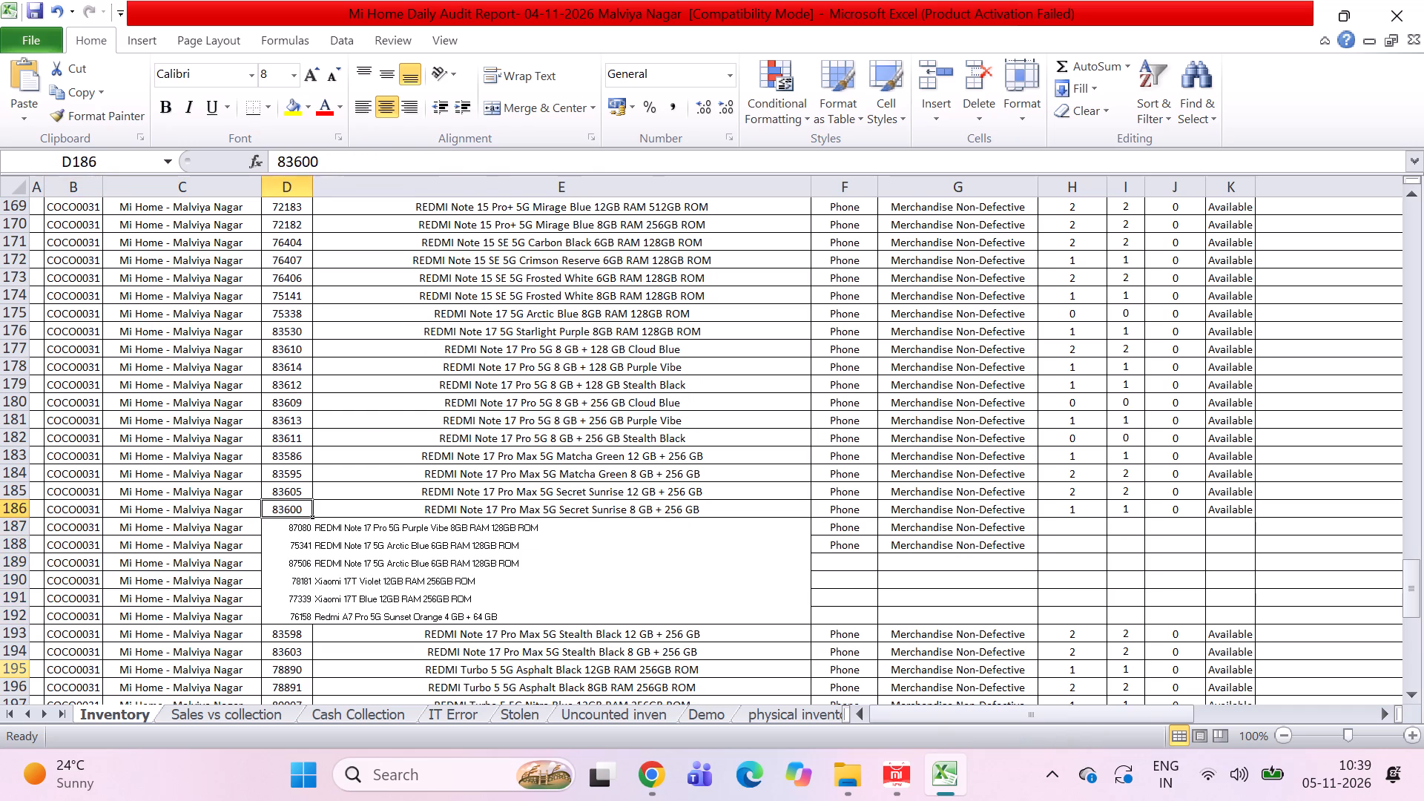
key("Right")
key("Right")
key("shift+Right")
key("shift+Right")
key("shift+Right")
key("shift+Right")
key("shift+Right")
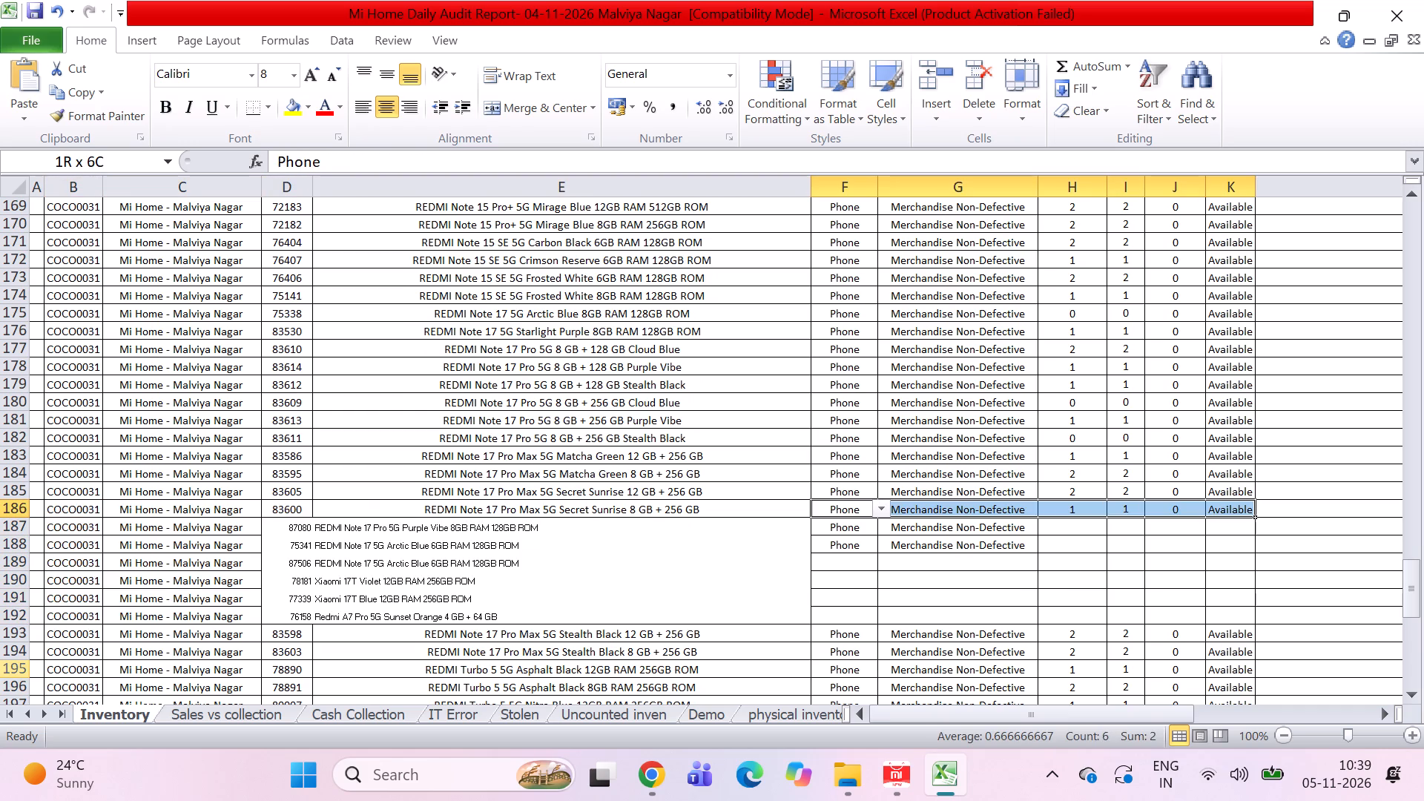
key("shift+Down")
key("shift+Down")
key("shift+Down")
key("shift+Down")
key("shift+Down")
key("shift+Down")
key("ctrl+d")
key("Left")
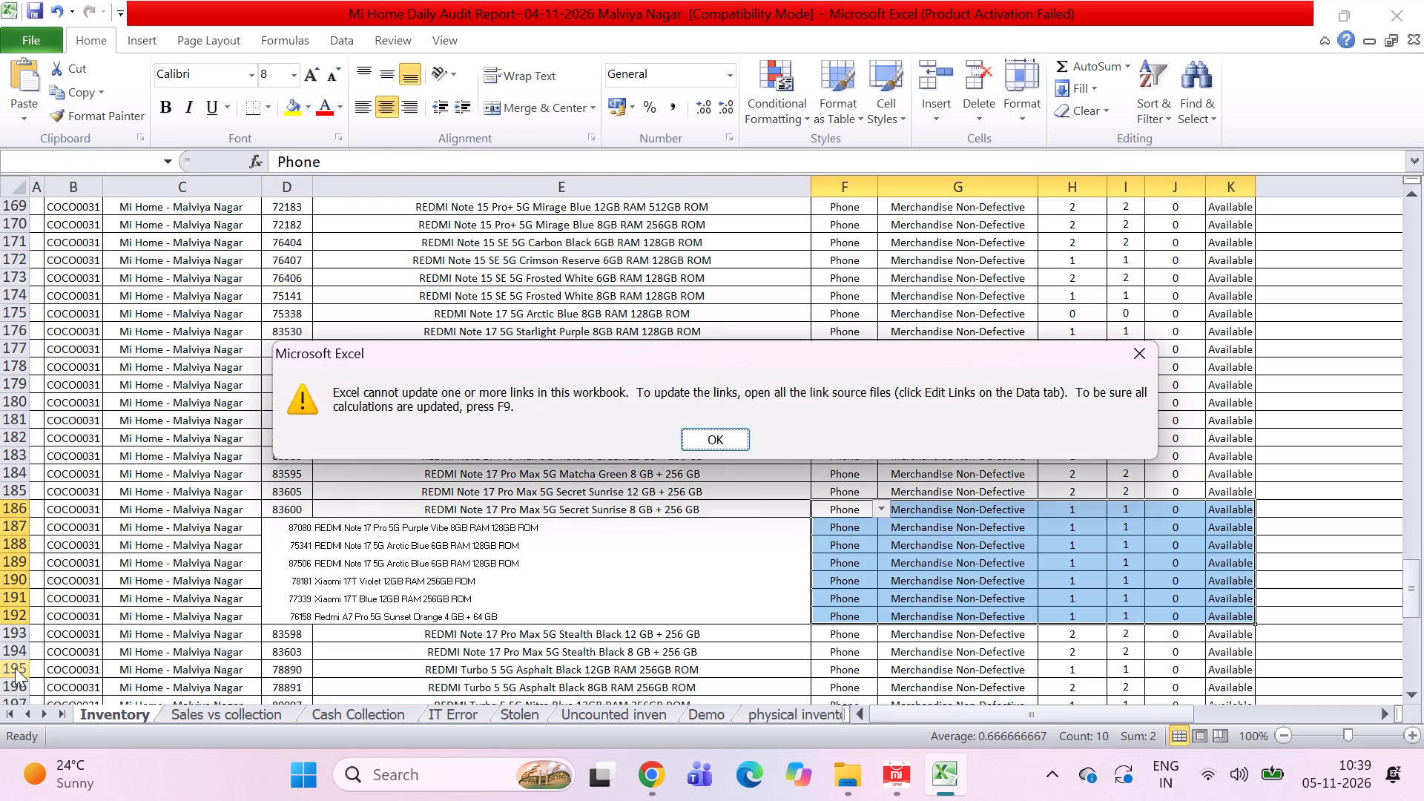
key("Return")
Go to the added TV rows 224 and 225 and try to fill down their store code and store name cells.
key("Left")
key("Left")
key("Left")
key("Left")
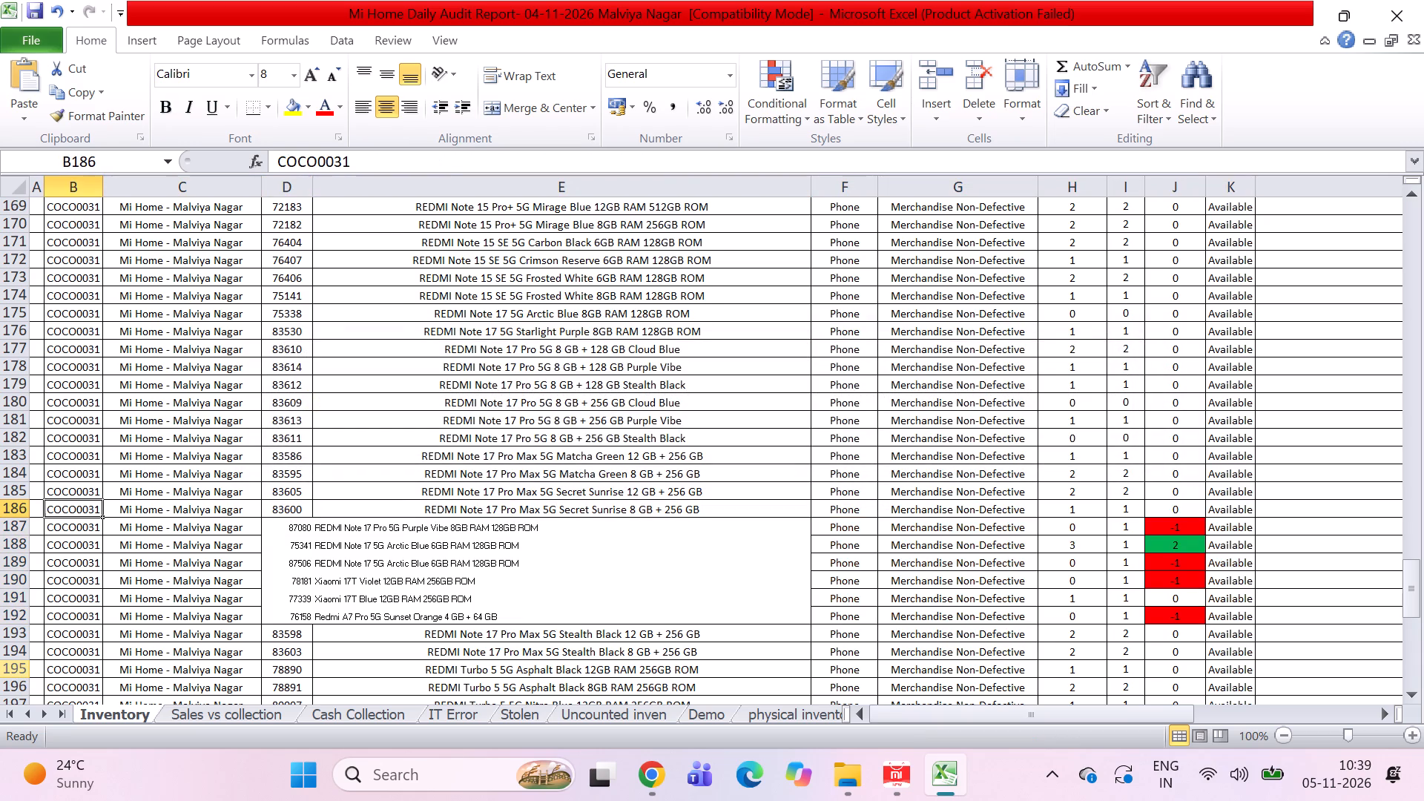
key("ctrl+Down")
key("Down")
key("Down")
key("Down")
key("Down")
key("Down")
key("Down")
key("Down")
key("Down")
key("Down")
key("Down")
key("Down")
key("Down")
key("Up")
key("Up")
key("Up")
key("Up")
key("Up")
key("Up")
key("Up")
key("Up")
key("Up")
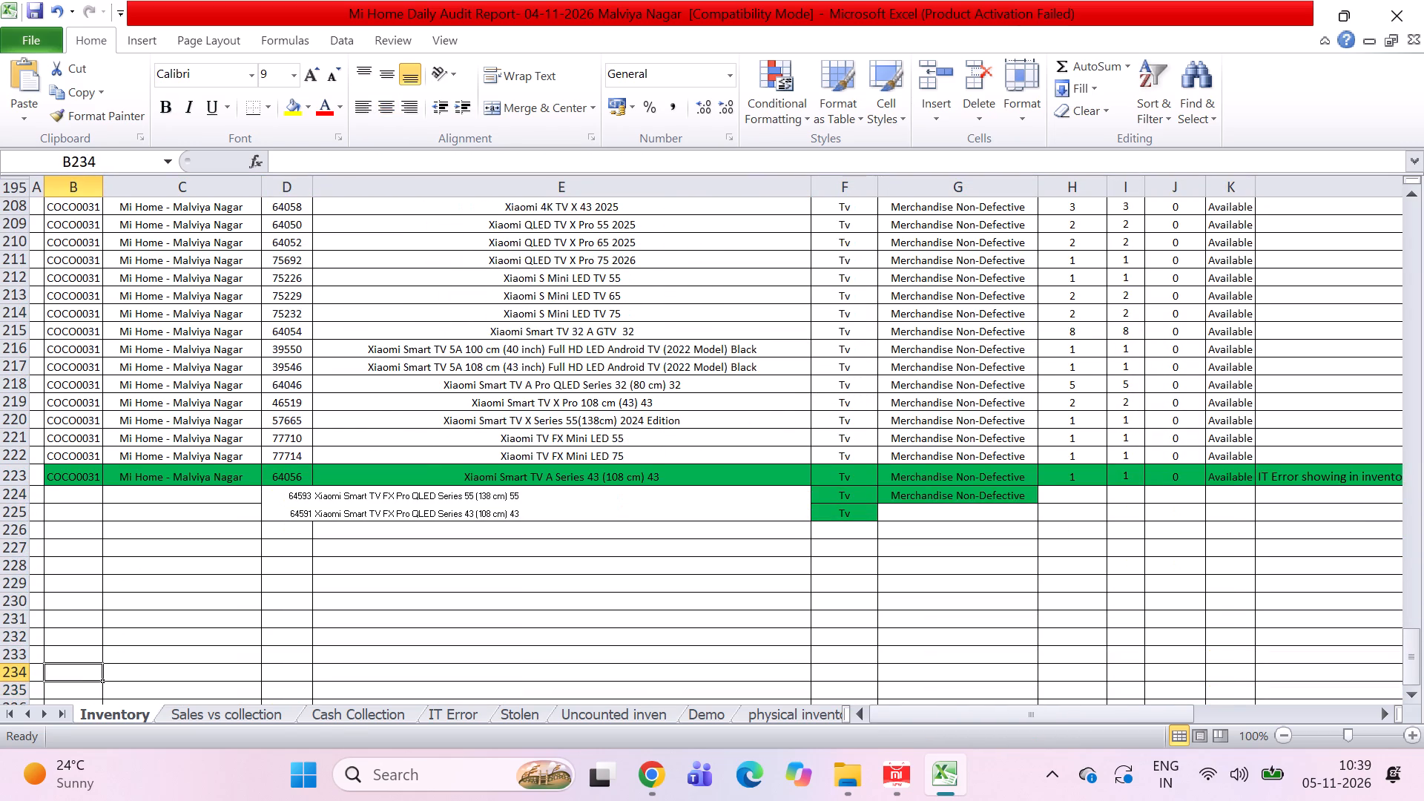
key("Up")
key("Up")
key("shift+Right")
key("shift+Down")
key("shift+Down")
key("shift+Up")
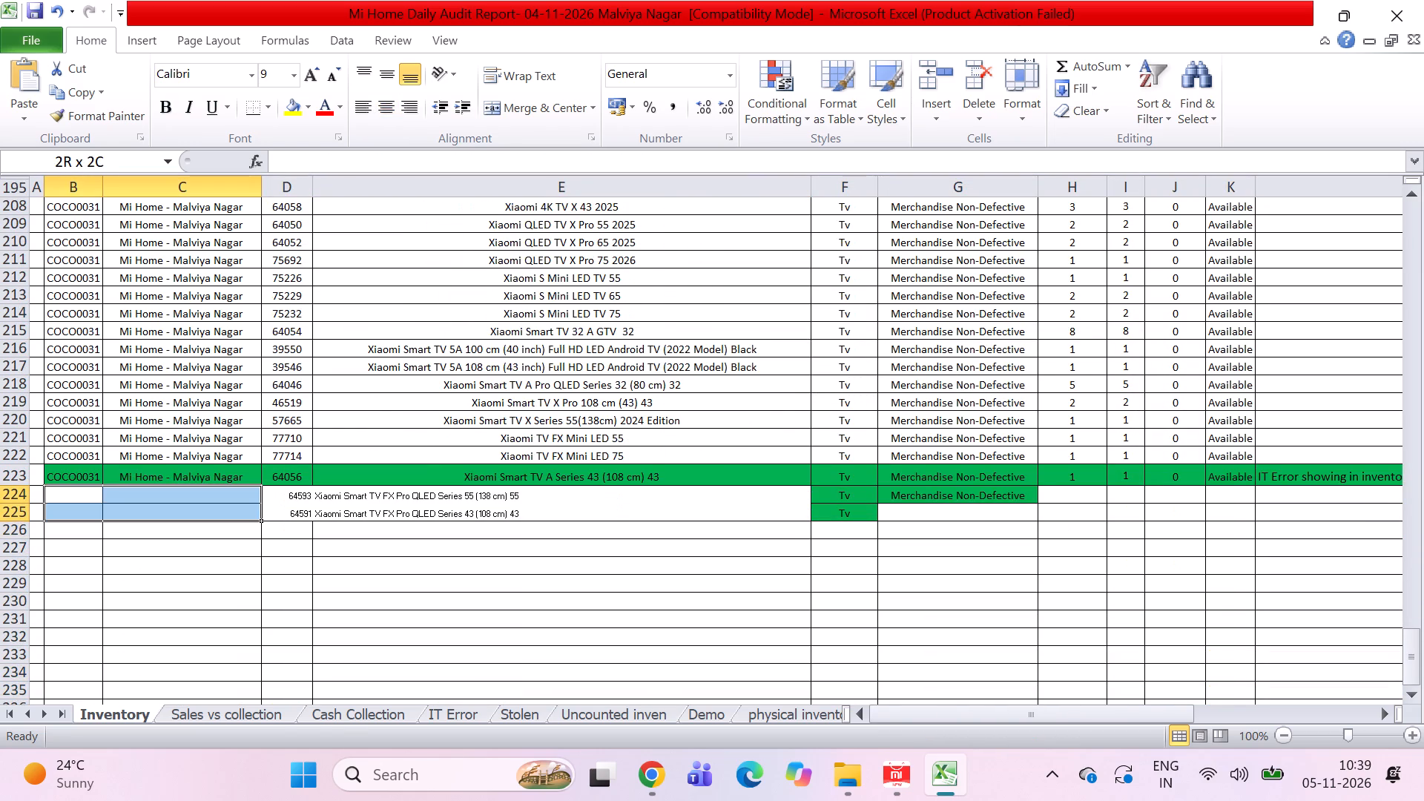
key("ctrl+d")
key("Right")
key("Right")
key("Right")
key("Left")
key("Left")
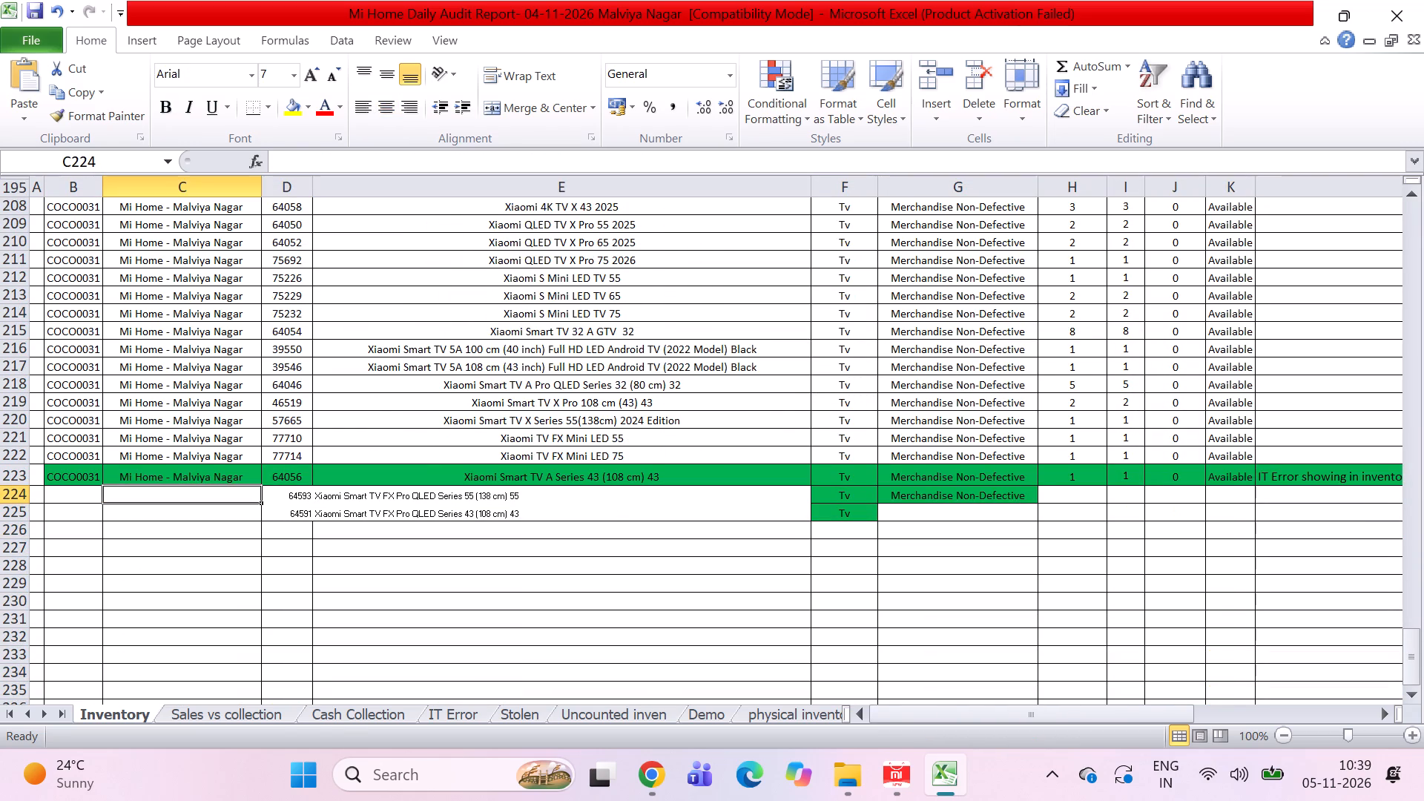
Copy the store code COCO0031 and store name Mi Home - Malviya Nagar from row 222 into rows 224 and 225.
key("Left")
key("Up")
key("Up")
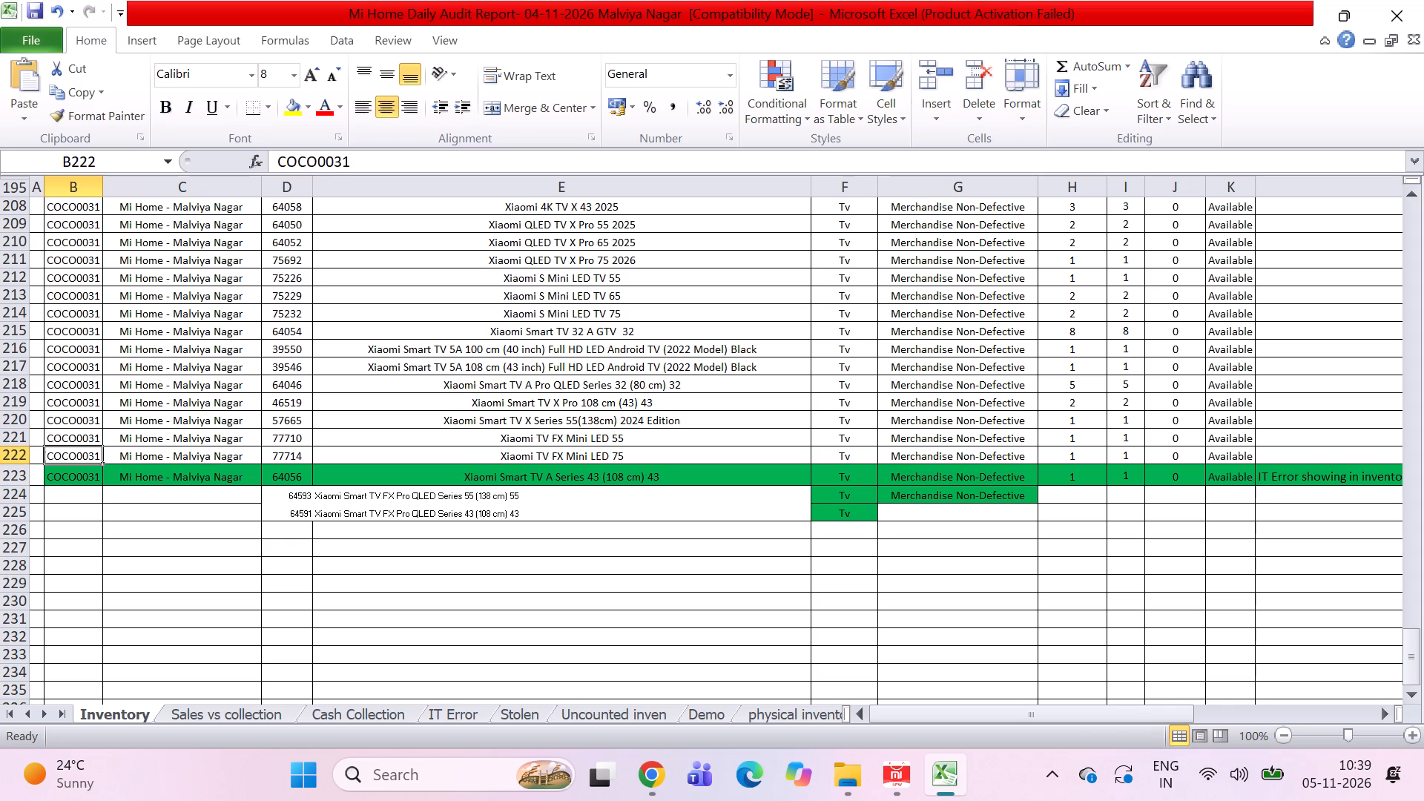
key("shift+Right")
key("shift+Right")
key("shift+Left")
key("ctrl+c")
key("Down")
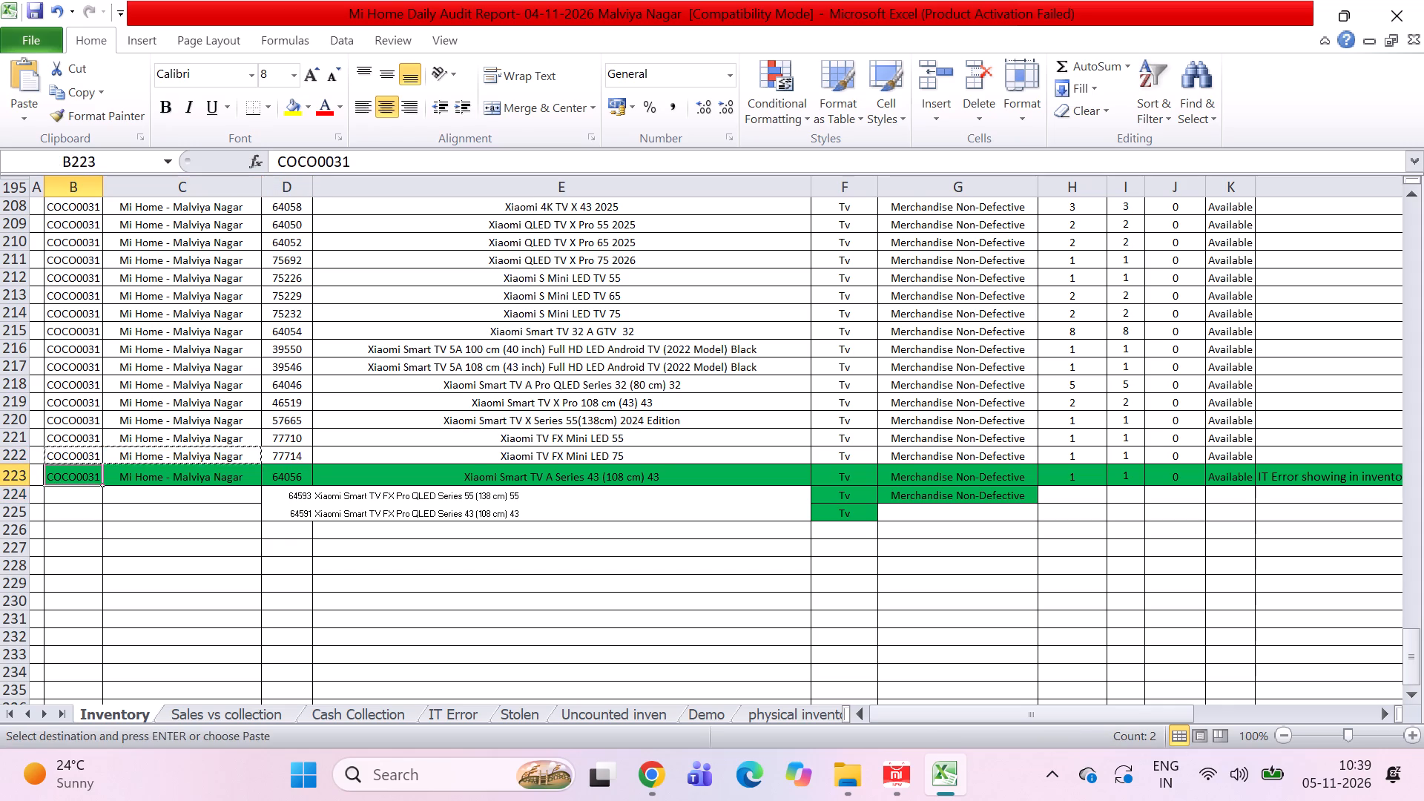
key("Down")
key("Down")
key("Up")
key("ctrl+v")
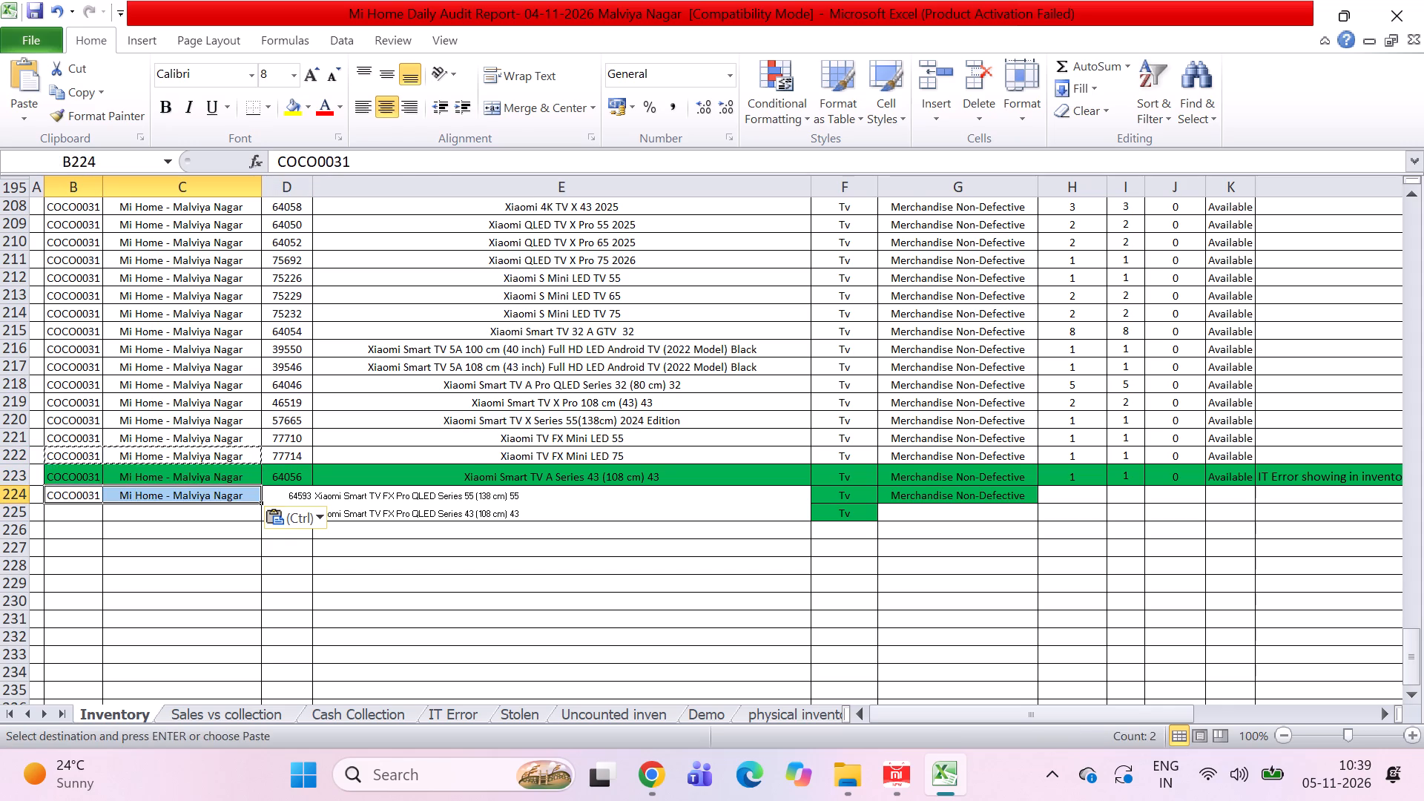
key("Right")
key("Left")
key("shift+Right")
key("shift+Right")
key("shift+Left")
key("shift+Down")
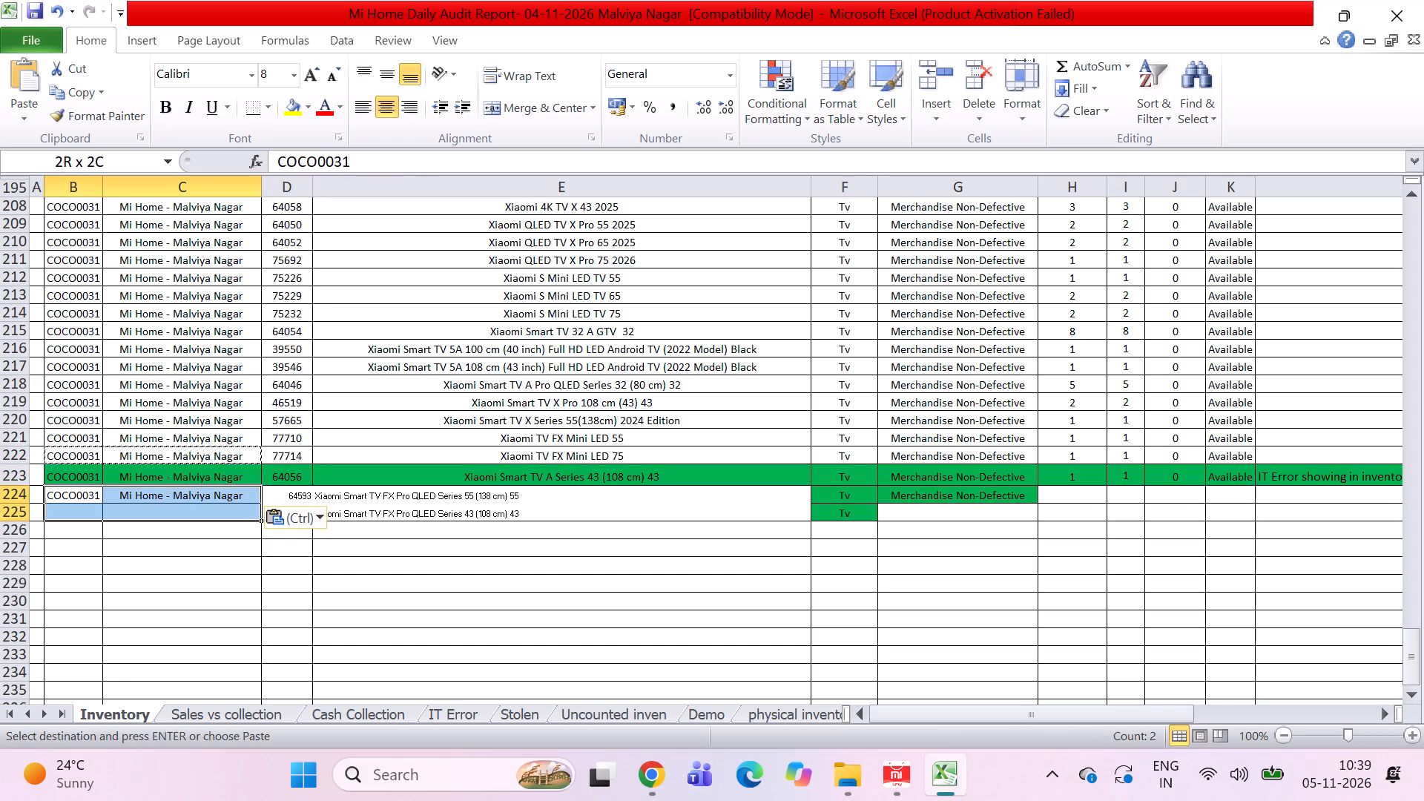
key("ctrl+d")
Fill Tv and Merchandise Non-Defective from row 224 down to row 225, selecting columns F to K.
key("Right")
key("Right")
key("Right")
key("Right")
key("Right")
key("Right")
key("Left")
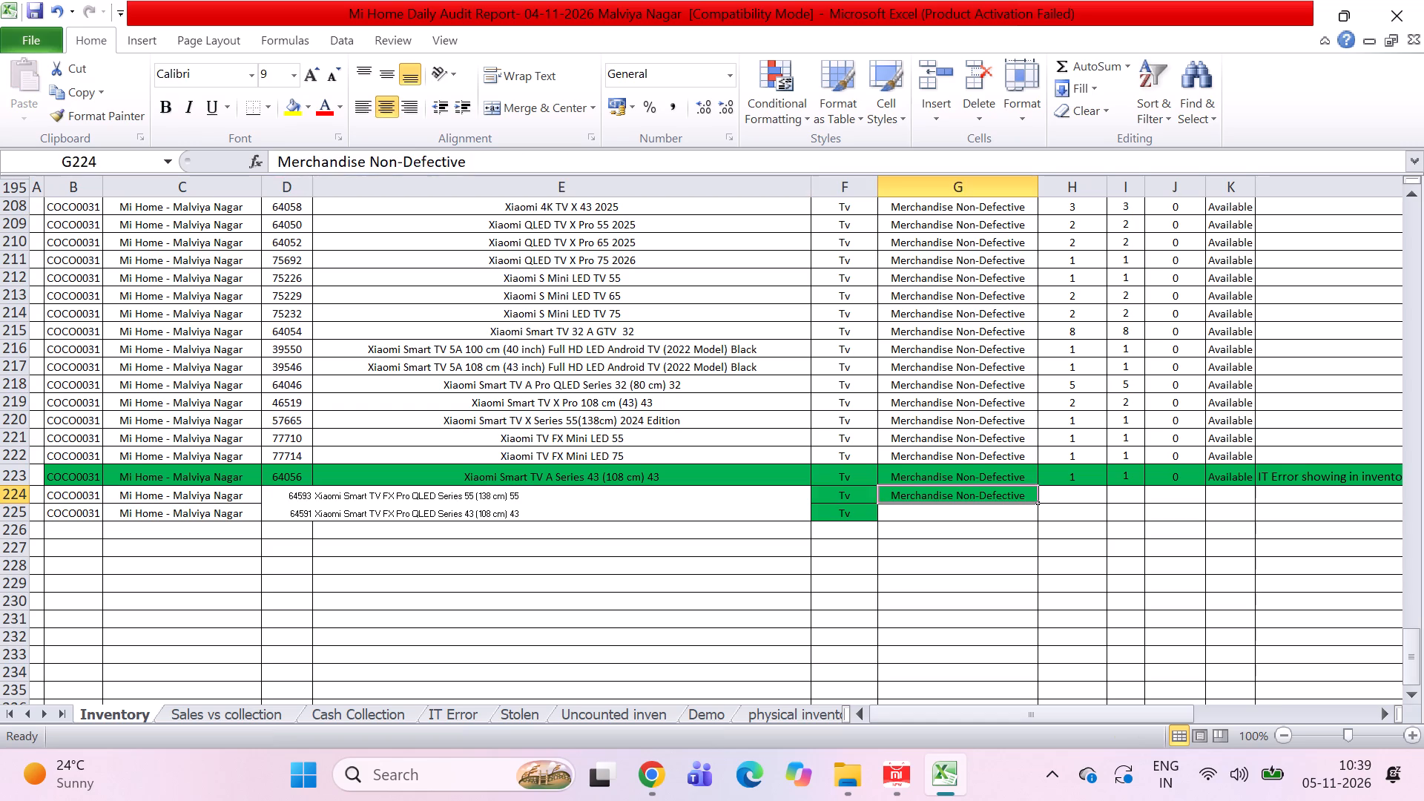
key("Left")
key("shift+Right")
key("shift+Right")
key("shift+Right")
key("shift+Right")
key("shift+Right")
key("shift+Down")
key("shift+Down")
key("shift+Down")
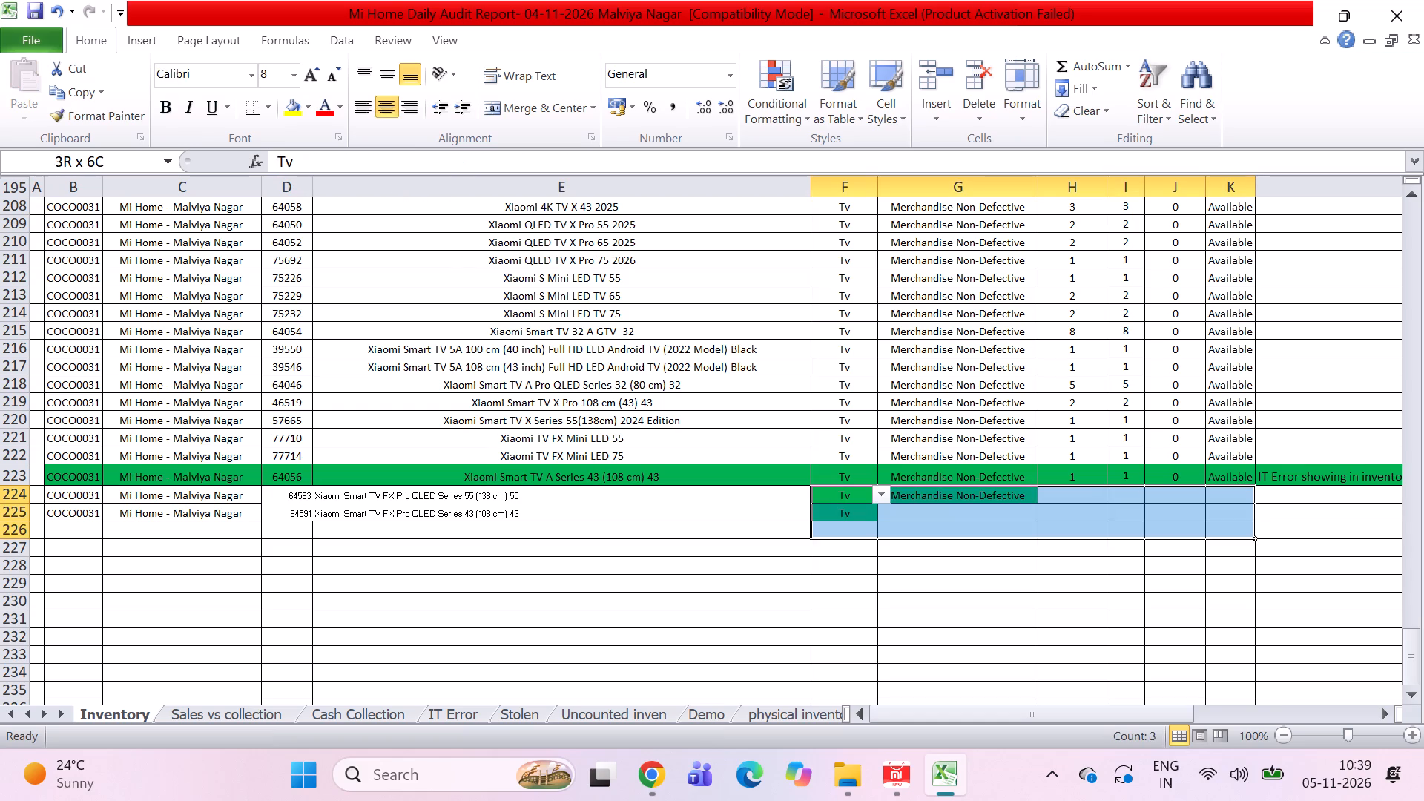
key("shift+Up")
key("shift+Up")
key("ctrl+d")
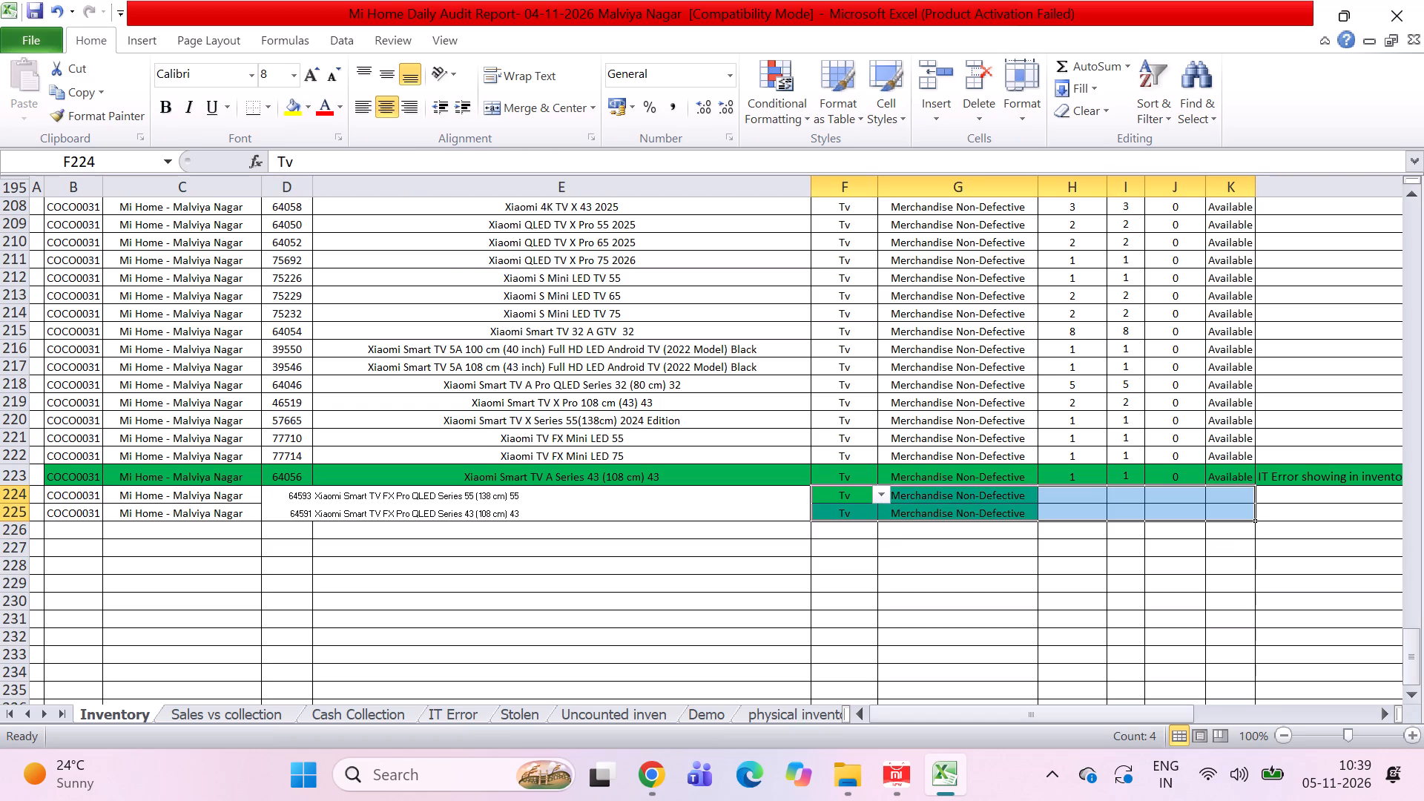
Change the fill of the Tv and Merchandise Non-Defective cells in rows 224 and 225 to white.
key("Right")
key("Left")
key("shift+Right")
key("shift+Down")
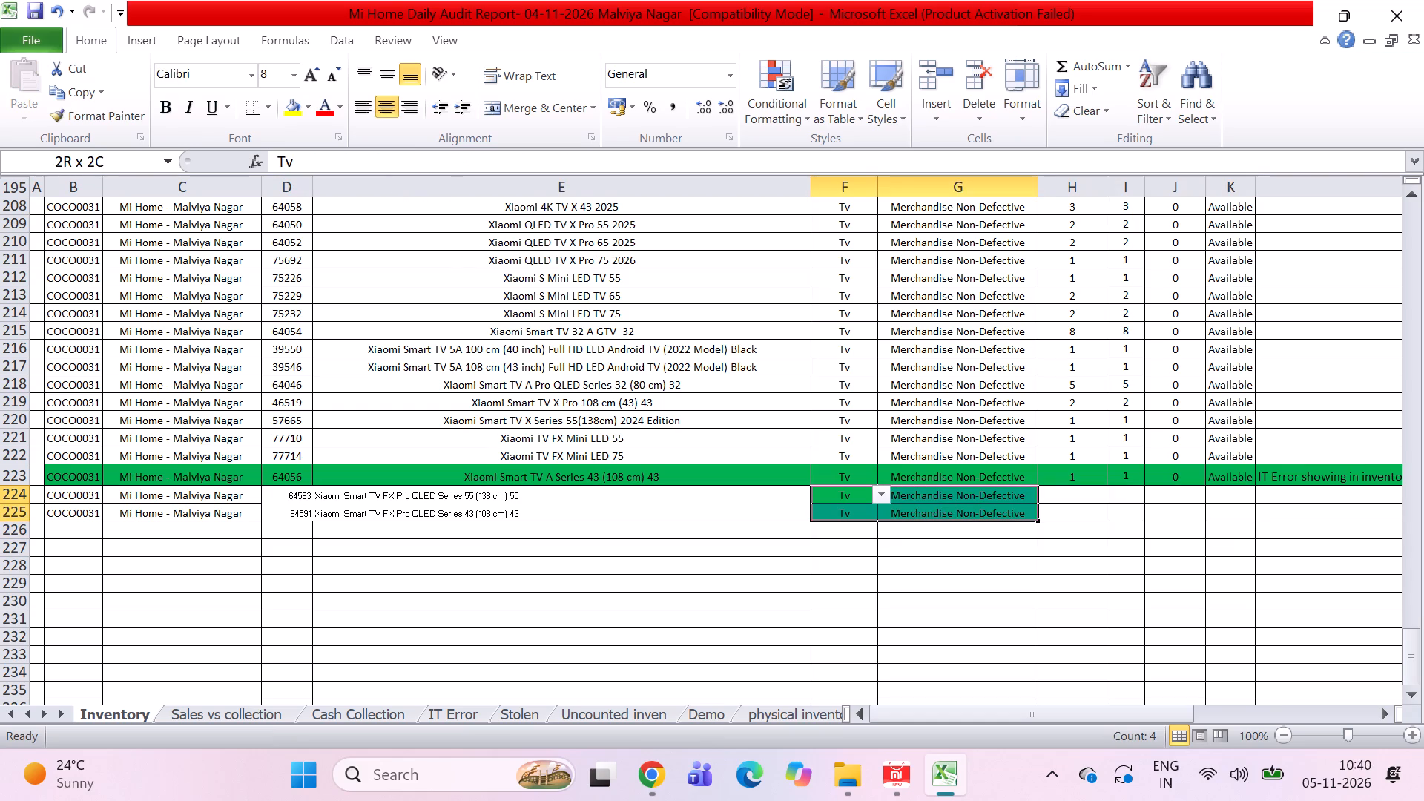
left_click(307, 105)
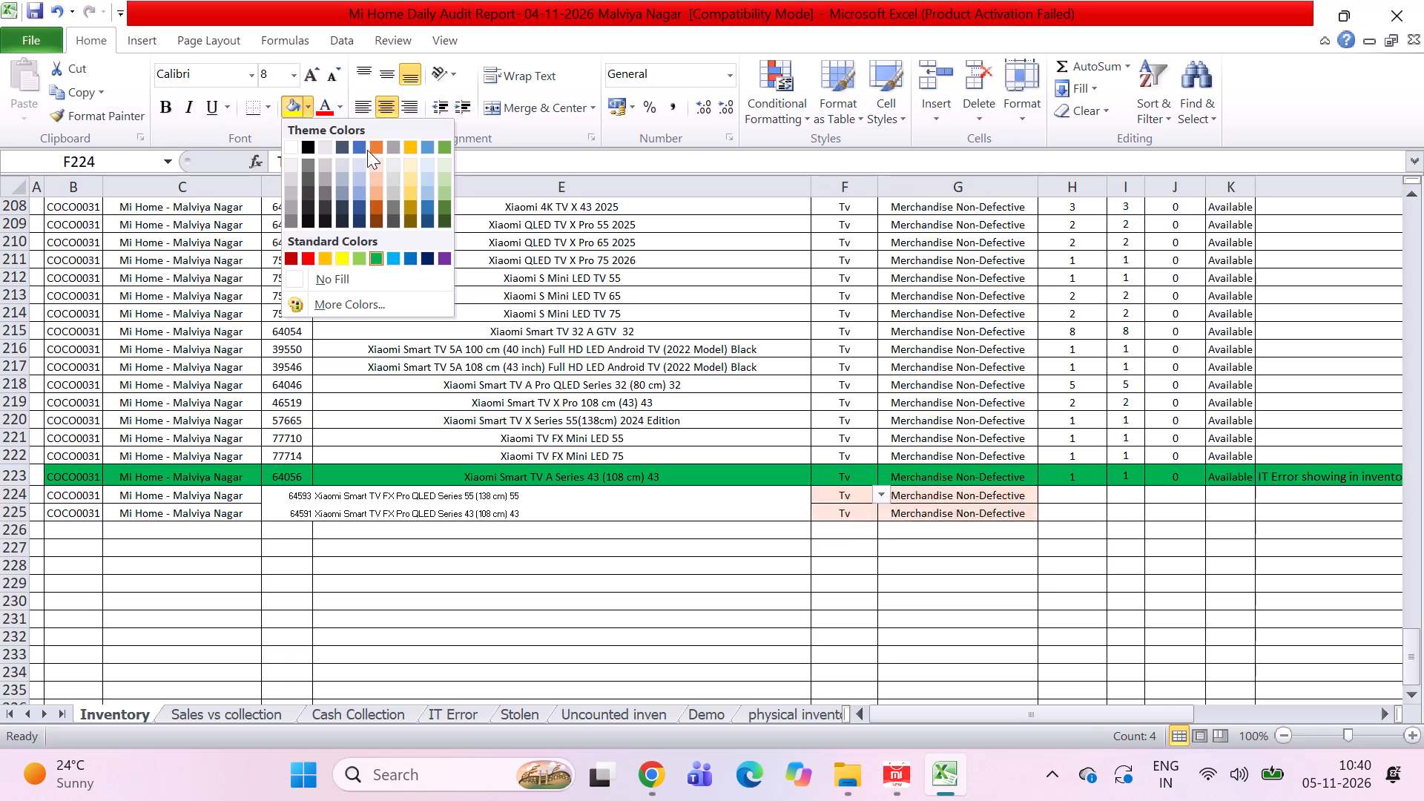
left_click(294, 142)
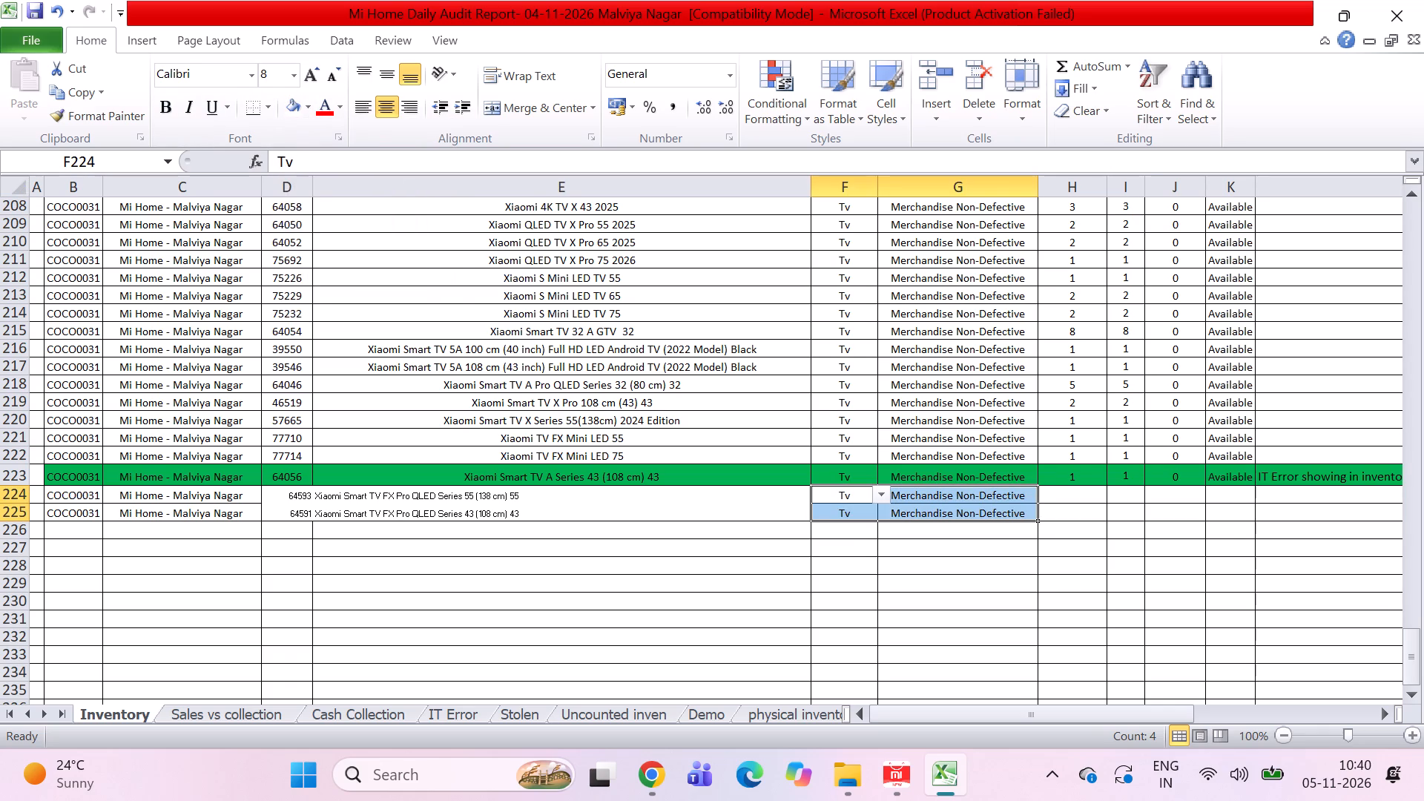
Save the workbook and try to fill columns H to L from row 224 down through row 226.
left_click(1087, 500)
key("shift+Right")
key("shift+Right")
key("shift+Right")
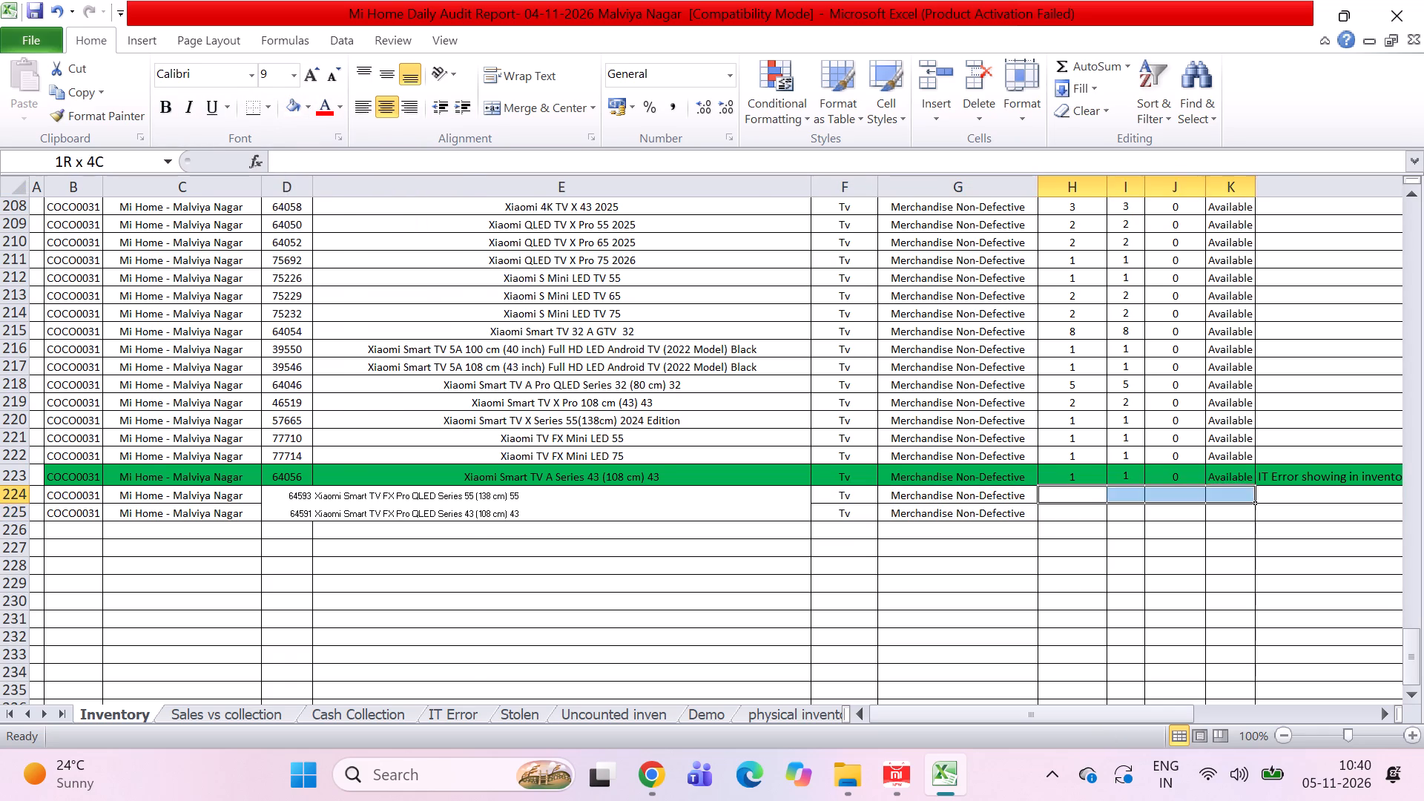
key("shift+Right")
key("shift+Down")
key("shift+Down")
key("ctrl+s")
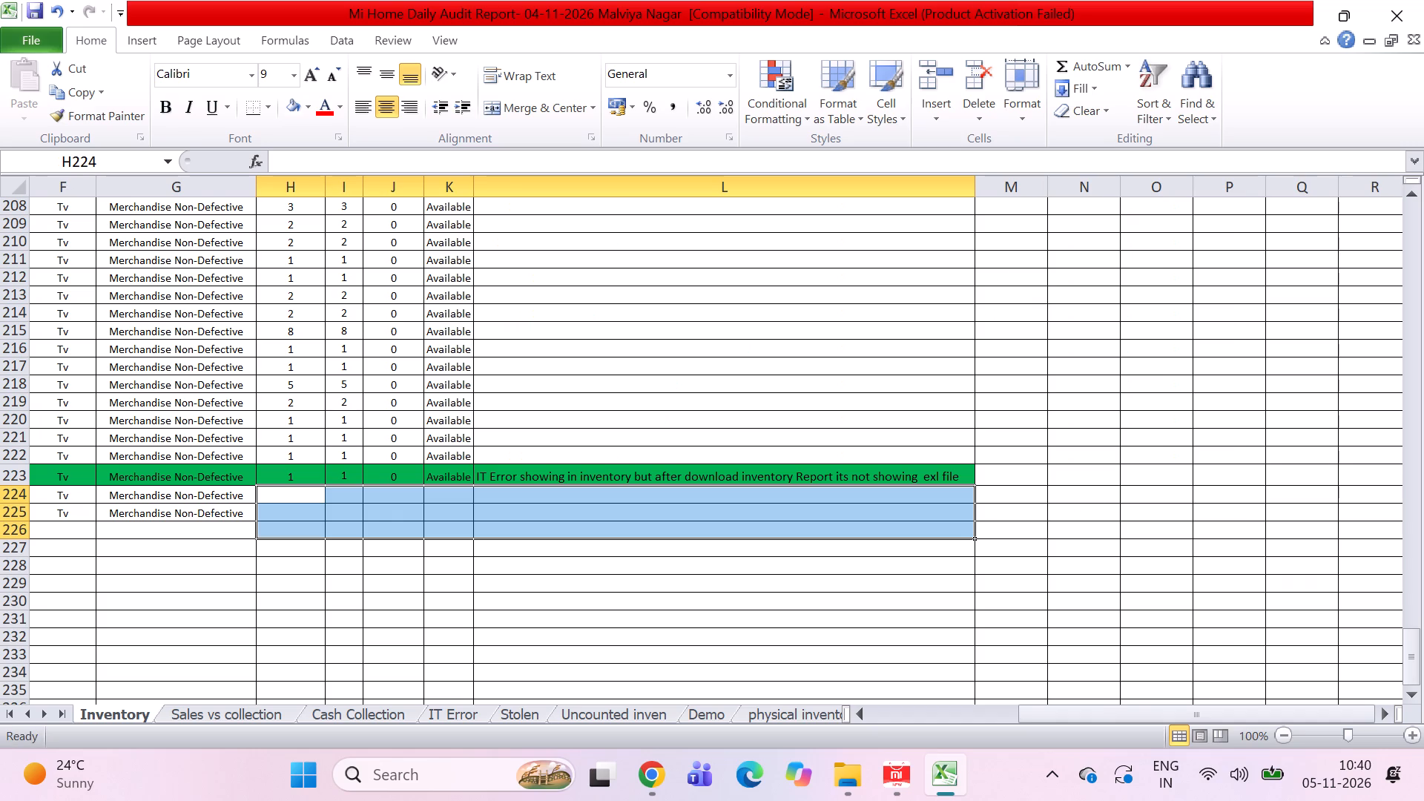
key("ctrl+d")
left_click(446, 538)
Enter 1 in stock columns H and I for both added TV rows, 224 and 225.
key("Left")
key("Left")
key("Right")
key("Right")
key("1")
key("Down")
key("1")
key("Down")
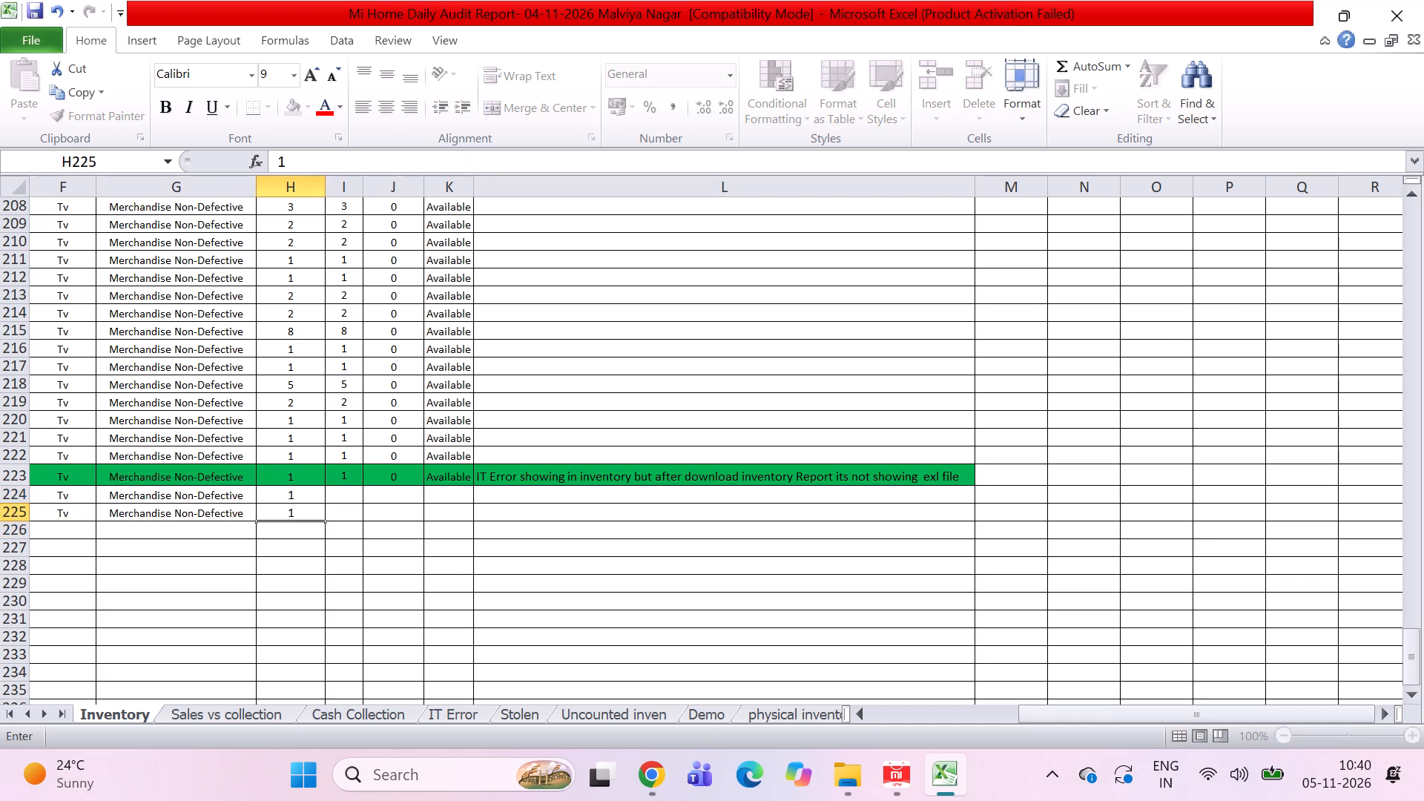
key("Up")
key("Up")
key("Right")
key("1")
key("Down")
key("1")
key("Down")
Fill Available status into K224 and K225 from the row above and give both cells a white fill.
key("Right")
key("Right")
key("Up")
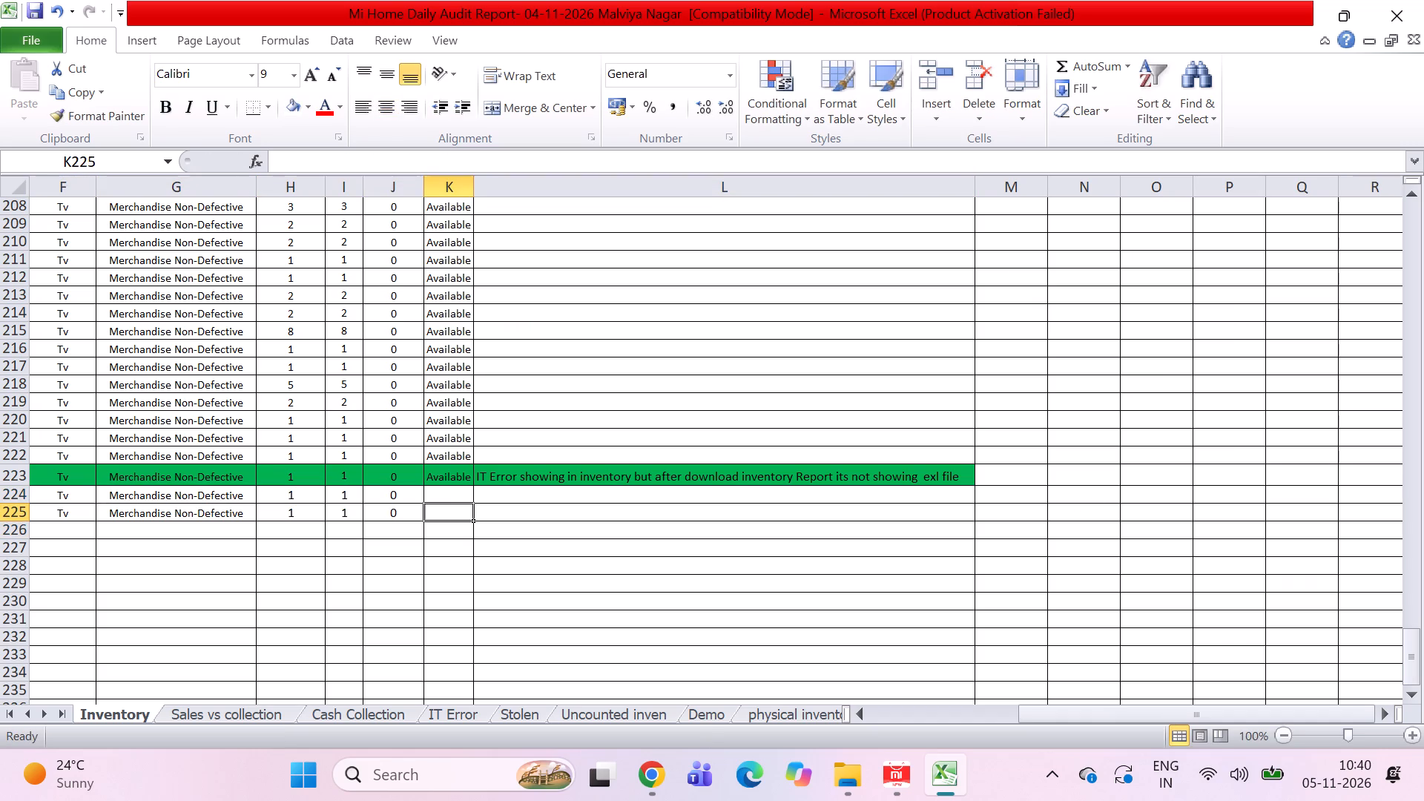
key("Up")
key("ctrl+d")
key("Down")
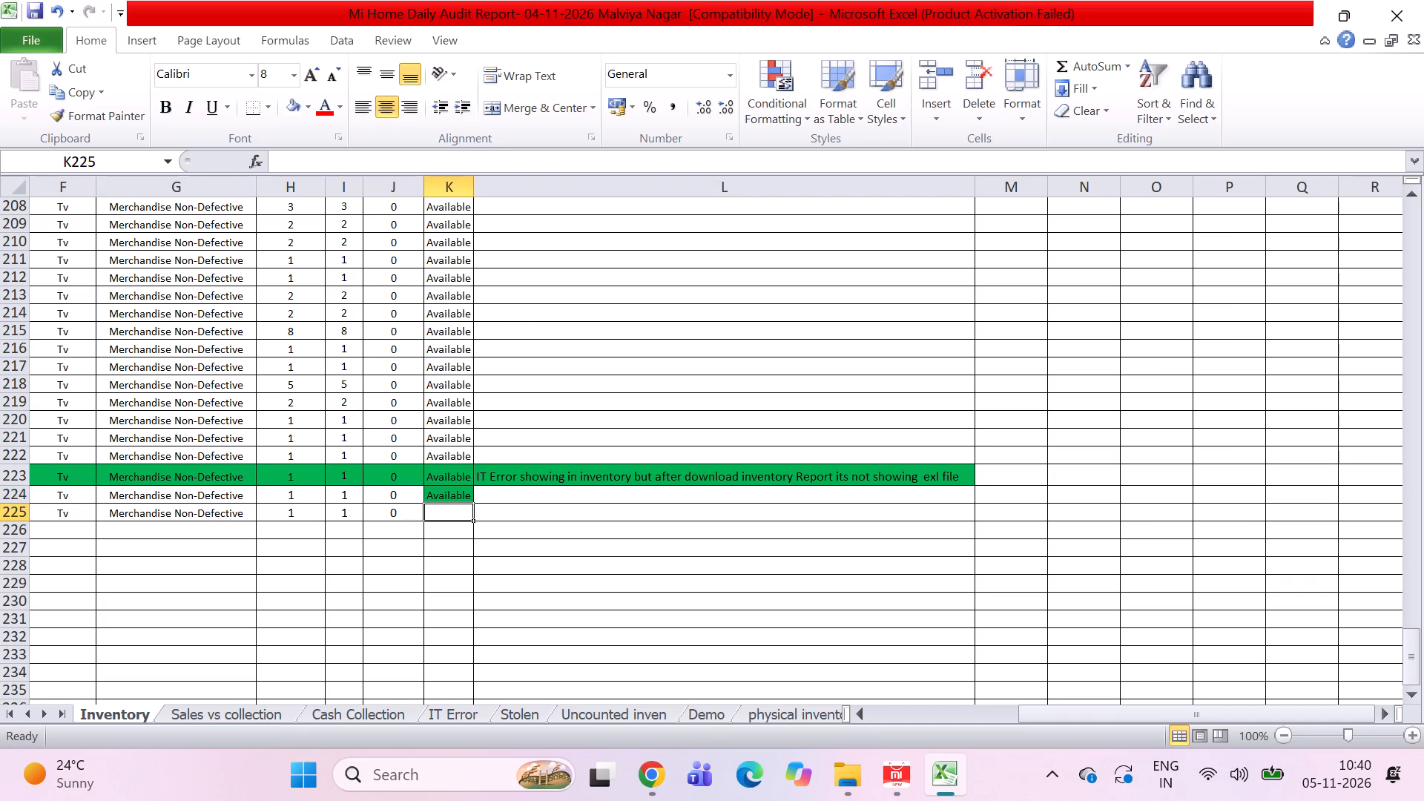
key("ctrl+d")
key("Up")
key("shift+Down")
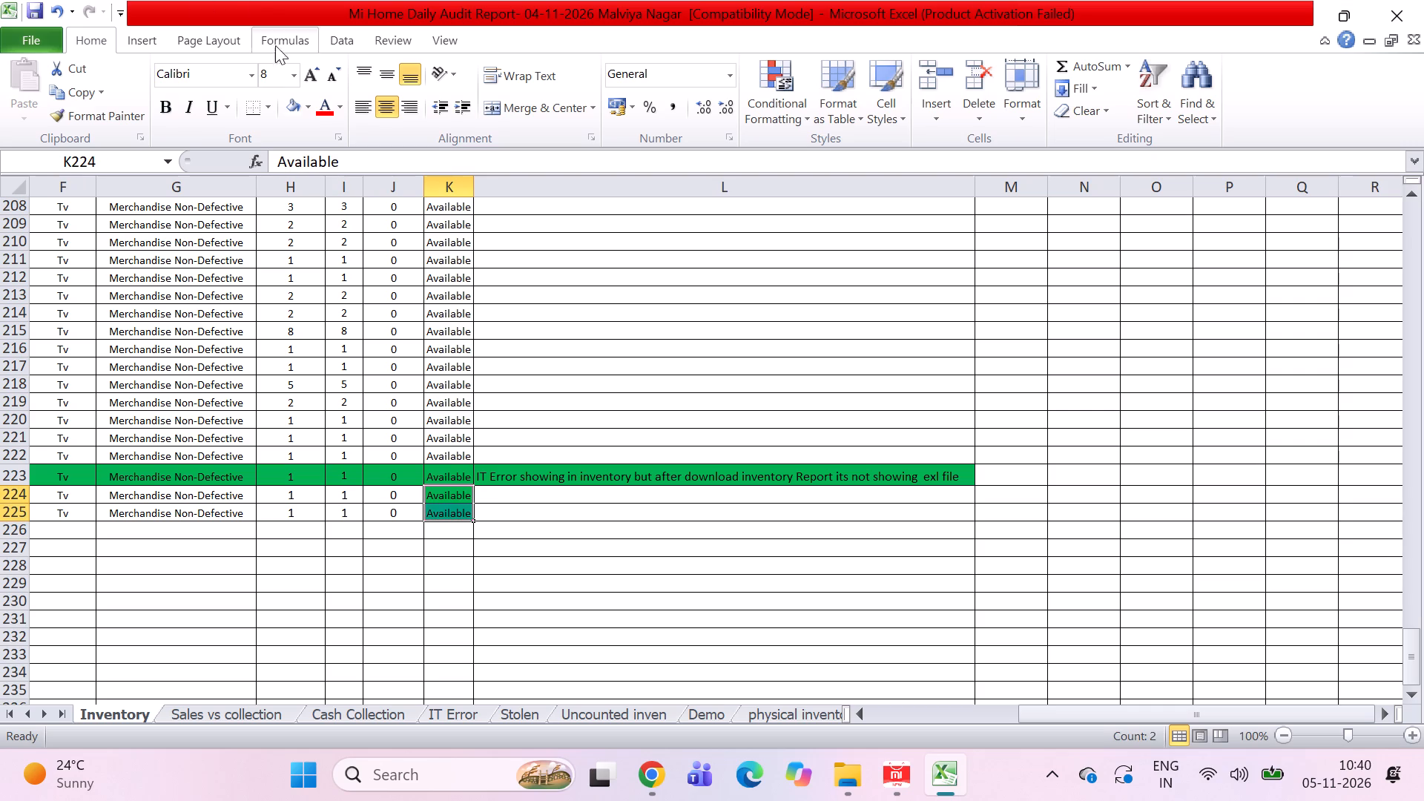
left_click(287, 106)
left_click(395, 558)
key("Left")
key("Left")
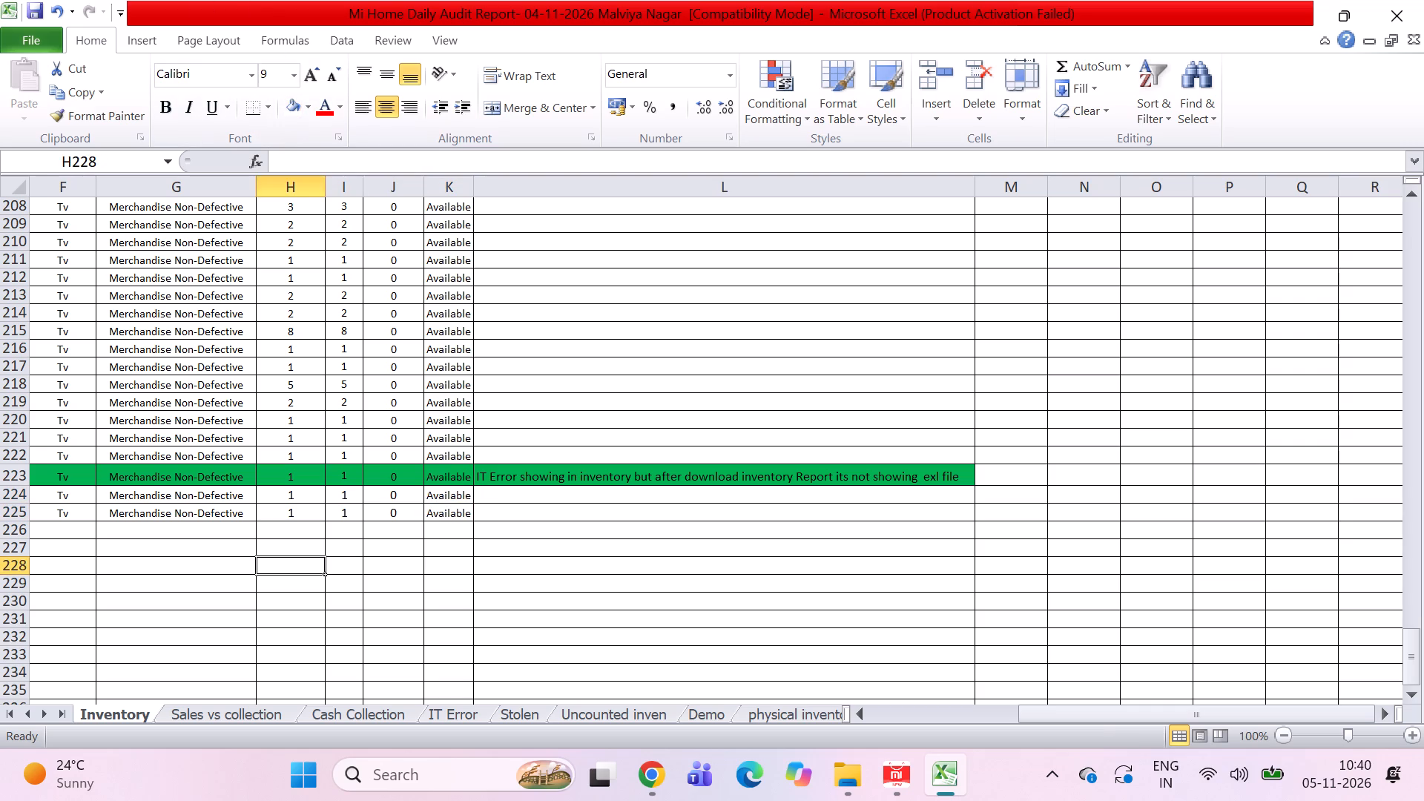
Look over the Inventory sheet's columns at the last TV rows and at the first product rows.
key("Left")
key("Left")
key("Left")
key("Left")
key("Left")
key("Left")
key("Left")
key("Left")
key("Left")
key("Left")
key("Left")
key("Left")
key("Left")
key("Left")
key("Left")
key("Left")
key("Left")
key("Right")
key("Right")
key("Up")
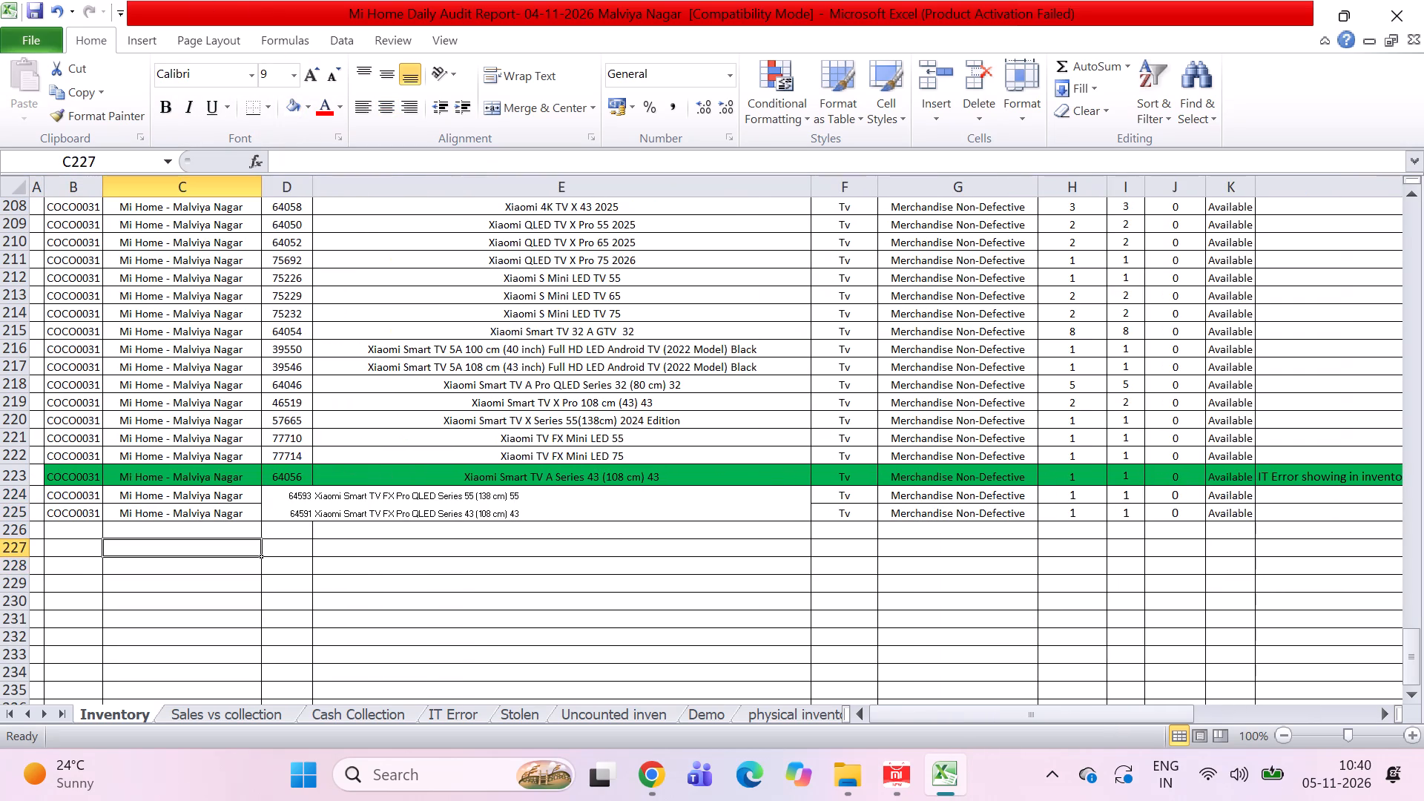
key("ctrl+Up")
key("Left")
key("Left")
key("ctrl+Up")
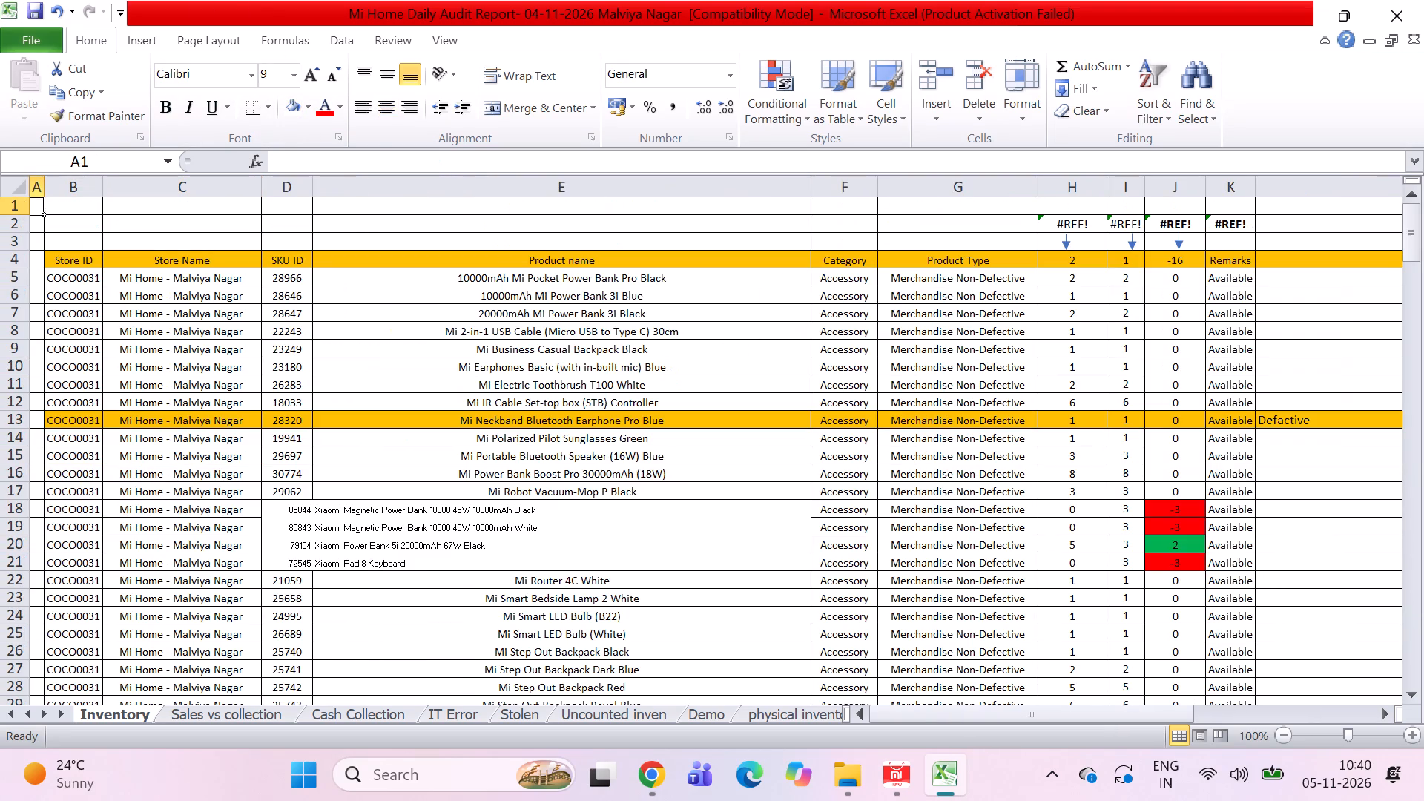
key("Right")
key("Right")
key("Right")
key("Right")
key("Right")
key("Right")
key("Left")
key("Down")
key("Down")
key("Down")
key("Down")
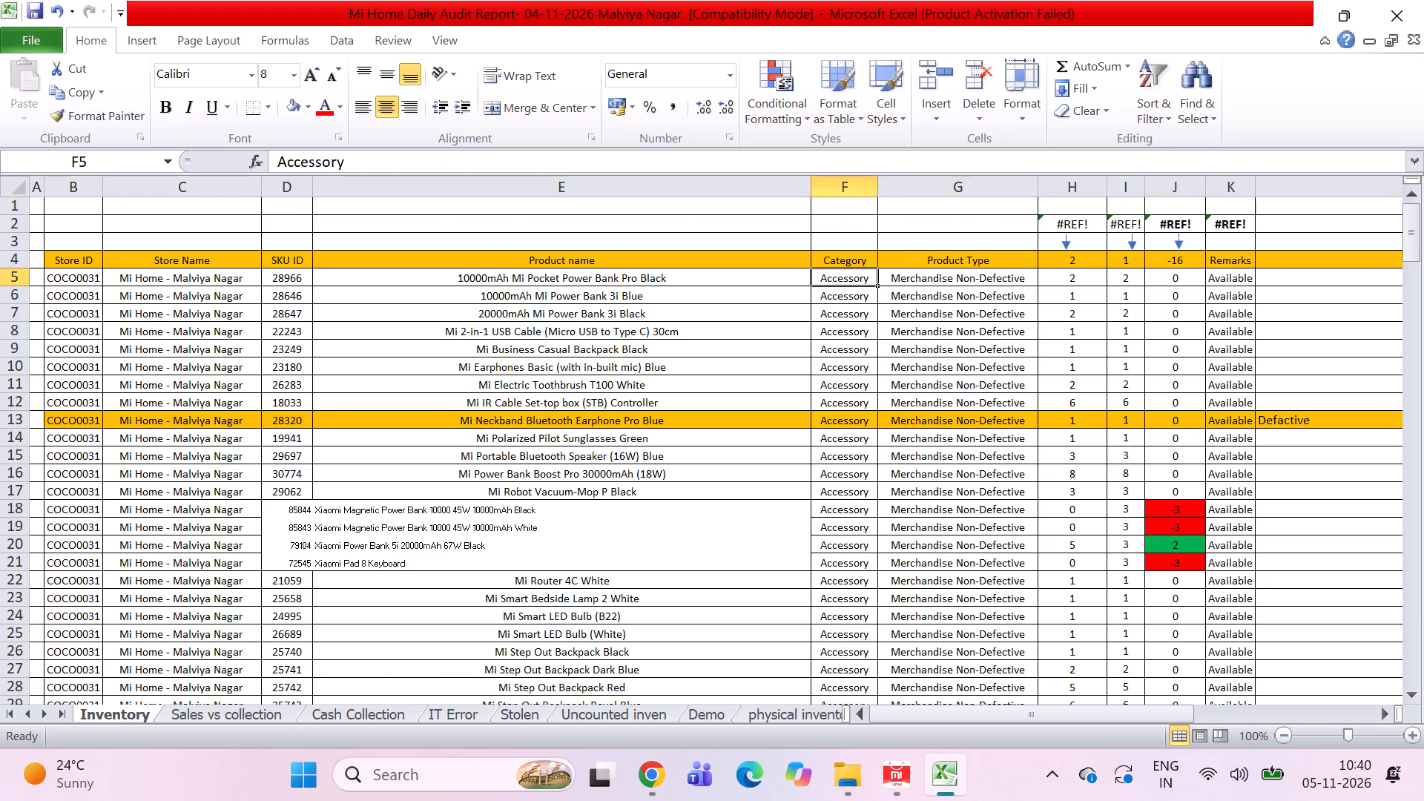
key("ctrl+Down")
key("Down")
key("Right")
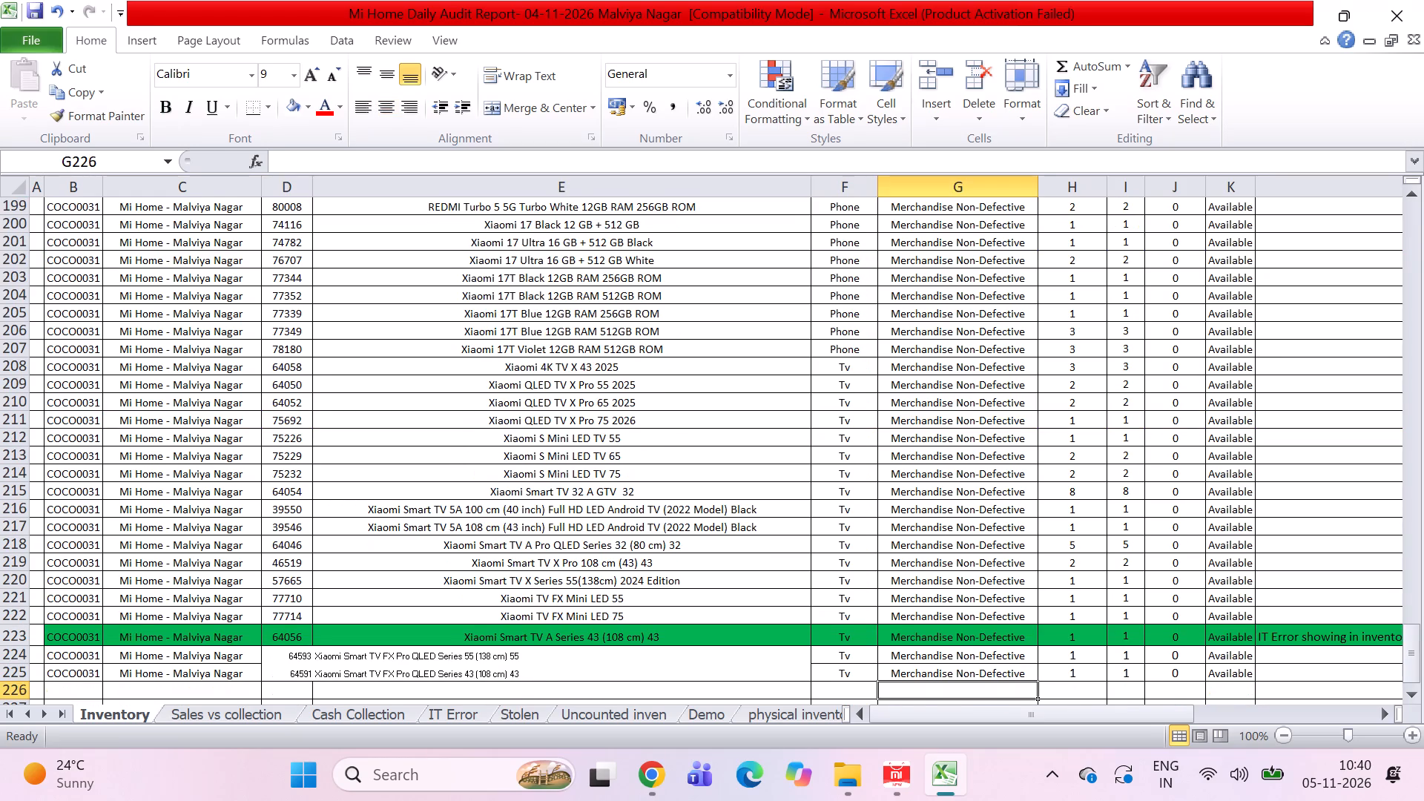
Apply all borders to the full product list, cells B5 to K225, on the Inventory sheet.
key("ctrl+Up")
key("ctrl+Up")
key("ctrl+Up")
key("ctrl+Down")
key("Down")
key("Down")
key("Left")
key("Left")
key("Left")
key("Left")
key("Left")
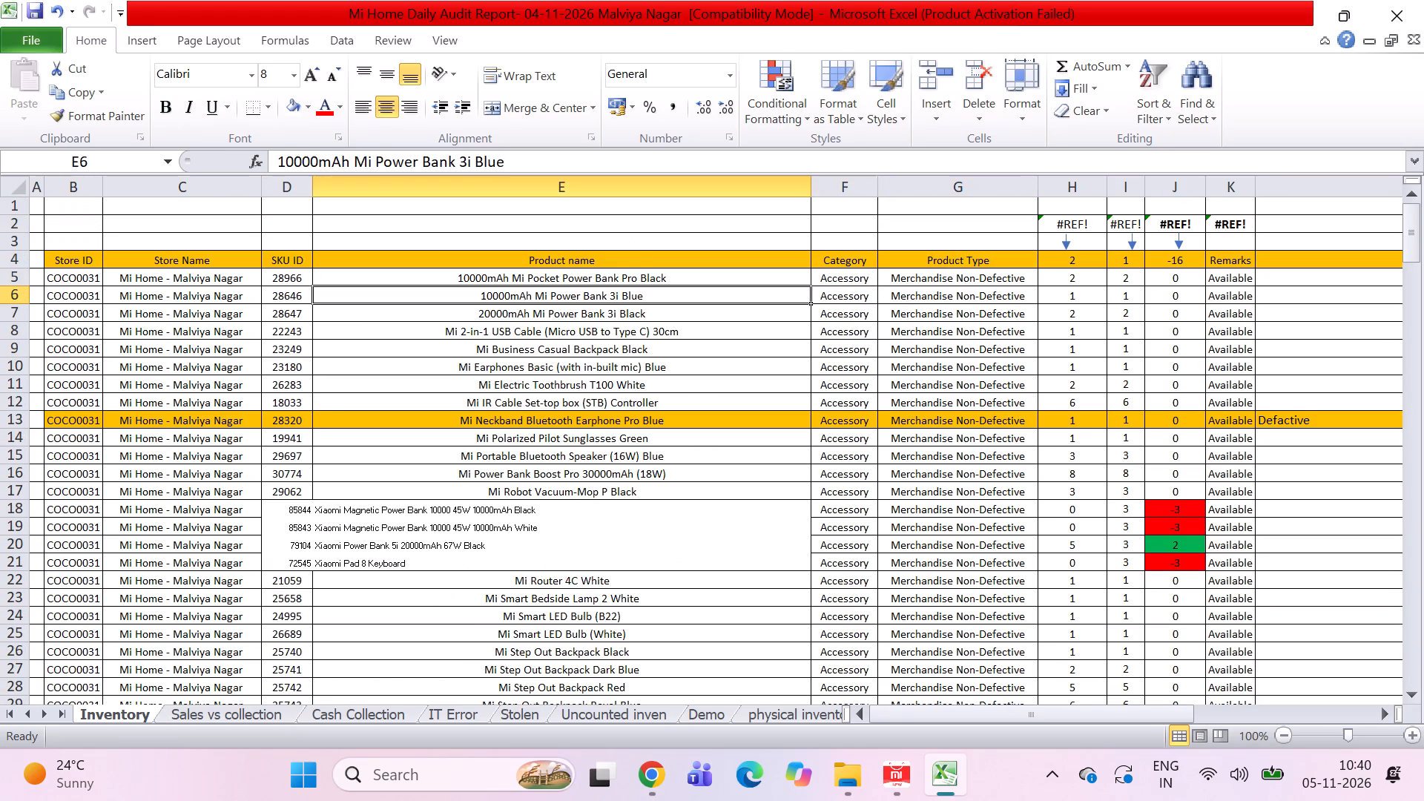
key("Up")
key("shift+Right")
key("shift+Right")
key("shift+Right")
key("shift+Right")
key("shift+Right")
key("shift+Right")
key("shift+Right")
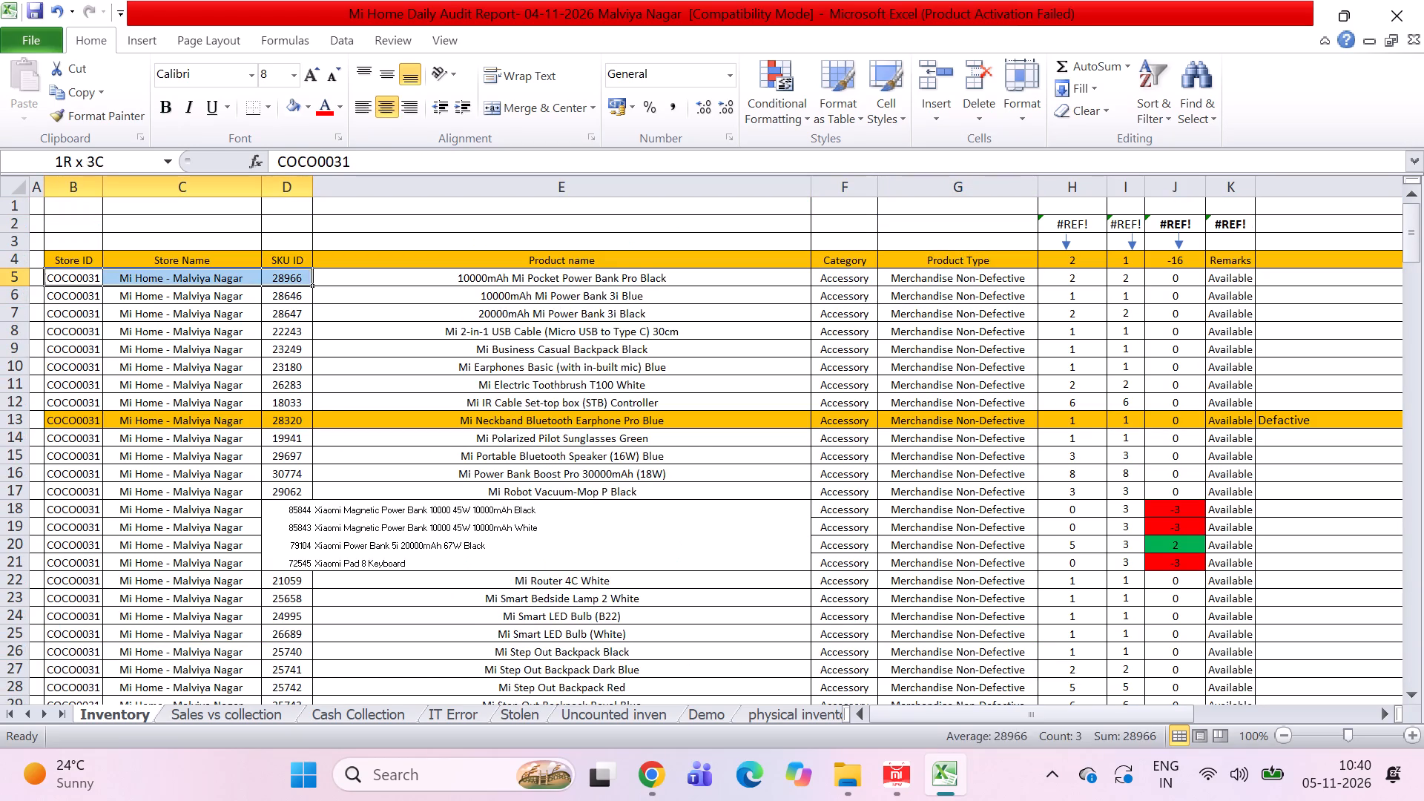
key("shift+Right")
key("shift+Right")
key("ctrl+shift+Down")
key("shift+Down")
key("shift+Up")
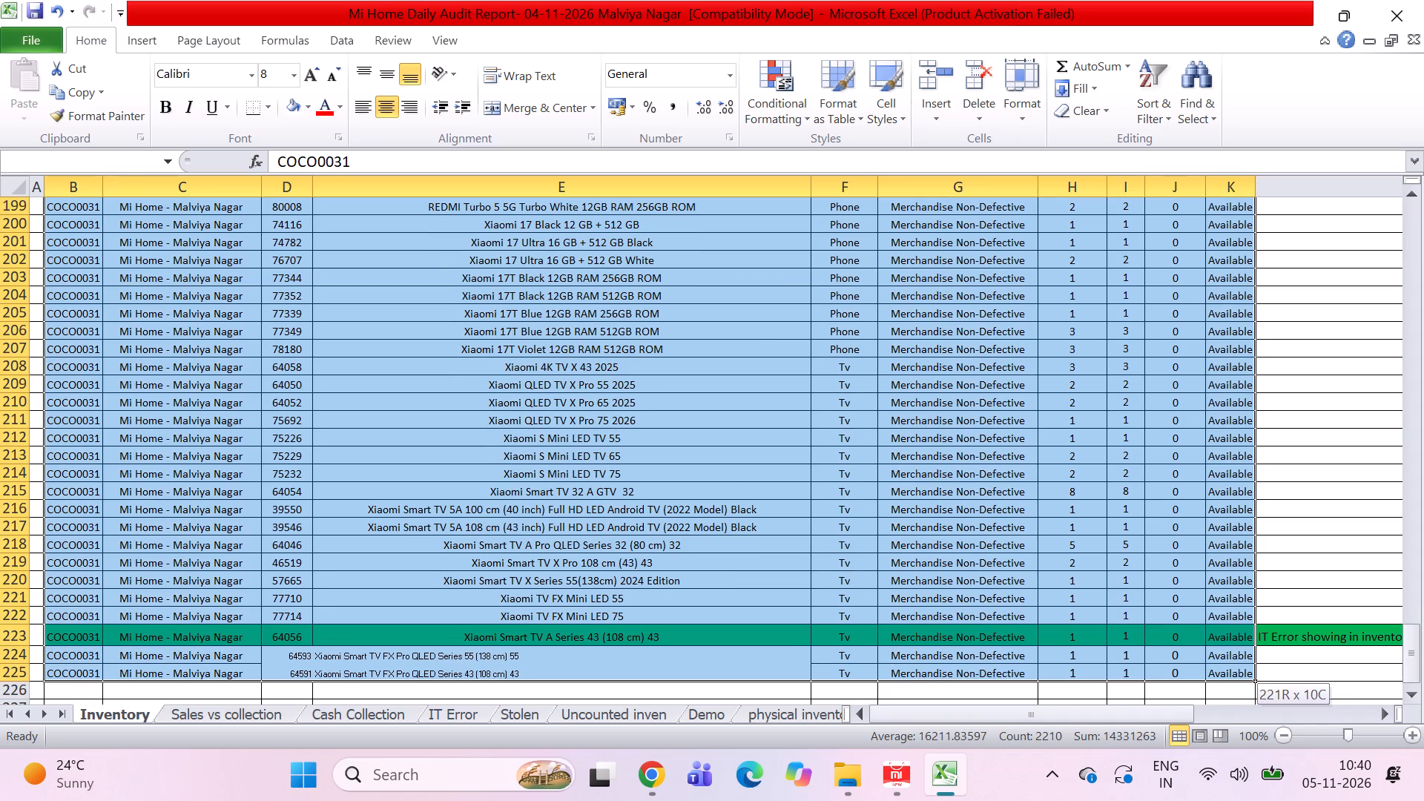
left_click(267, 109)
left_click(297, 279)
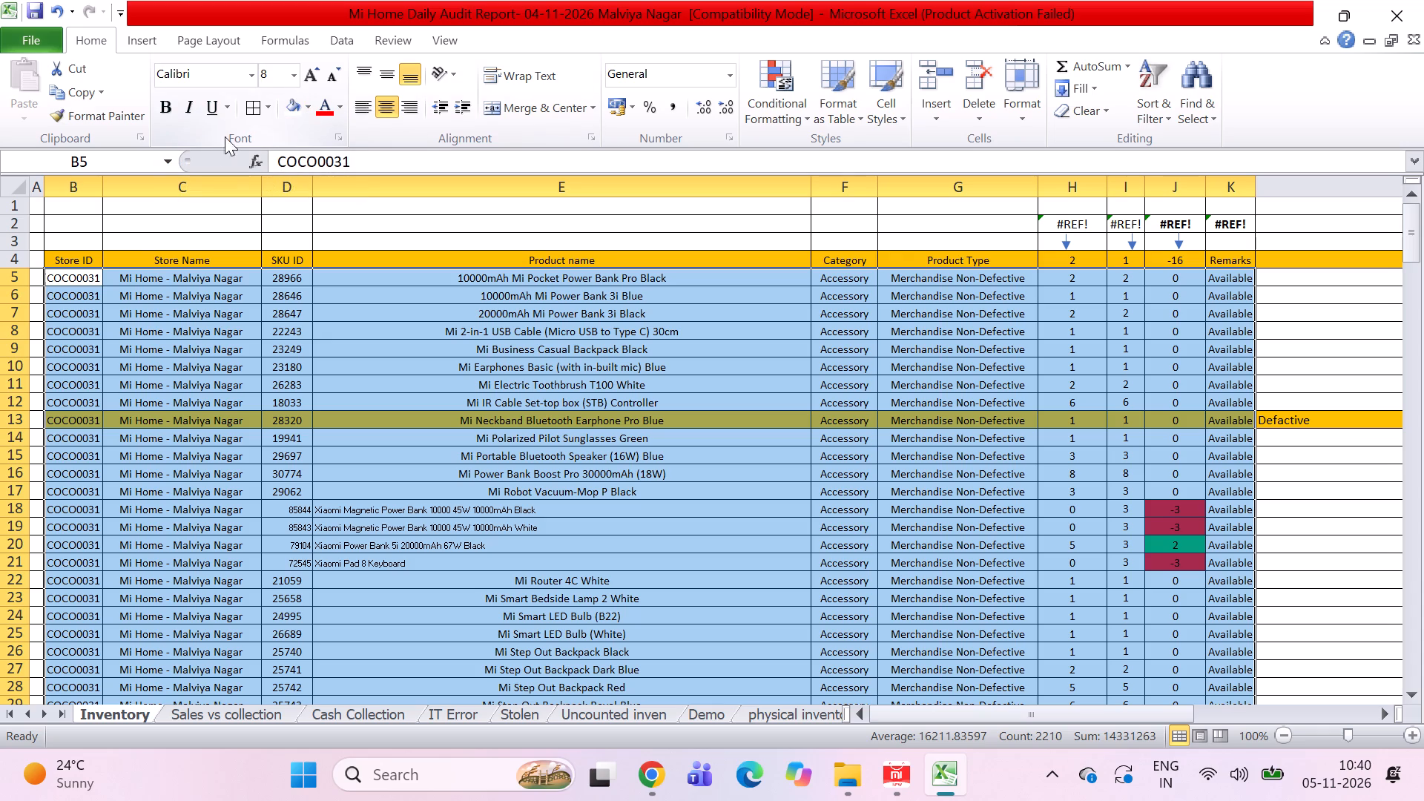
Center the contents of all product list cells from B5 to K225.
left_click(386, 112)
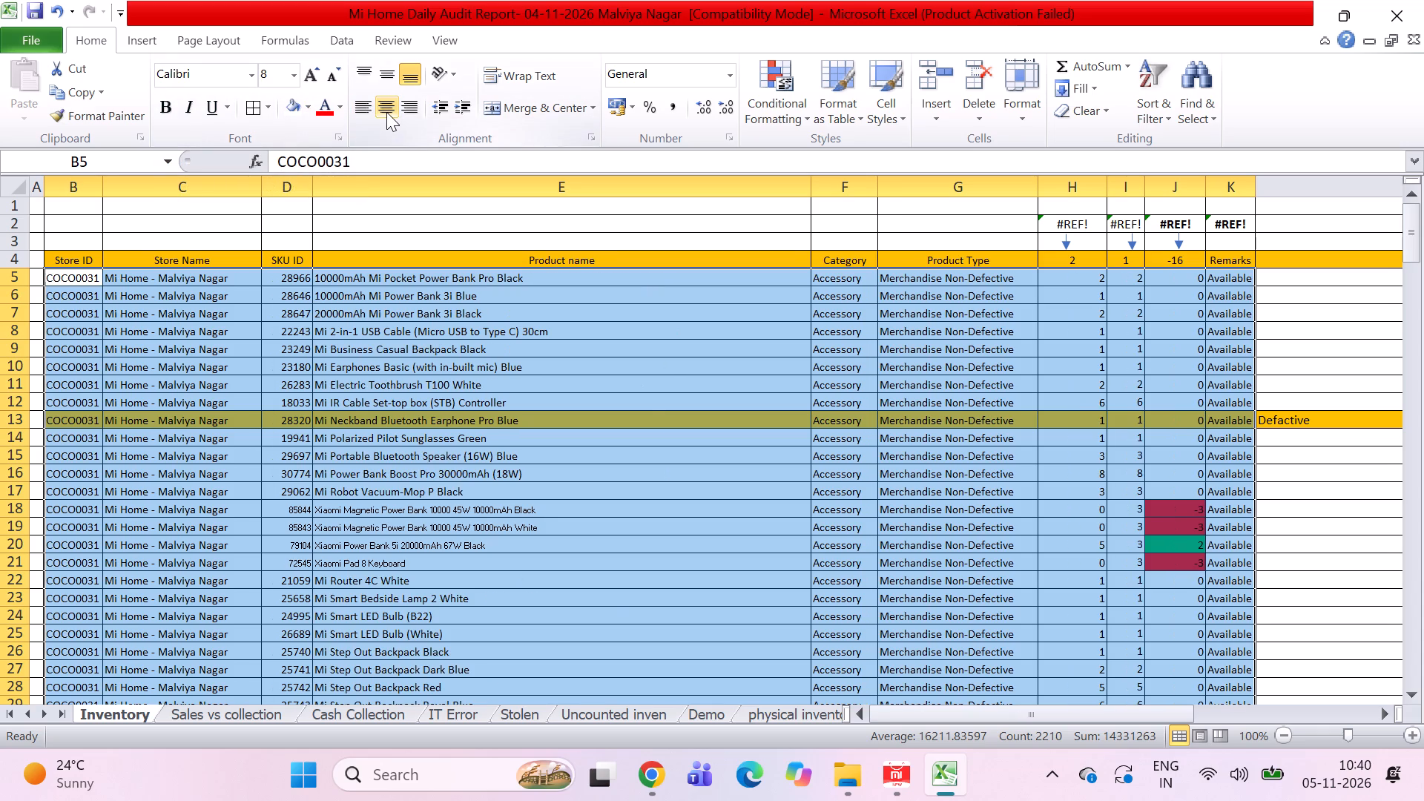
left_click(386, 112)
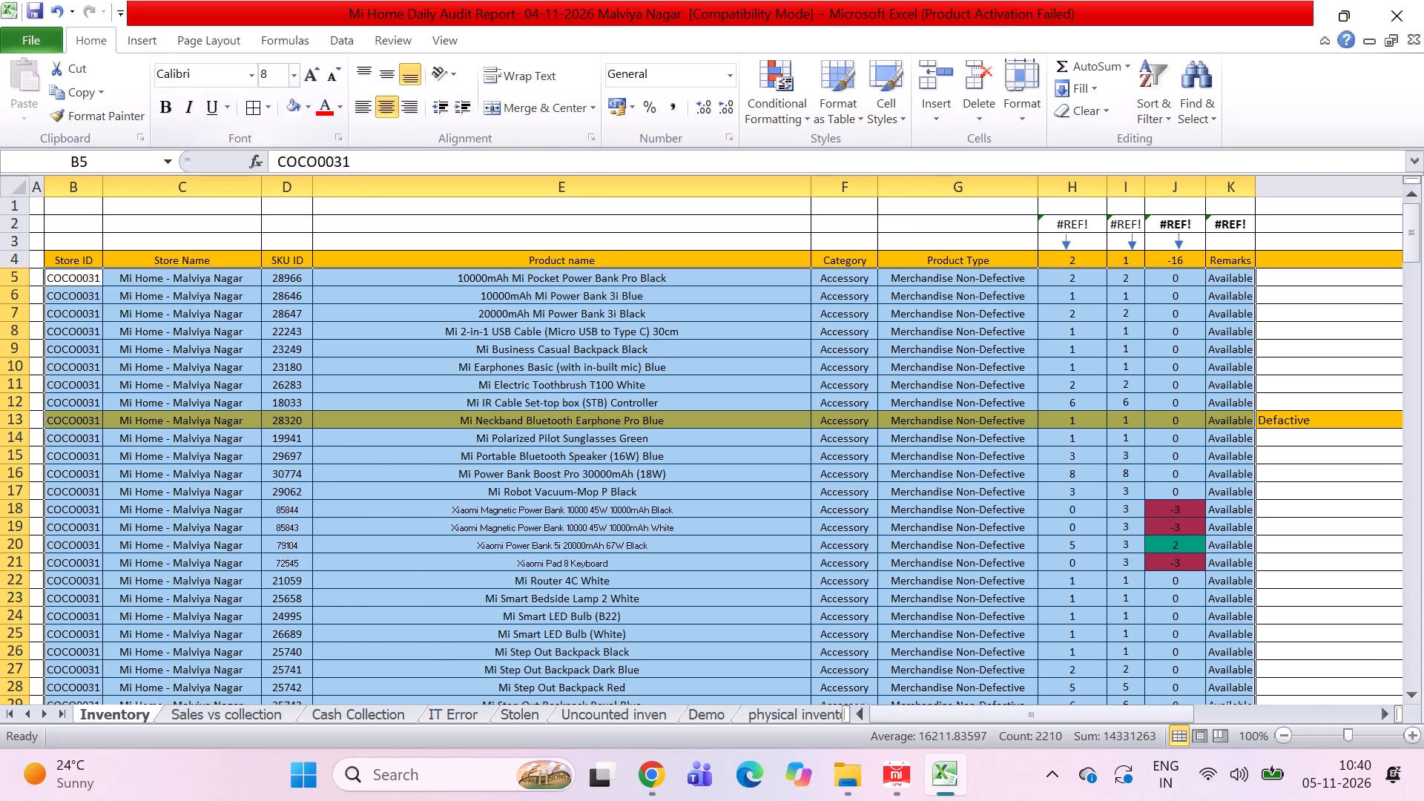
Set the font size of the product list cells B5 to K225 to 8.
left_click(294, 73)
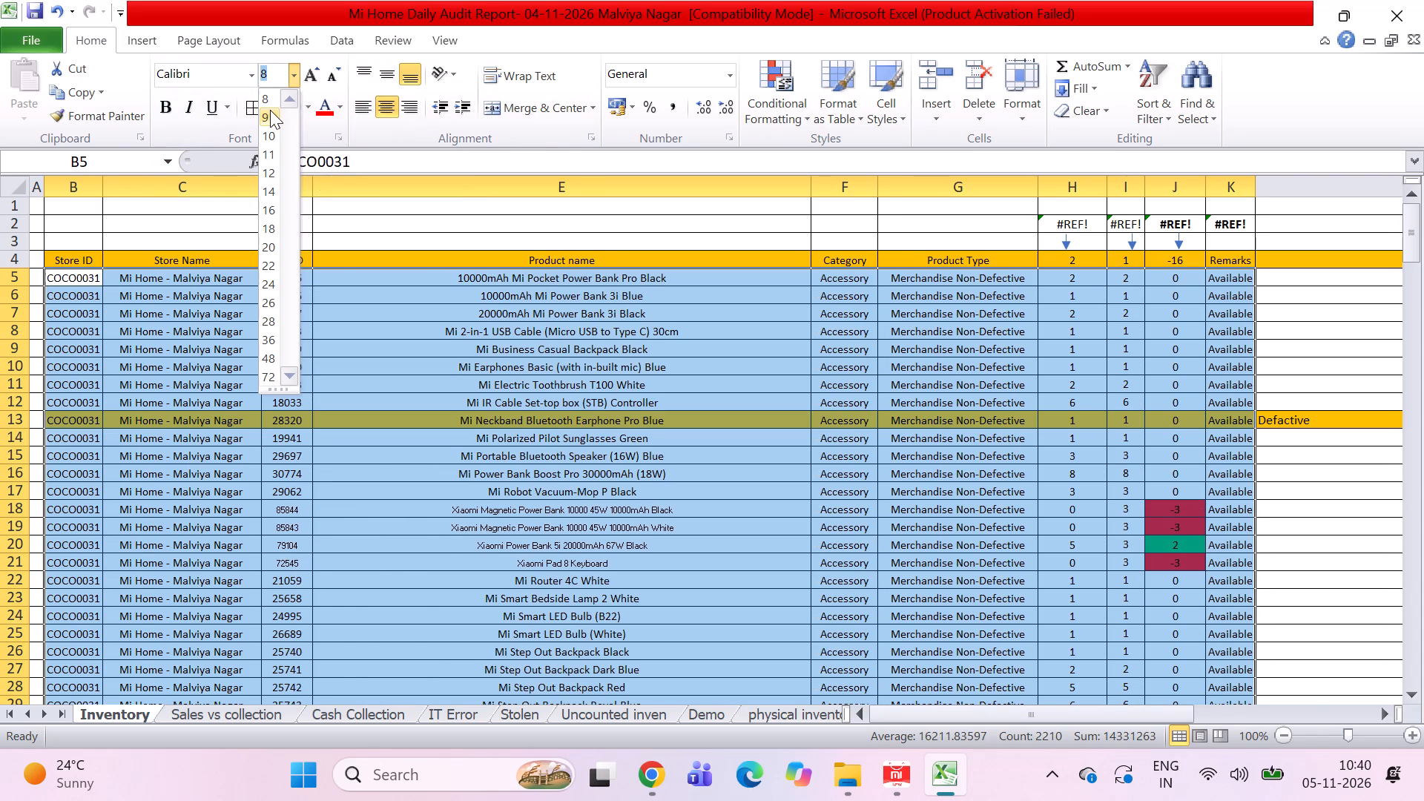
left_click(267, 104)
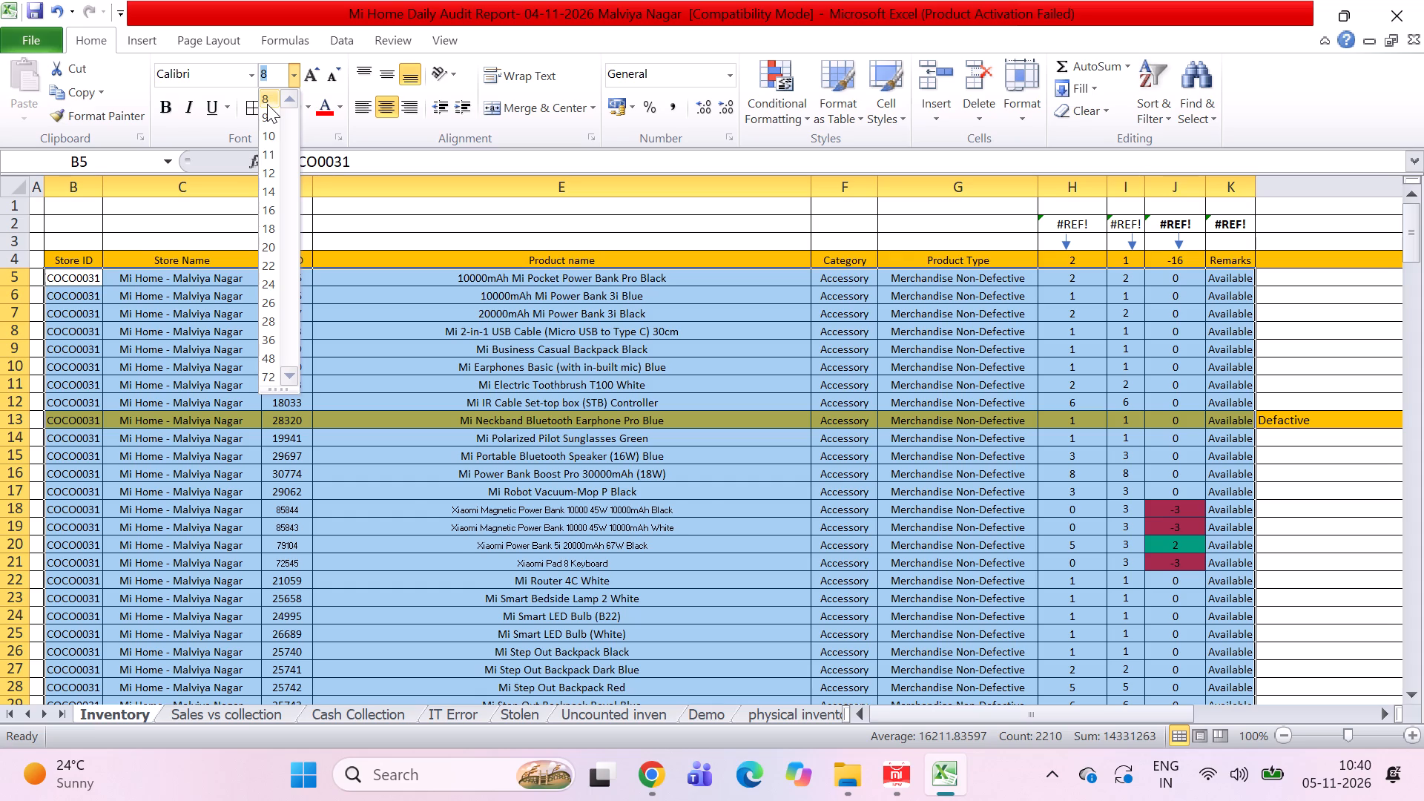
Check the formatting of the added product rows at the end and near the start of the list.
left_click(532, 507)
key("ctrl+Down")
key("ctrl+Down")
key("Down")
key("ctrl+Up")
key("Up")
key("Up")
key("Up")
key("Up")
key("Up")
key("Up")
key("Up")
key("Up")
key("Up")
key("Up")
key("Up")
key("Up")
key("Up")
key("Up")
key("Up")
key("Up")
key("Up")
key("Up")
key("Up")
key("Up")
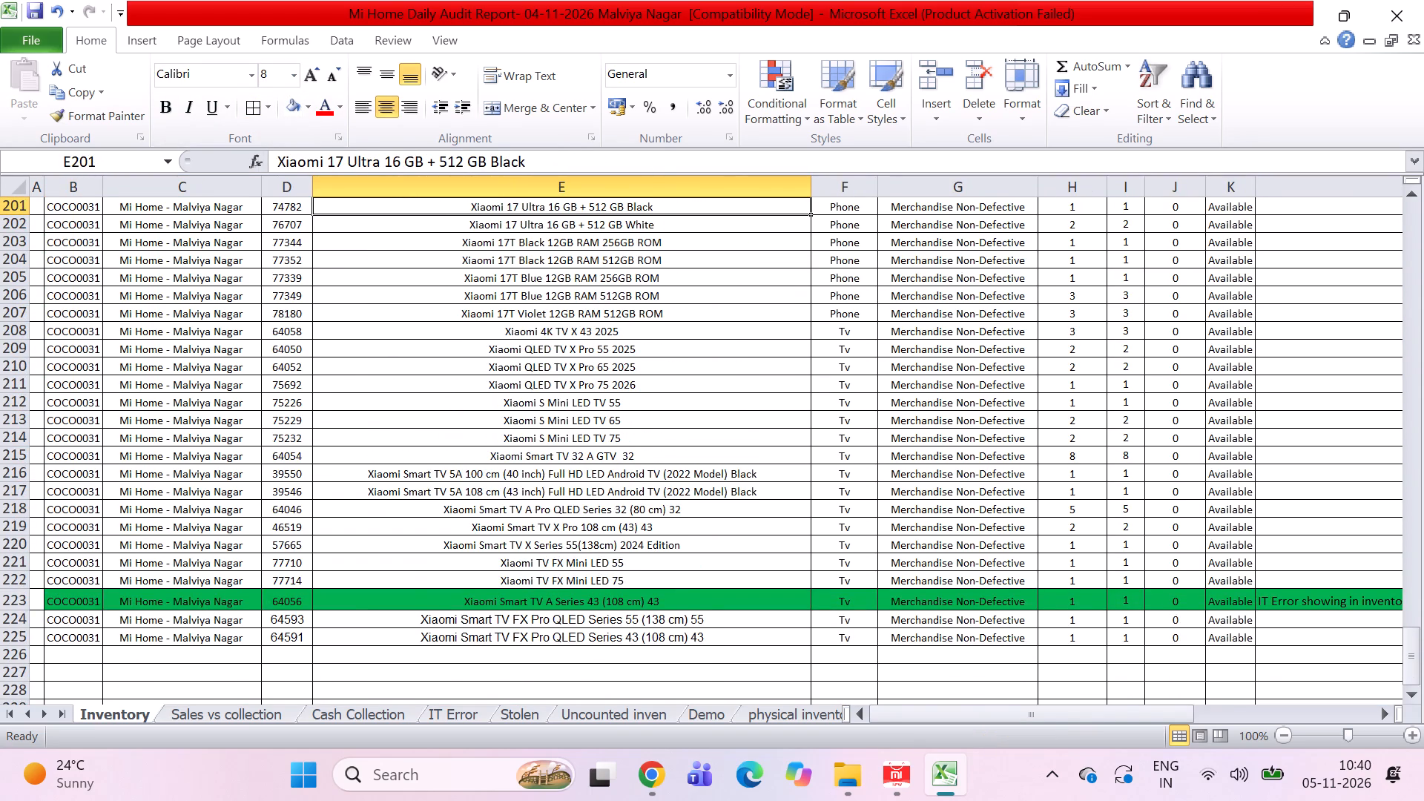
key("ctrl+Up")
key("ctrl+Up")
key("ctrl+Up")
key("ctrl+Up")
key("Down")
key("Down")
key("Down")
key("Down")
key("Right")
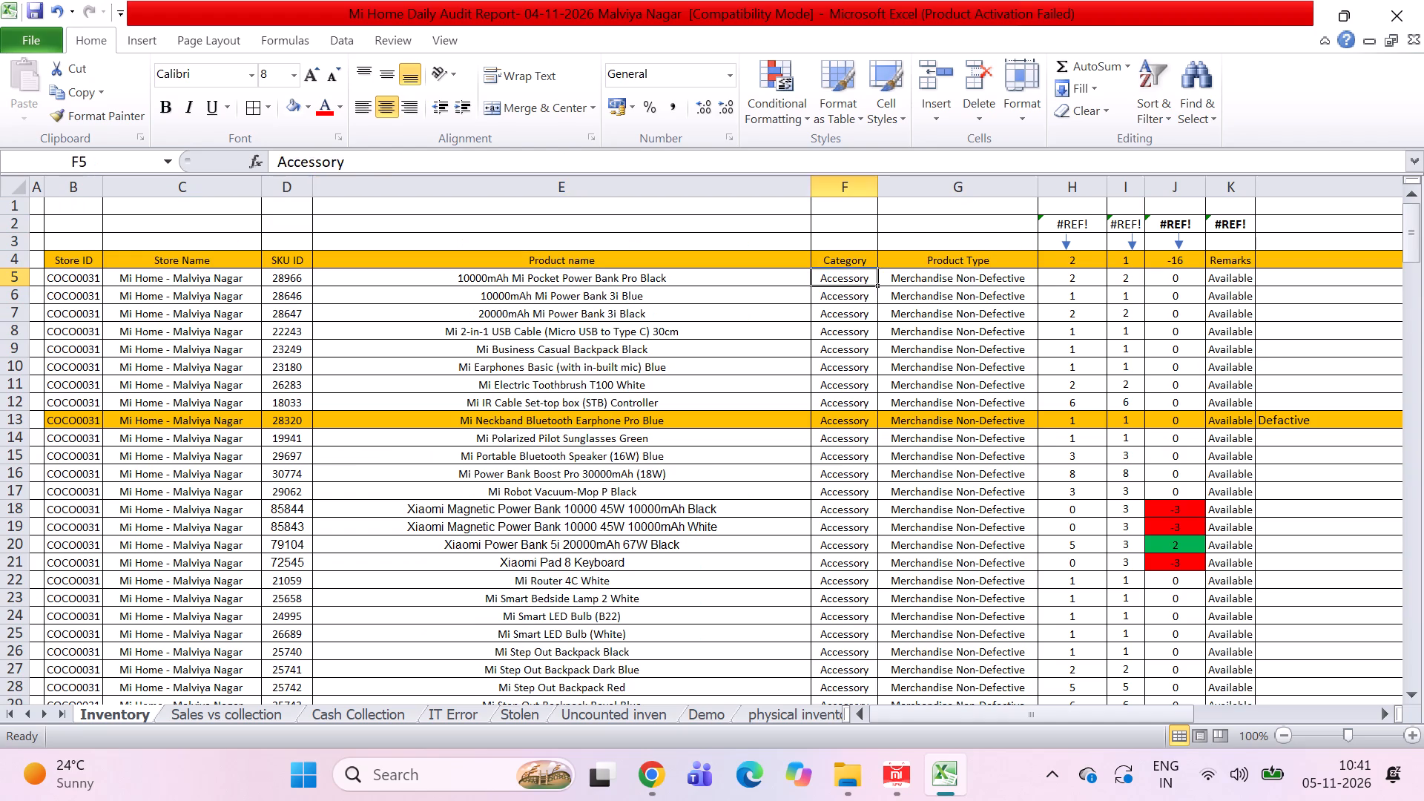
Look across row 5 from the Store ID through the stock and remarks columns.
key("Right")
key("Right")
key("Right")
key("Right")
key("Right")
key("Right")
key("Left")
key("Left")
key("Left")
key("Left")
key("Left")
key("Left")
key("Left")
key("Left")
key("Left")
key("Left")
key("Left")
key("Left")
key("Left")
key("Left")
key("Left")
key("Left")
key("Left")
key("Left")
key("Left")
key("Left")
key("Left")
key("Left")
key("Left")
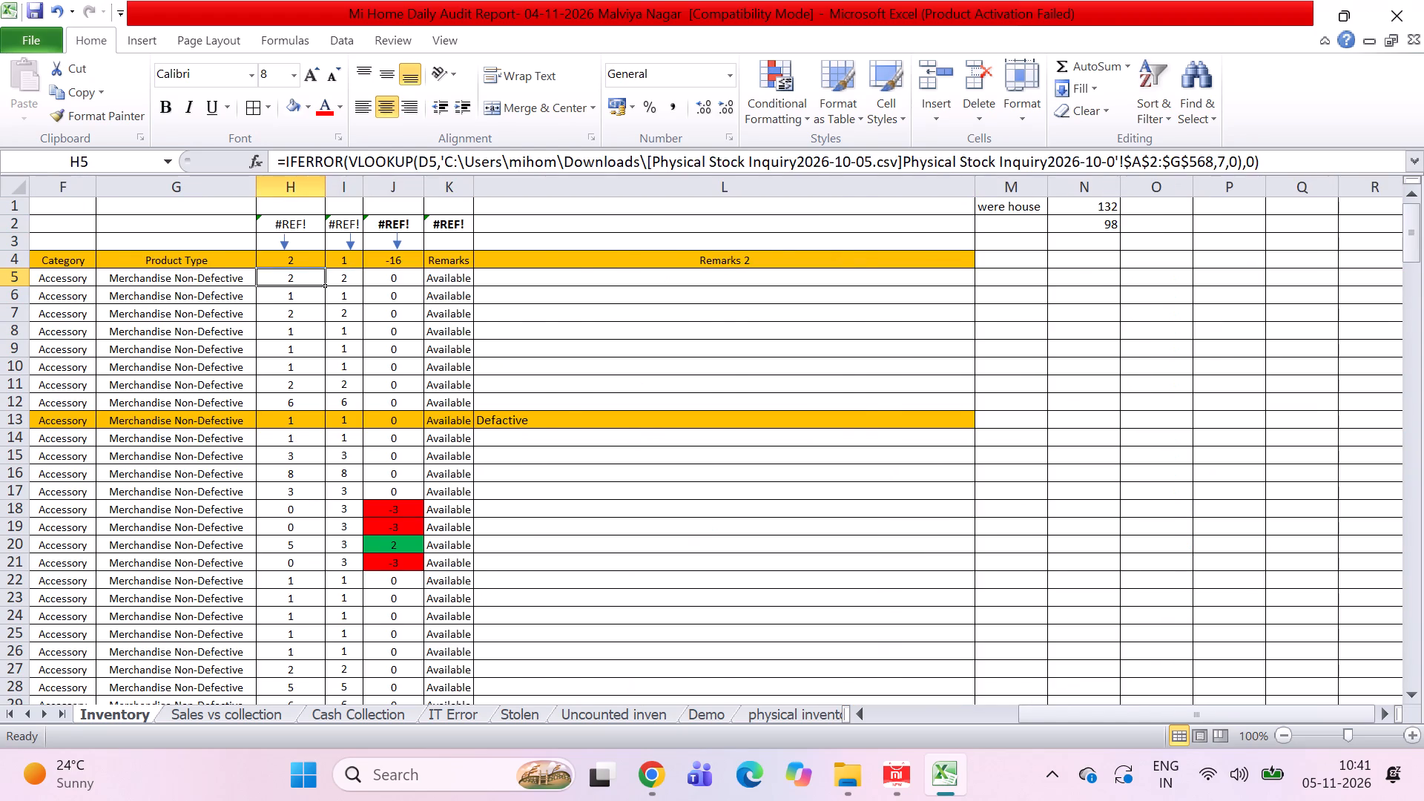
key("Right")
key("Right")
key("Right")
key("Right")
key("Right")
key("Right")
key("Right")
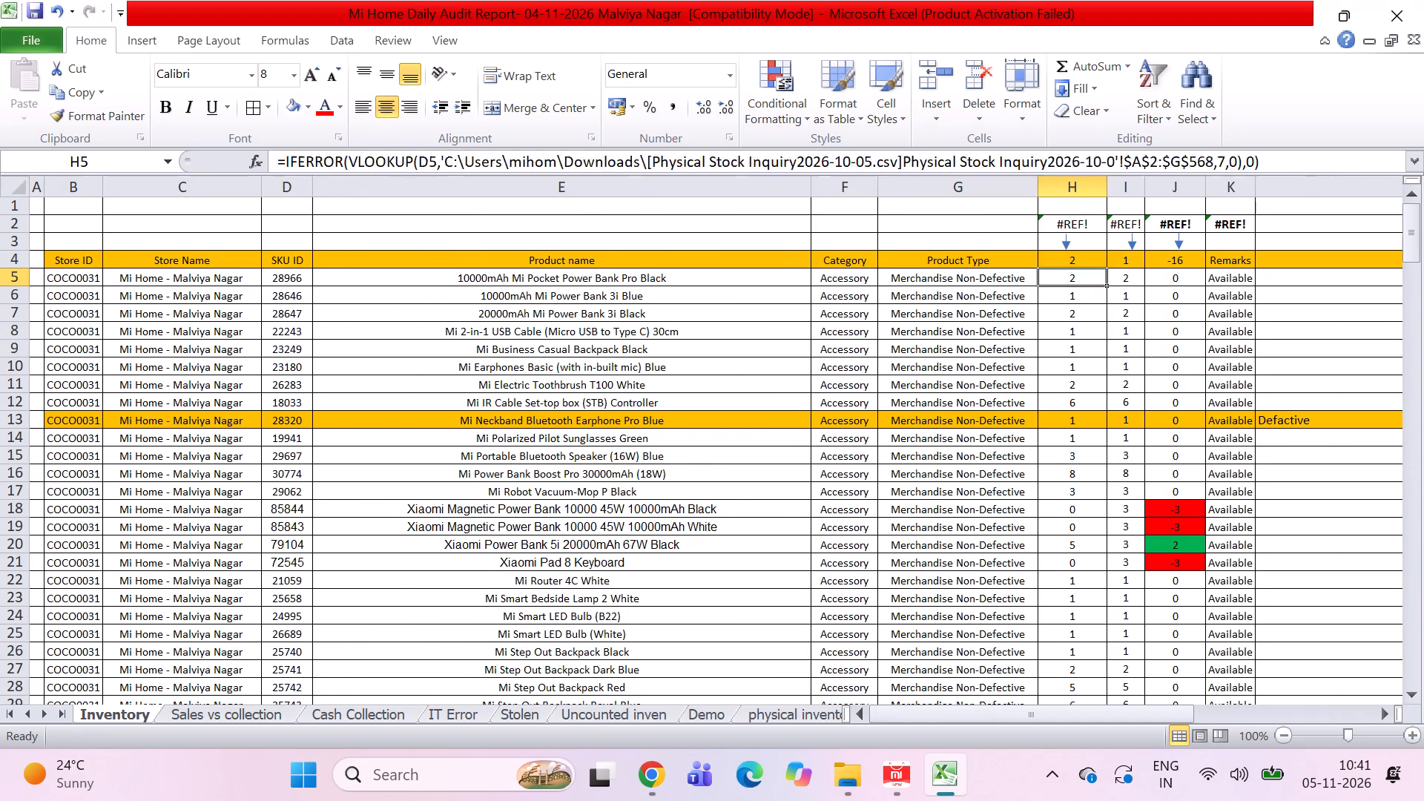
Review row 5 from the stock count through the remarks, and back across the product details to column A.
key("Right")
key("Right")
key("Right")
key("Right")
key("Right")
key("Left")
key("Left")
key("Left")
key("Left")
key("Left")
key("Left")
key("Left")
key("Left")
key("Left")
key("Left")
key("Left")
key("Left")
key("Left")
key("Left")
key("Left")
key("Left")
key("Left")
key("Left")
key("Left")
key("Left")
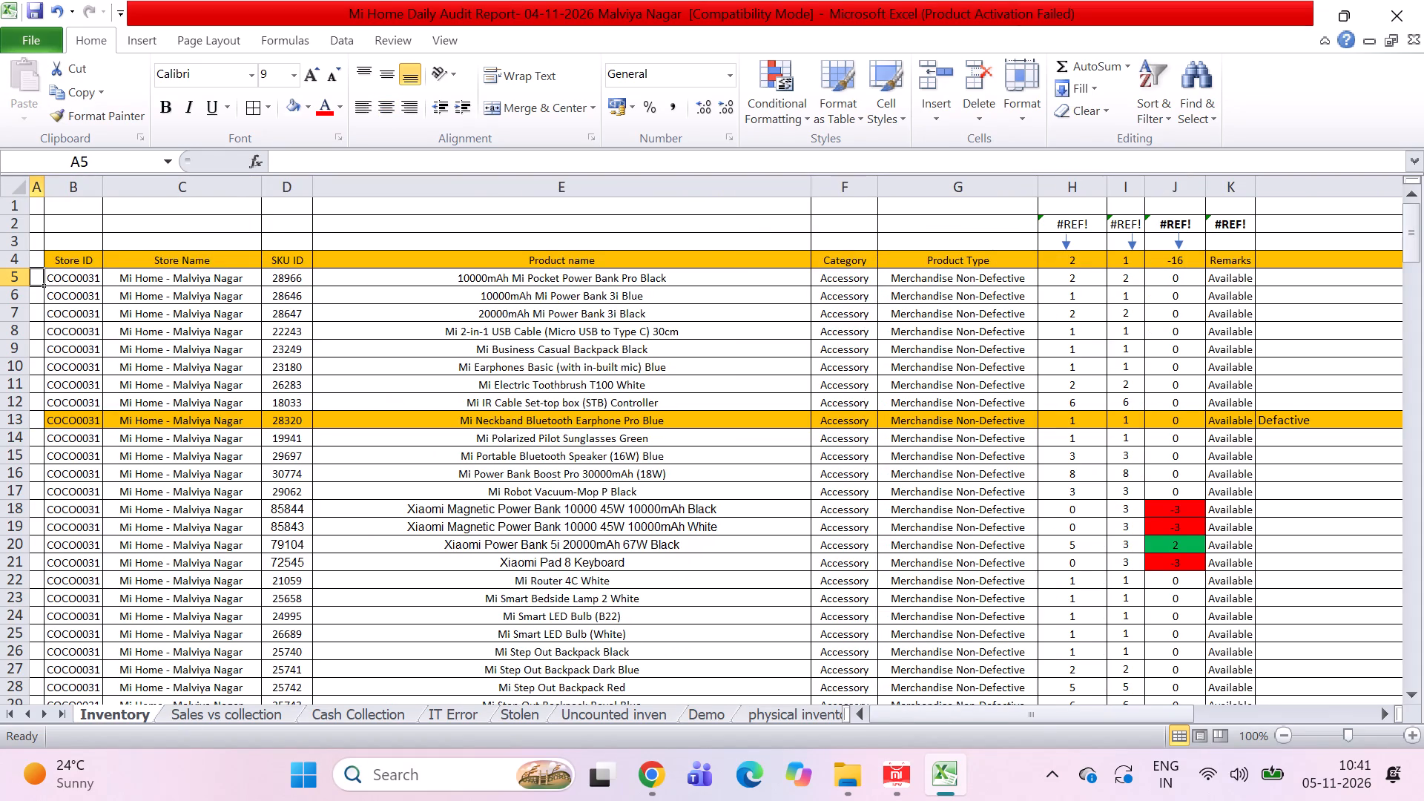
Save the daily audit report workbook with the updated Inventory sheet.
key("ctrl+s")
left_click(516, 524)
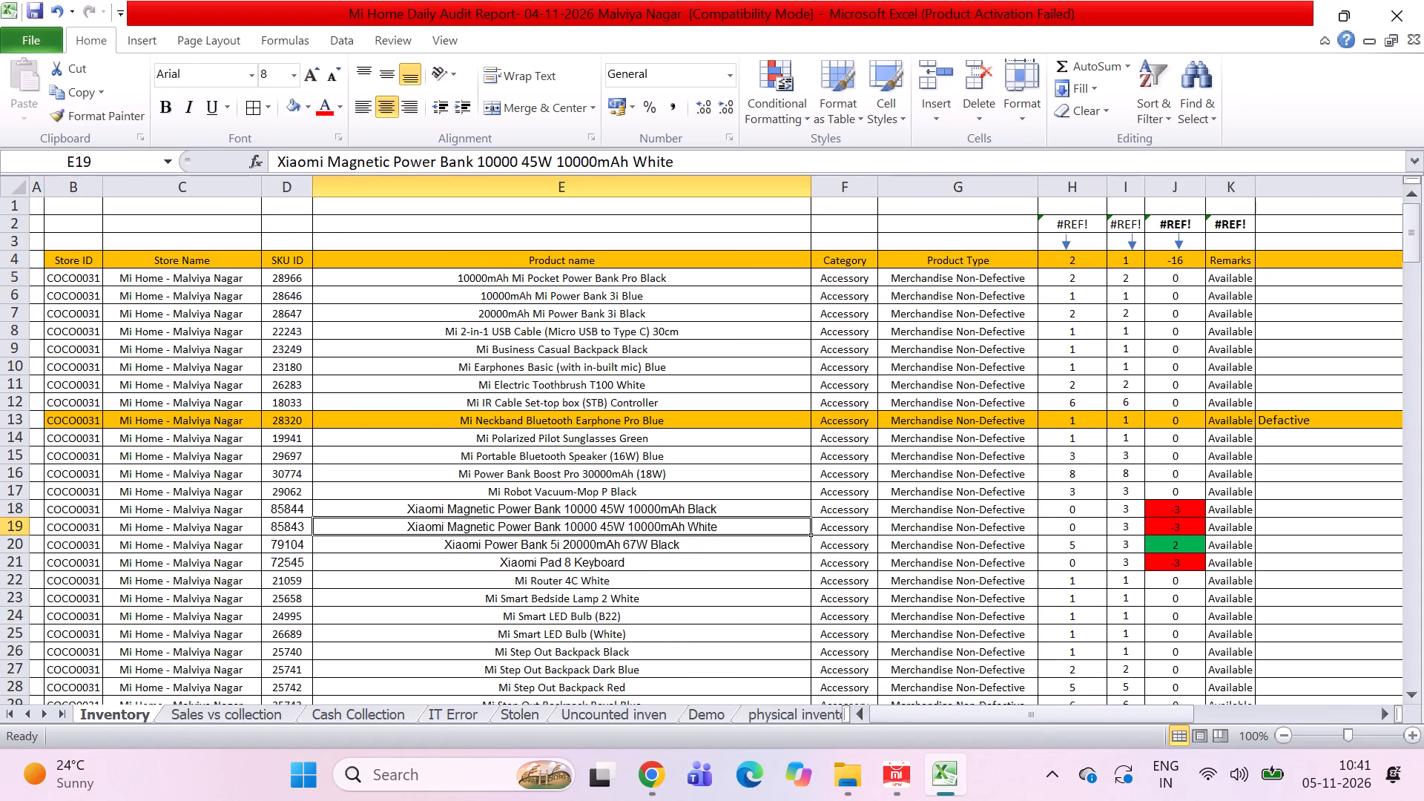
key("ctrl+s")
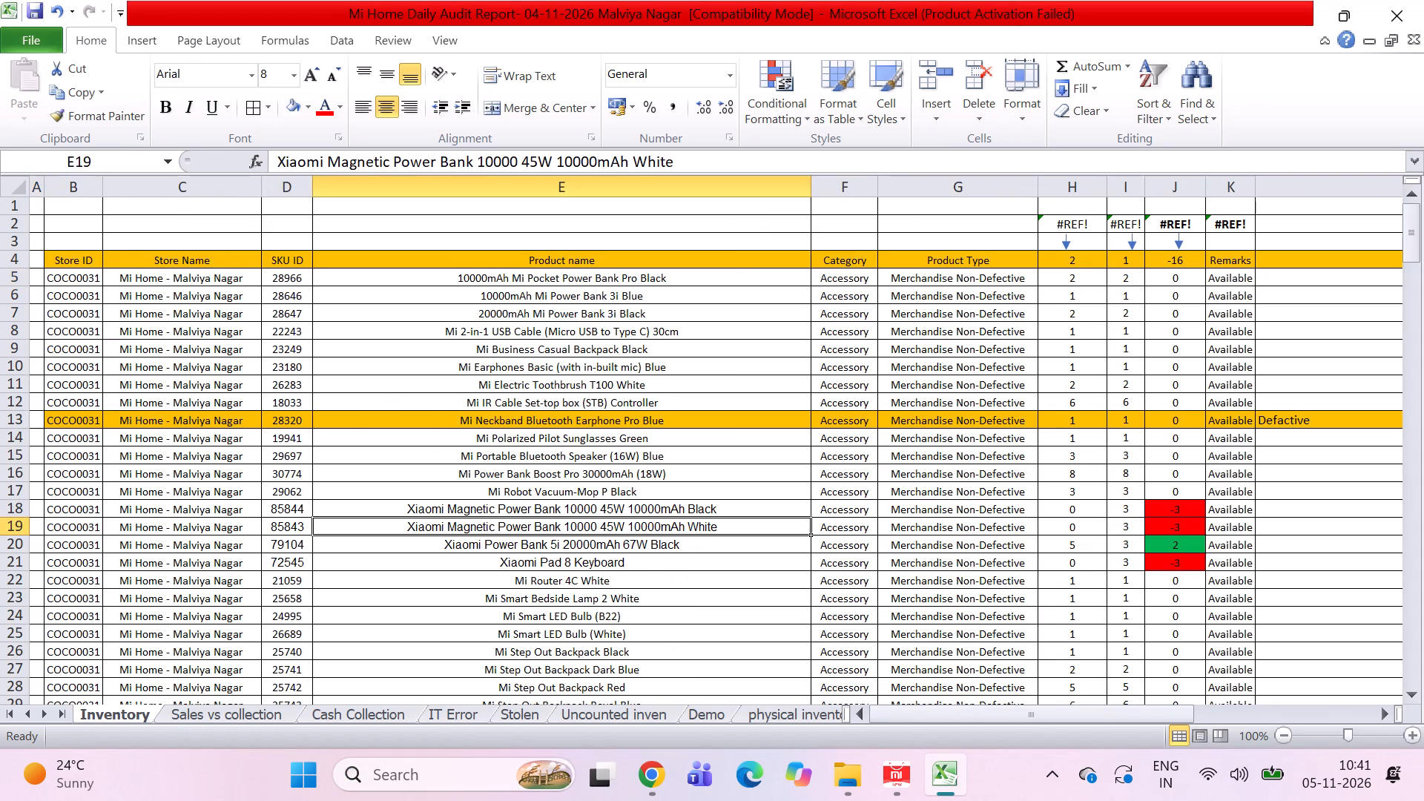
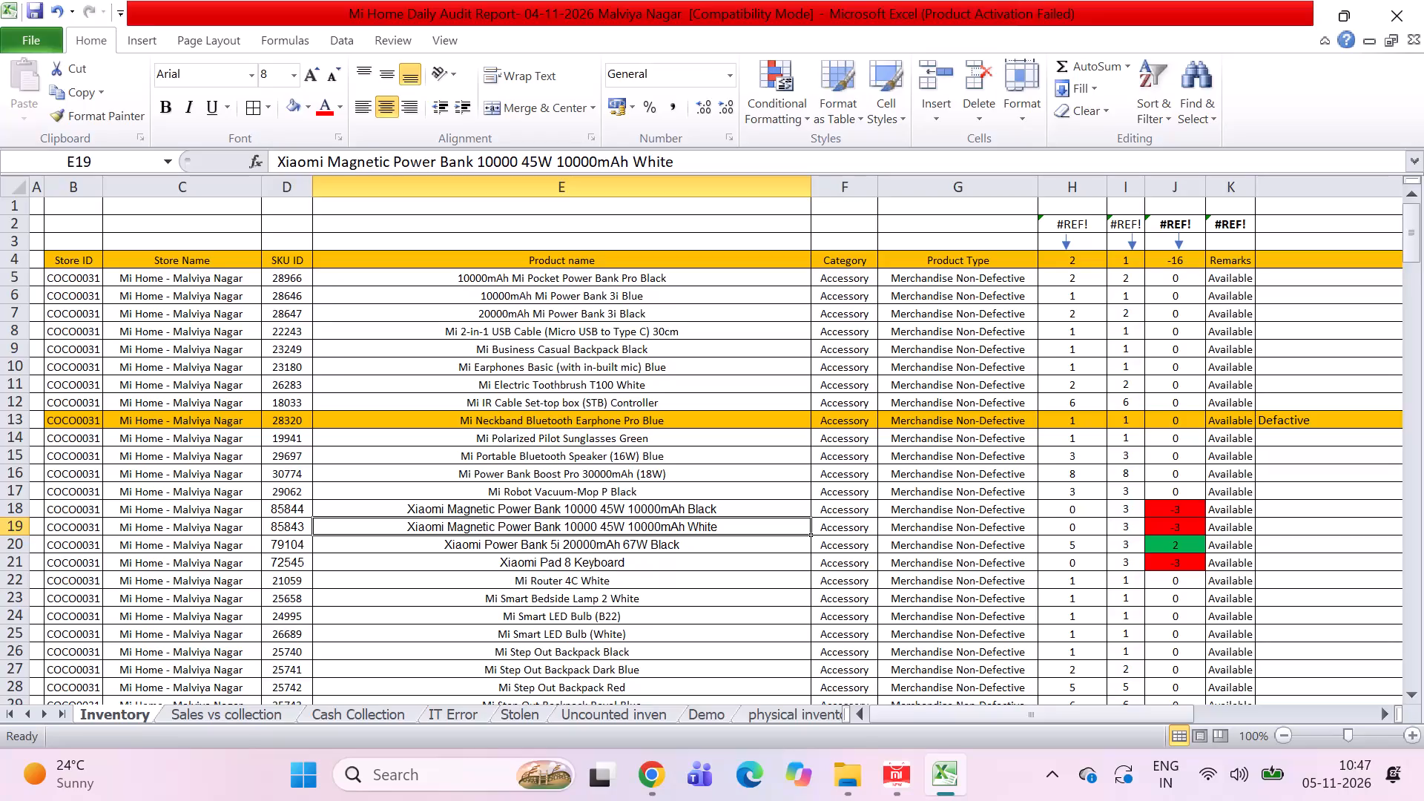
Switch to Chrome, reload the physical inventory inquiry for Malviya Nagar, and export it as a CSV opened in Excel.
left_click(932, 613)
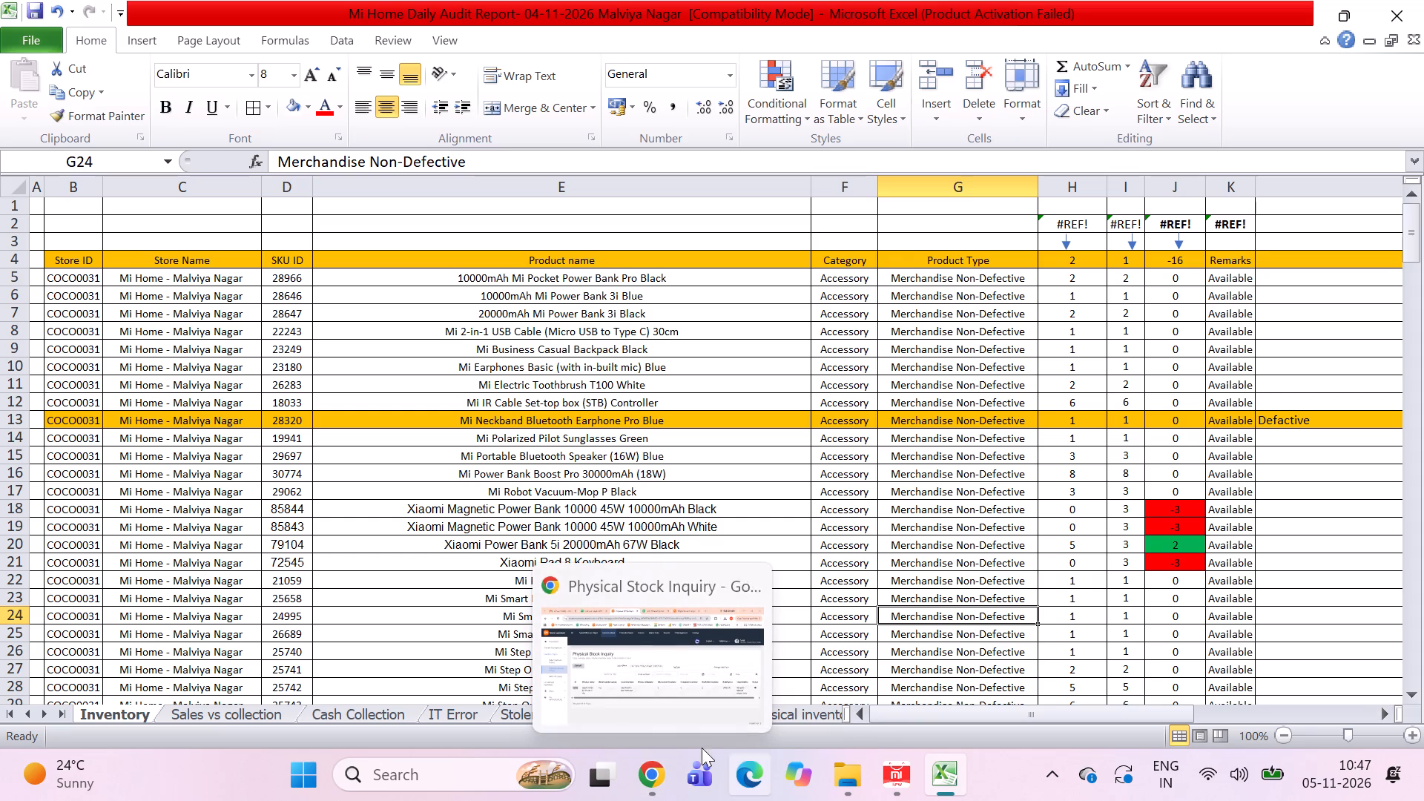
left_click(642, 789)
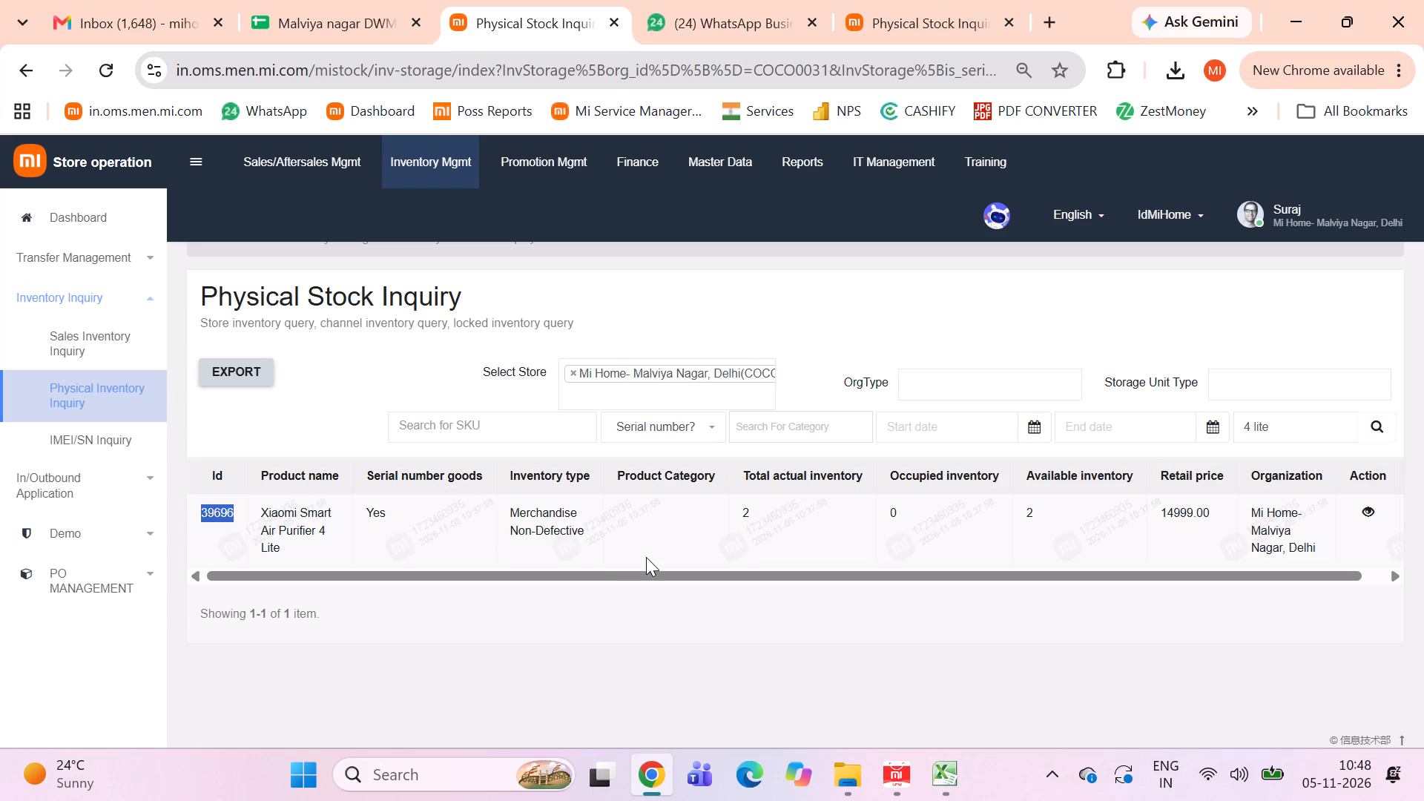
left_click(896, 770)
left_click(119, 387)
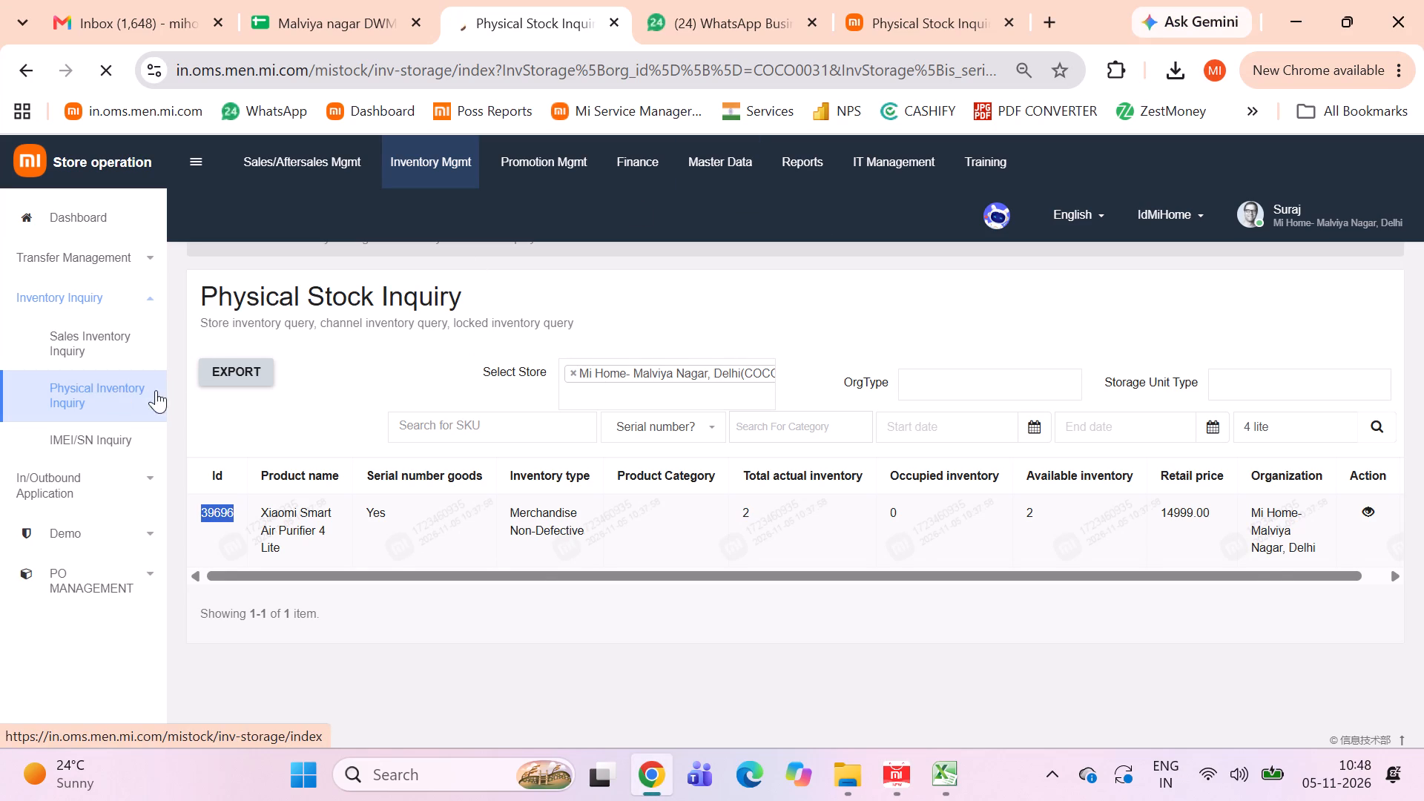
left_click(234, 363)
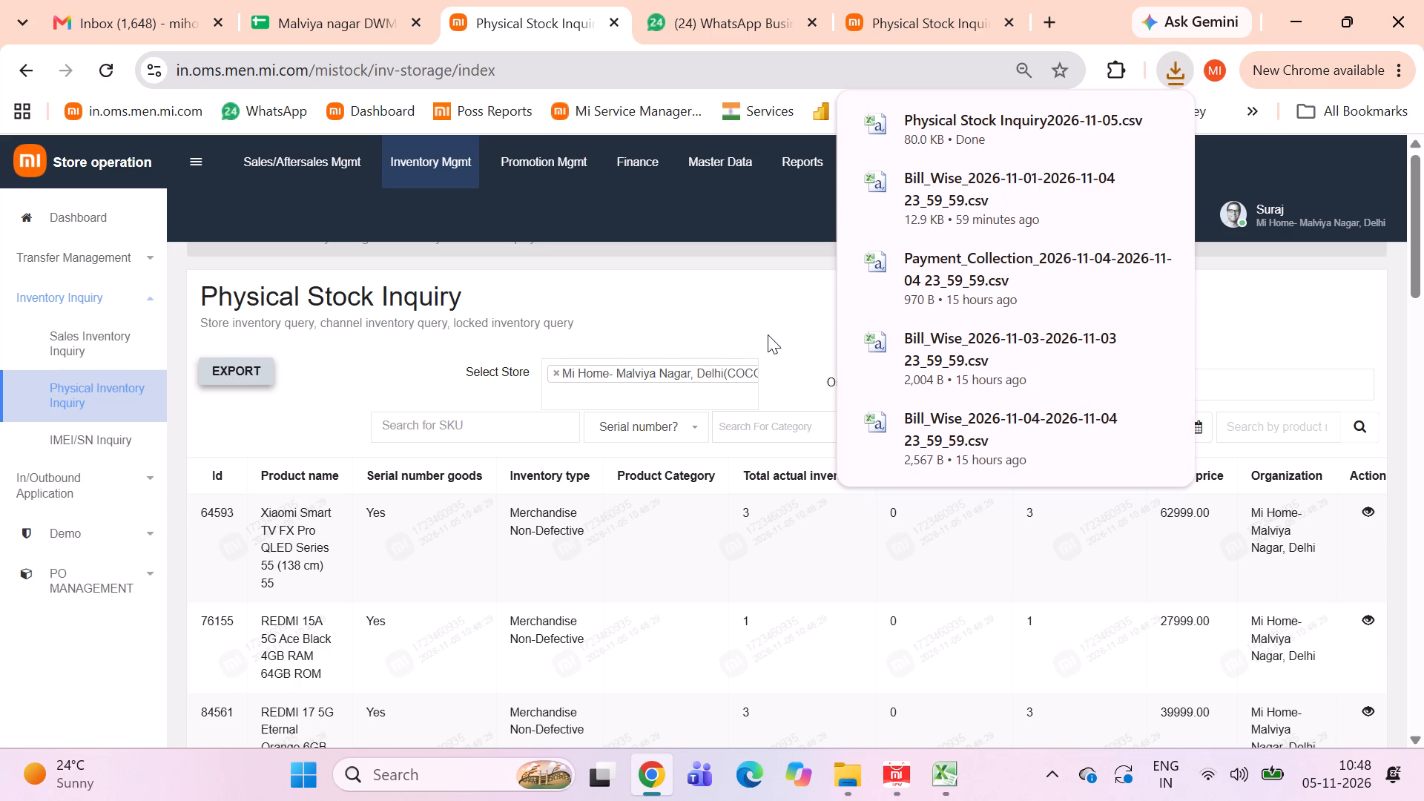
double_click(957, 145)
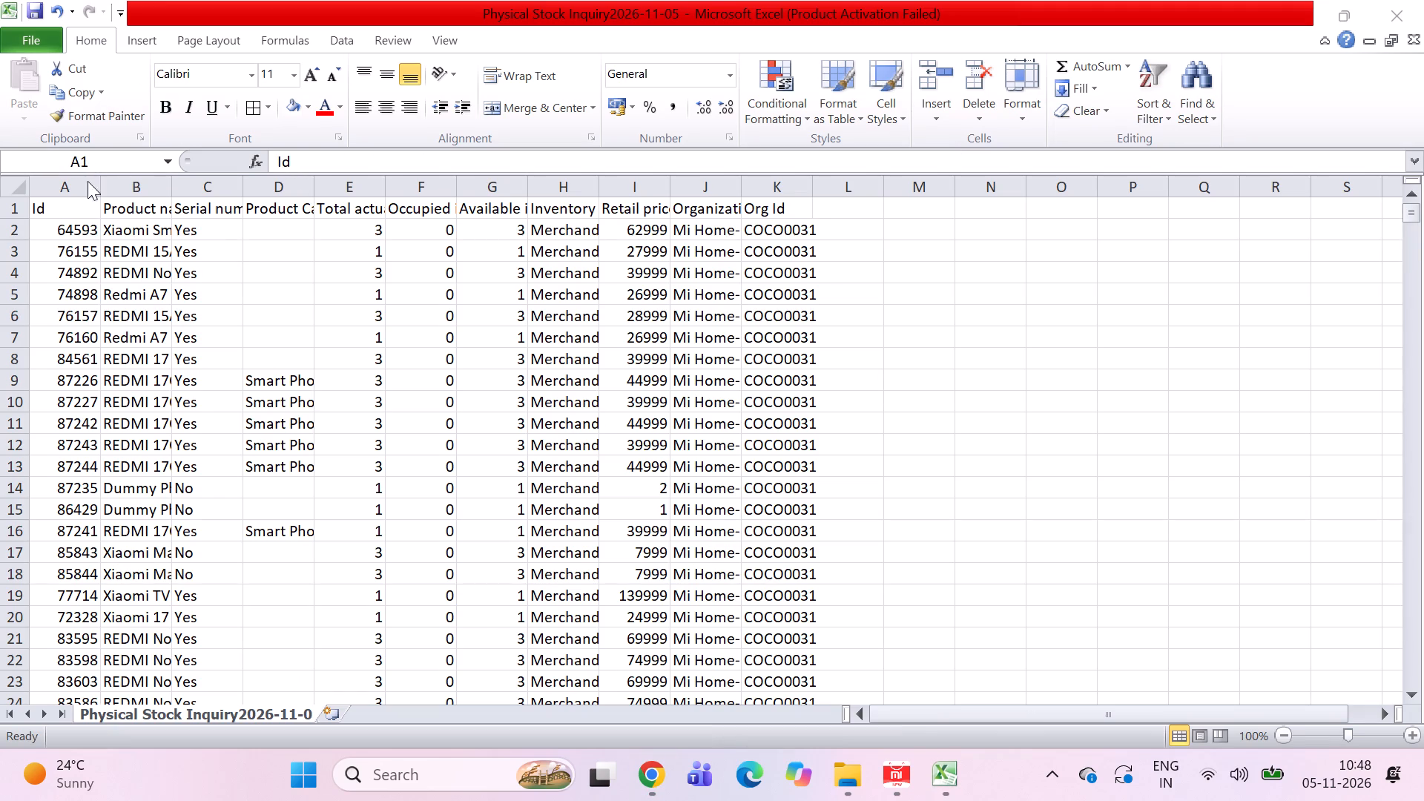
Fit all column widths of the exported stock sheet to their contents.
left_click(13, 186)
left_click(13, 186)
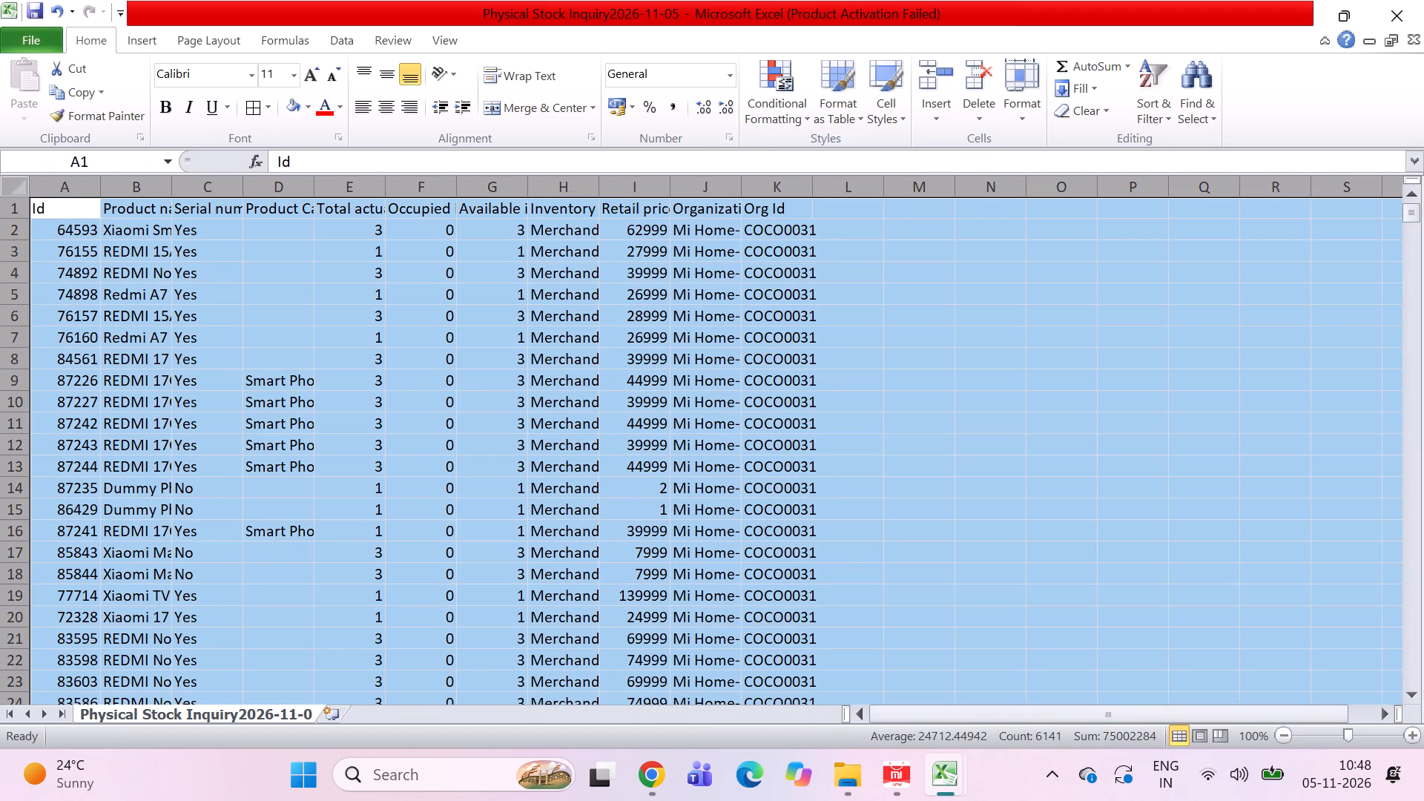
left_click(96, 194)
left_click_drag(96, 194, 57, 210)
Apply all borders to the exported stock table, from the Id header in A1 through K608.
left_click(57, 210)
key("ctrl+shift+Right")
key("ctrl+shift+Down")
key("ctrl+shift+Down")
key("ctrl+shift+Down")
key("ctrl+shift+Down")
key("ctrl+shift+Down")
key("ctrl+shift+Down")
key("ctrl+shift+Down")
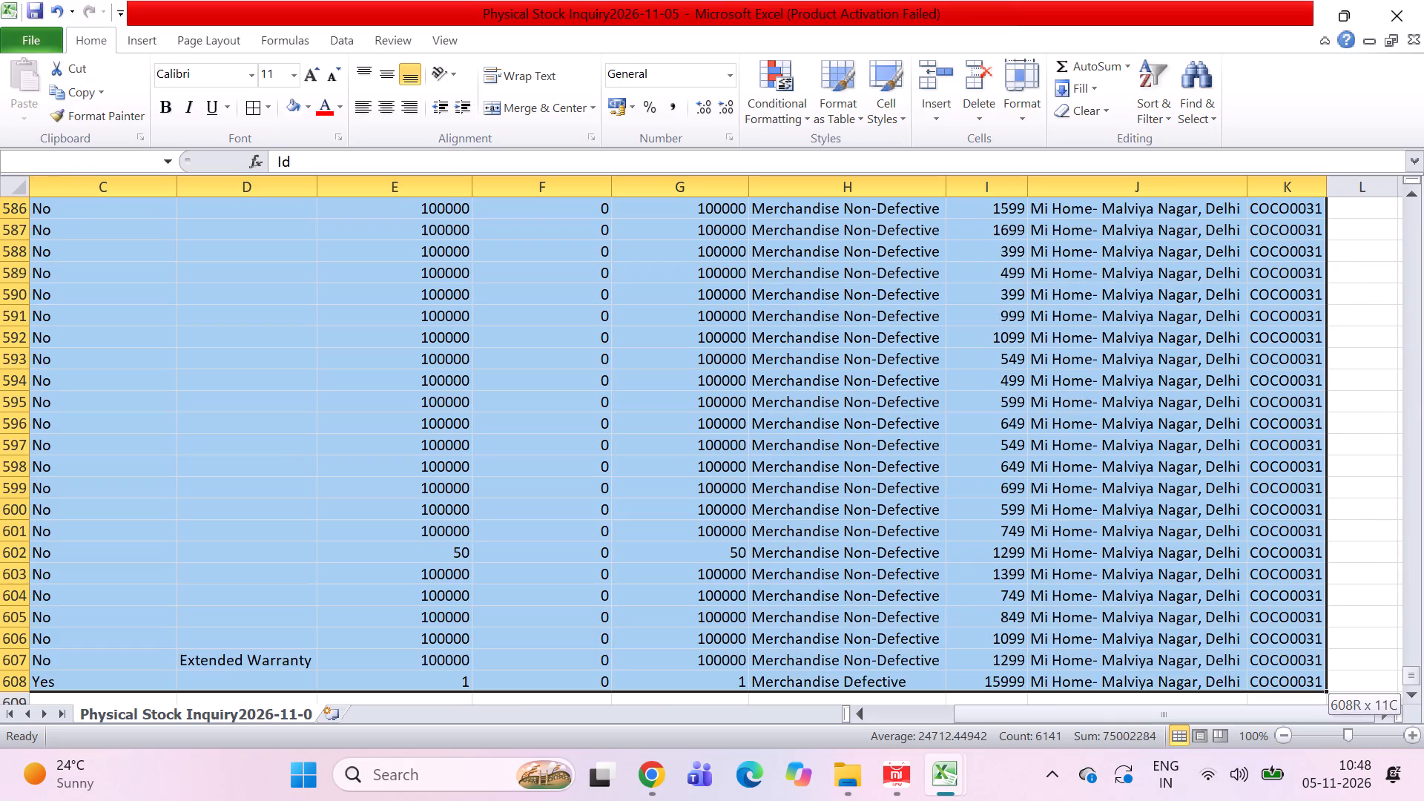
key("shift+Up")
key("shift+Up")
key("shift+Up")
key("shift+Up")
key("shift+Up")
key("shift+Up")
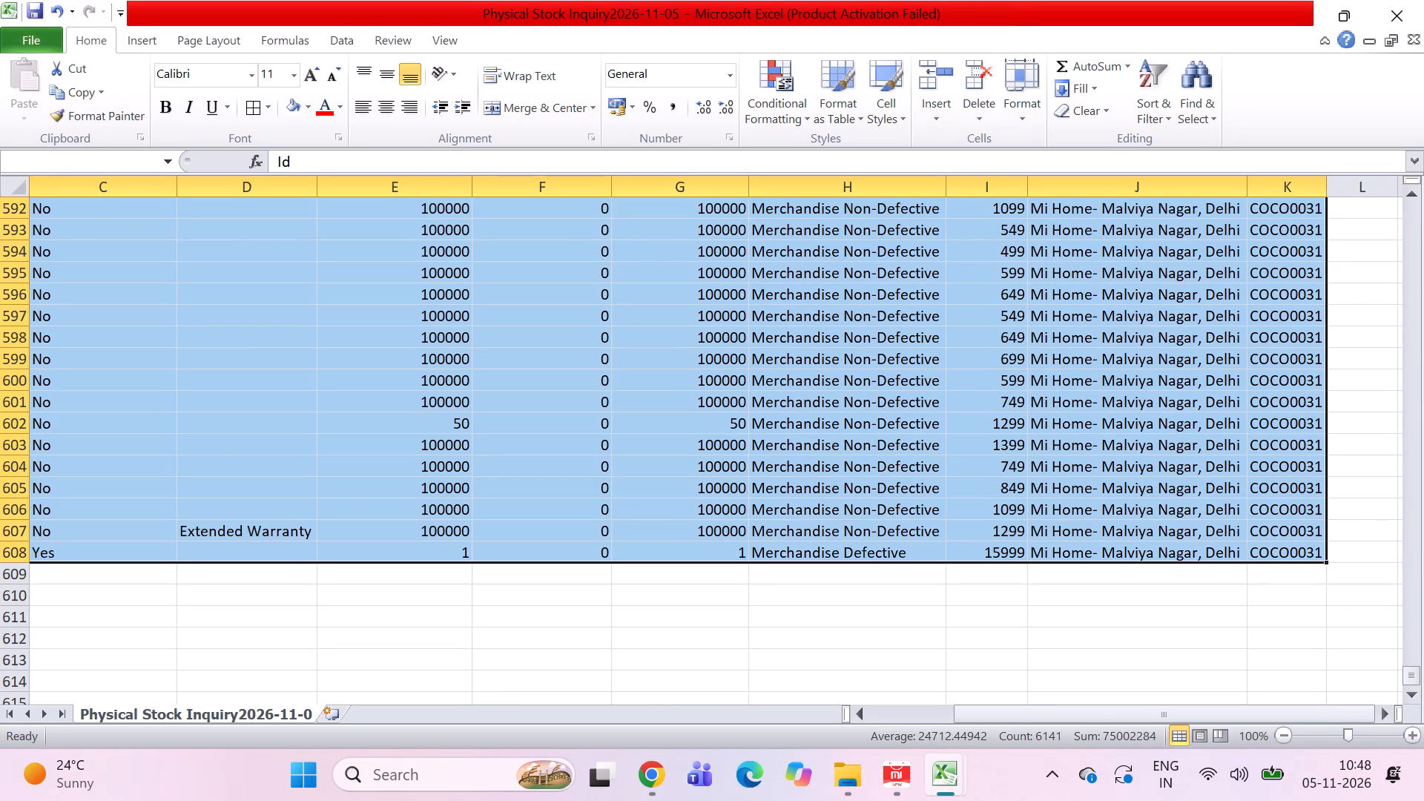
scroll(227, 200, "up", 20)
scroll(227, 200, "up", 20)
scroll(227, 200, "up", 9)
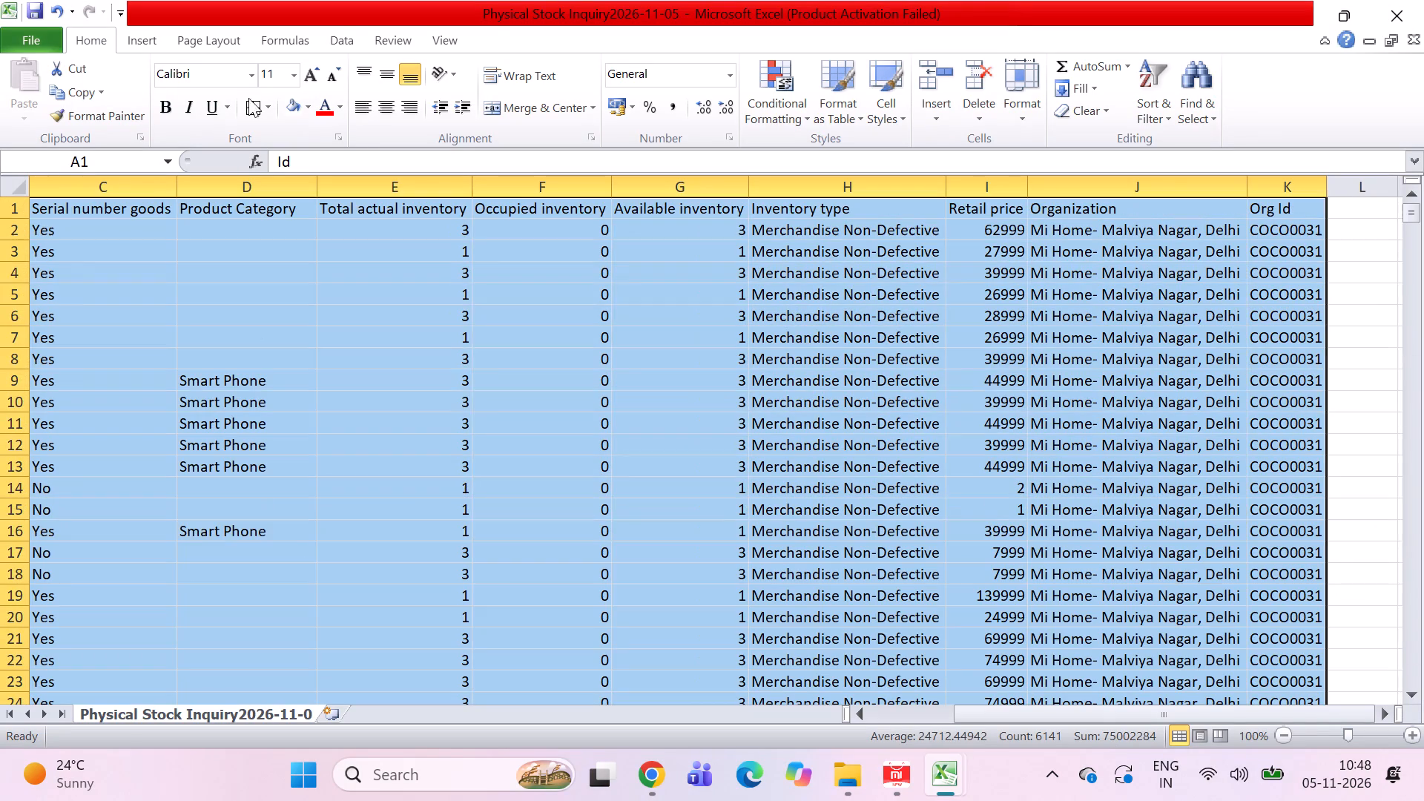
left_click(273, 109)
left_click(291, 270)
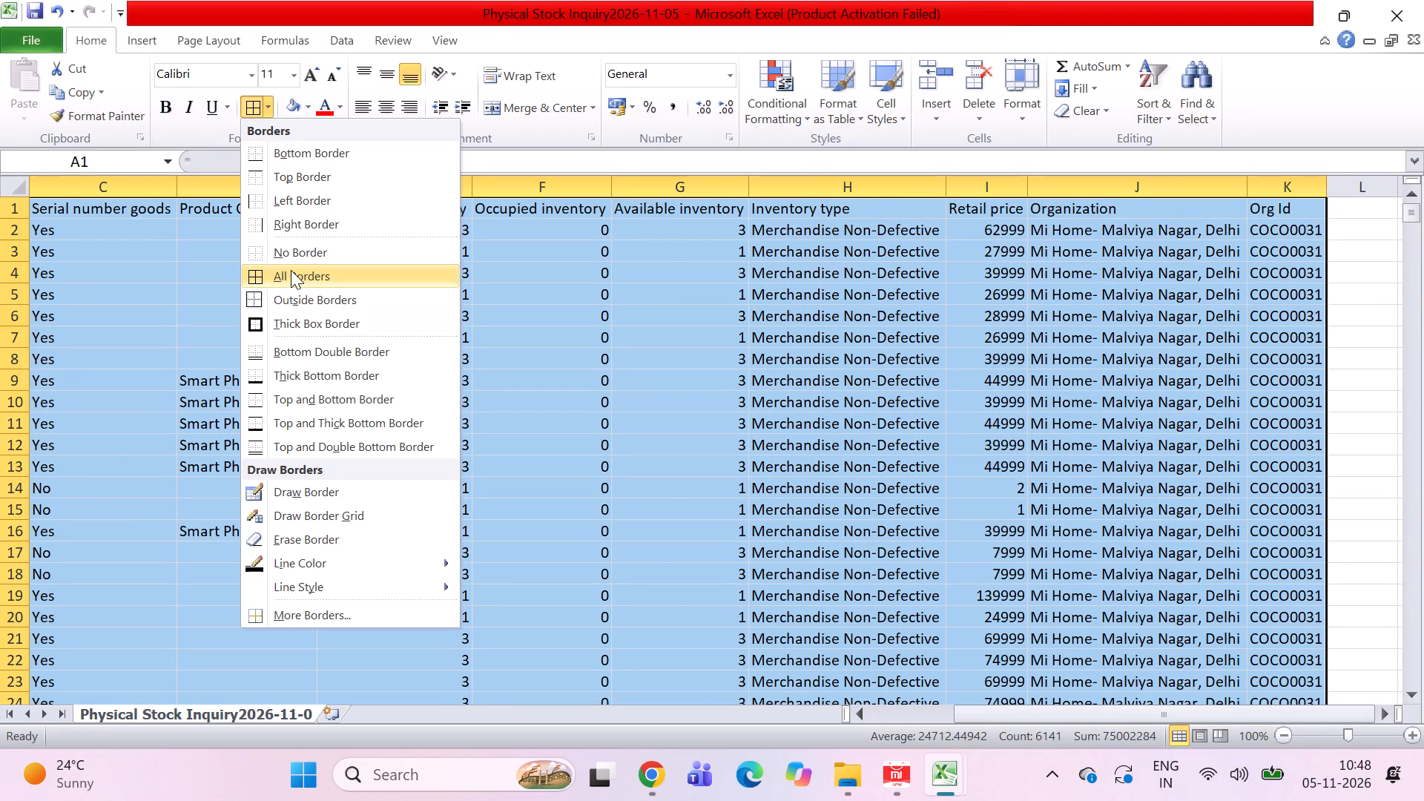
Centre the contents of the exported stock table, from A1 through K608.
left_click(164, 235)
key("Left")
key("Left")
key("Left")
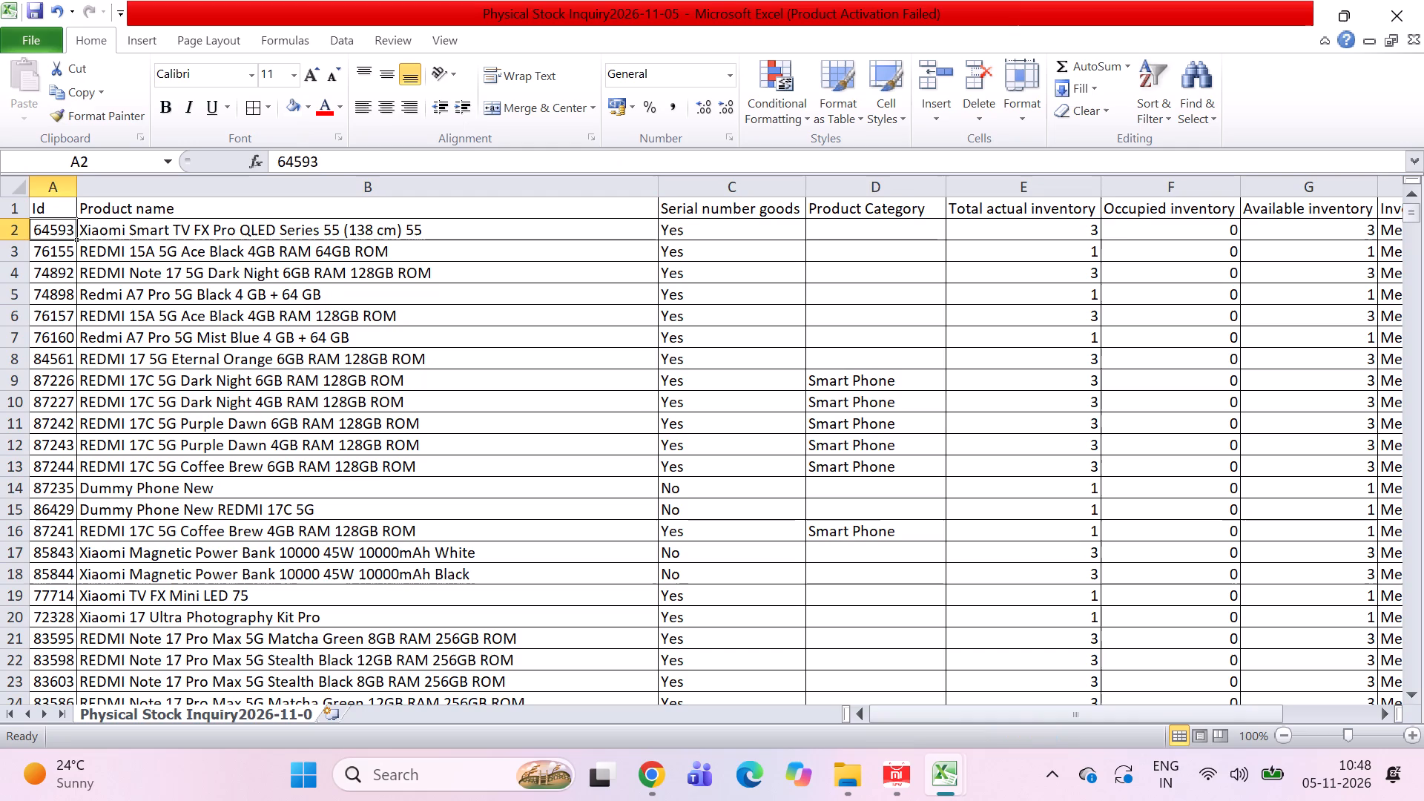
key("Up")
key("Up")
key("Up")
key("ctrl+shift+Right")
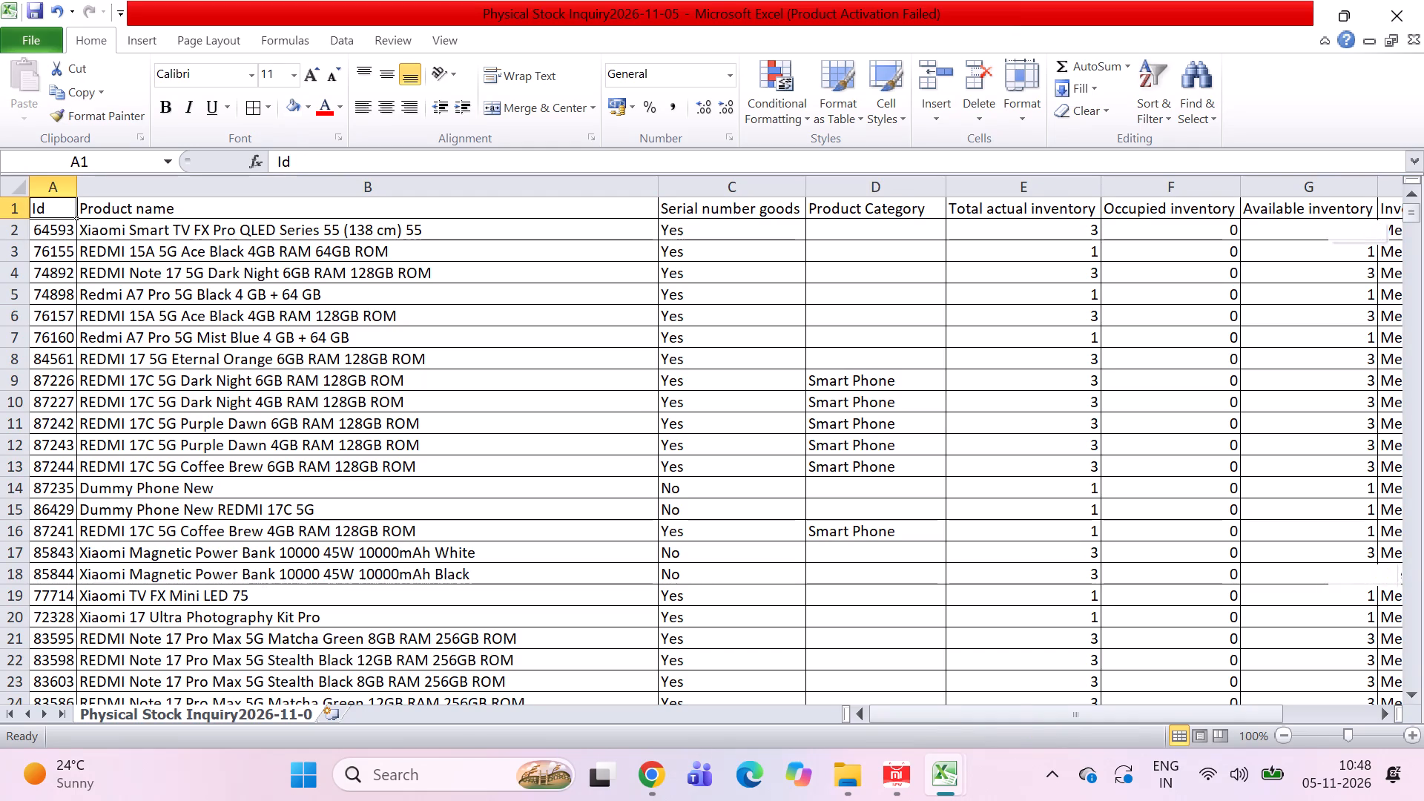
key("ctrl+shift+Down")
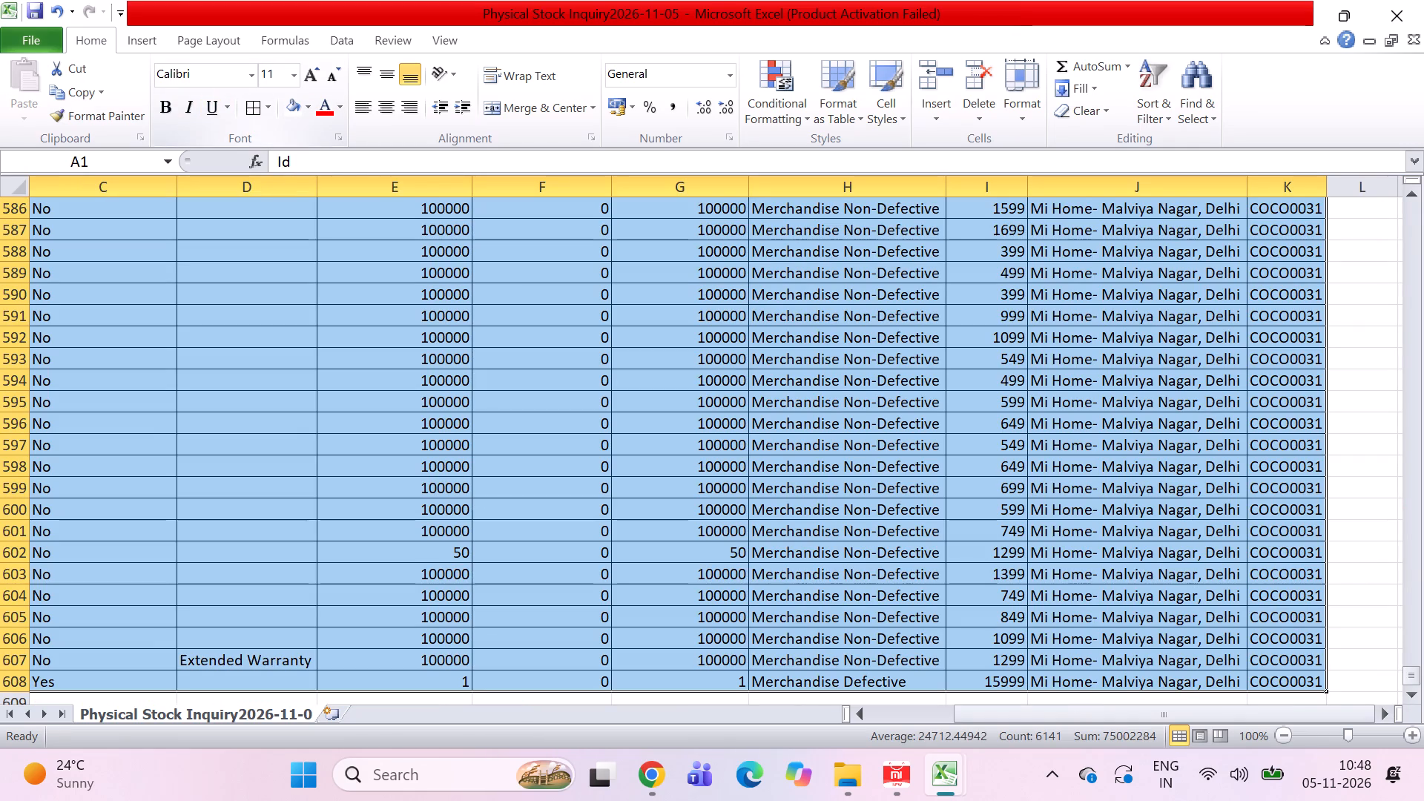
left_click(380, 106)
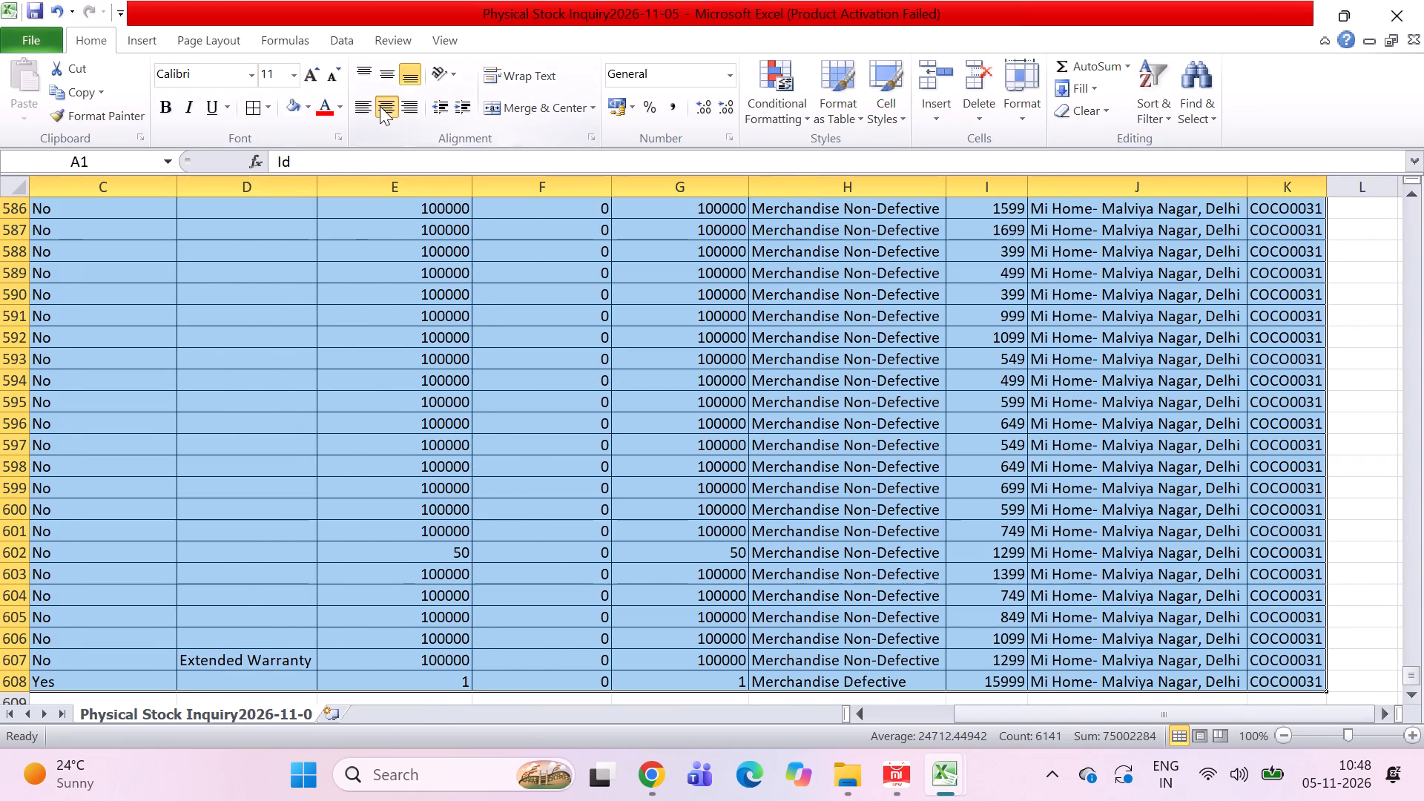
left_click(283, 286)
key("Up")
key("Up")
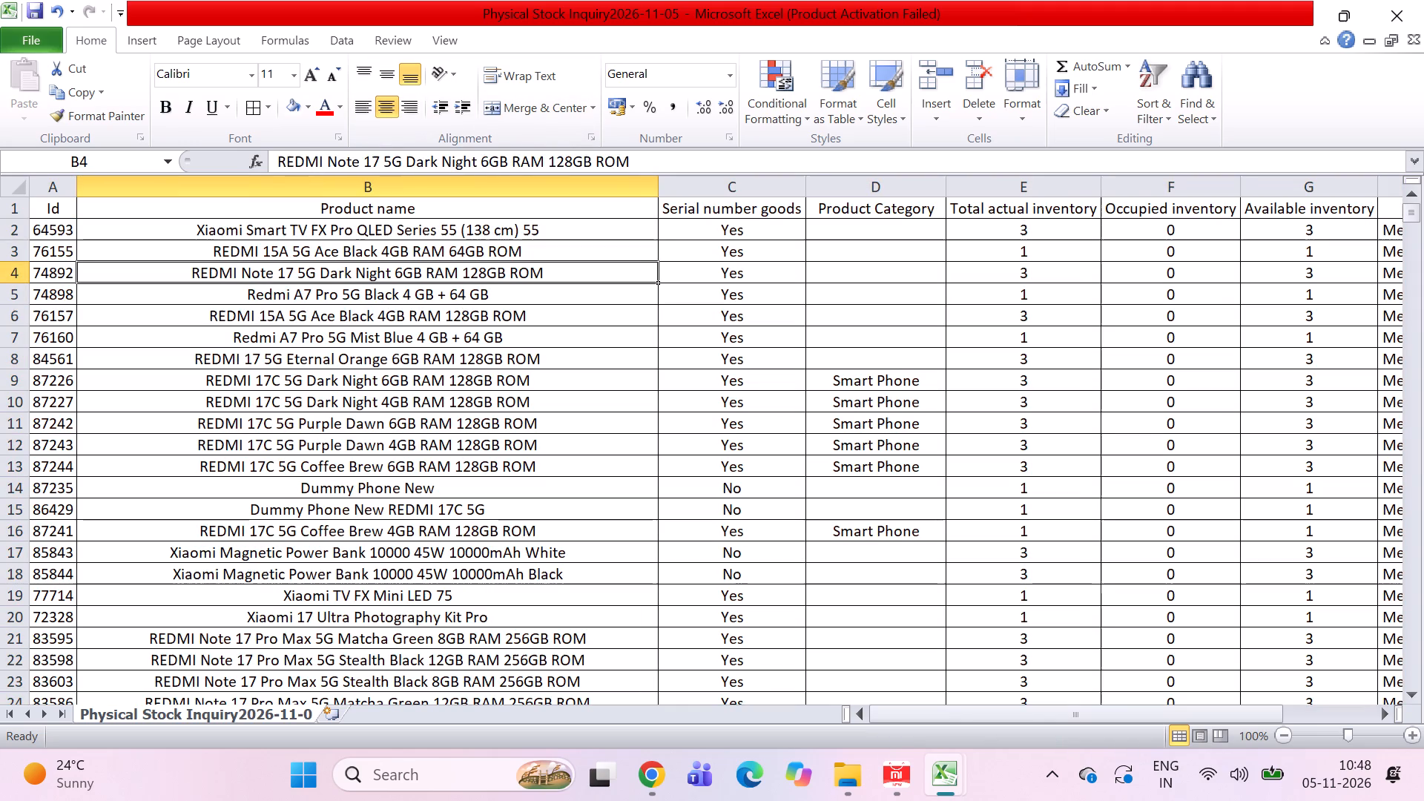
key("Up")
key("Up")
key("Left")
In the daily audit report's Inventory sheet, start an IFERROR formula in H5 with a nested VLOOKUP on SKU ID cell D5.
key("alt+Tab")
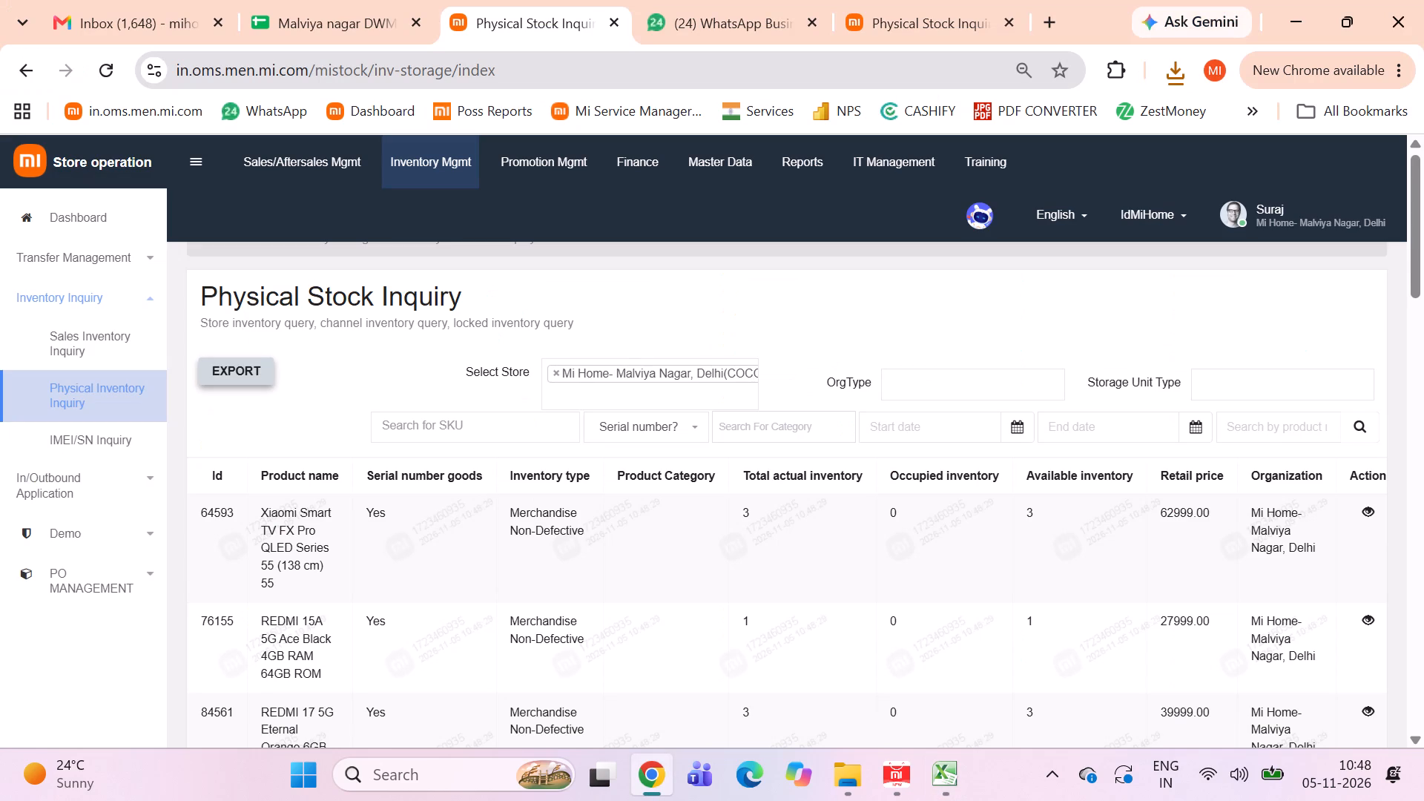
key("alt+Tab")
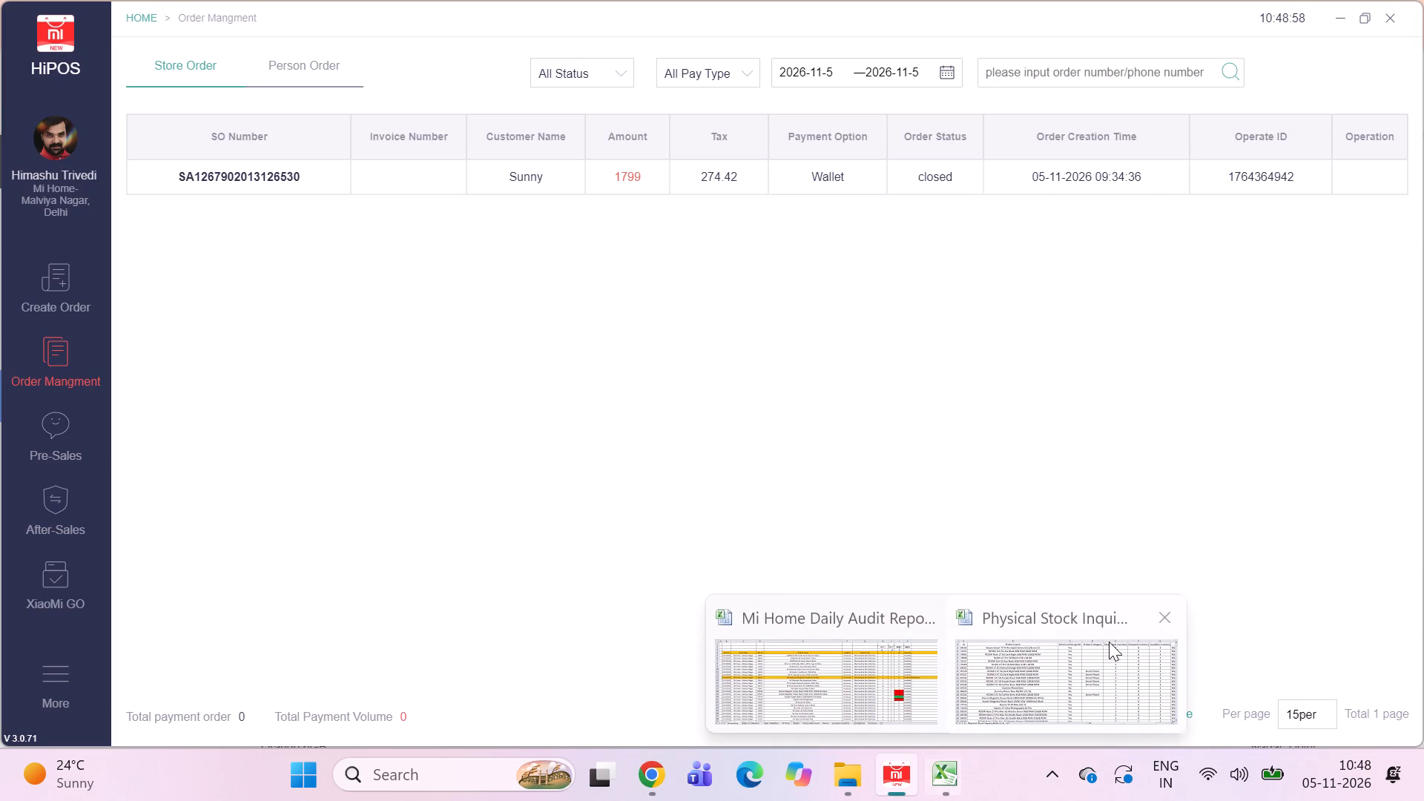
left_click(892, 684)
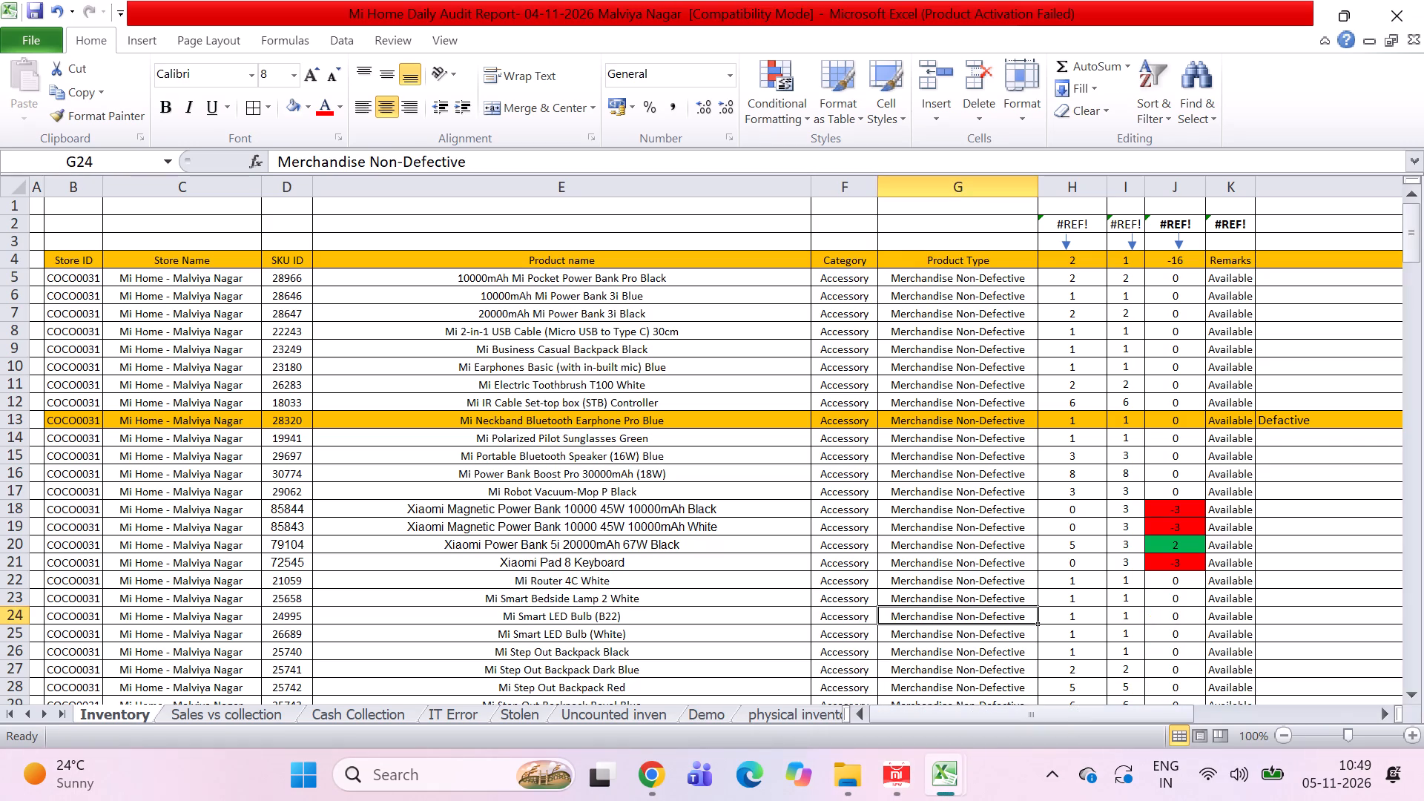
left_click(1065, 277)
type("=if")
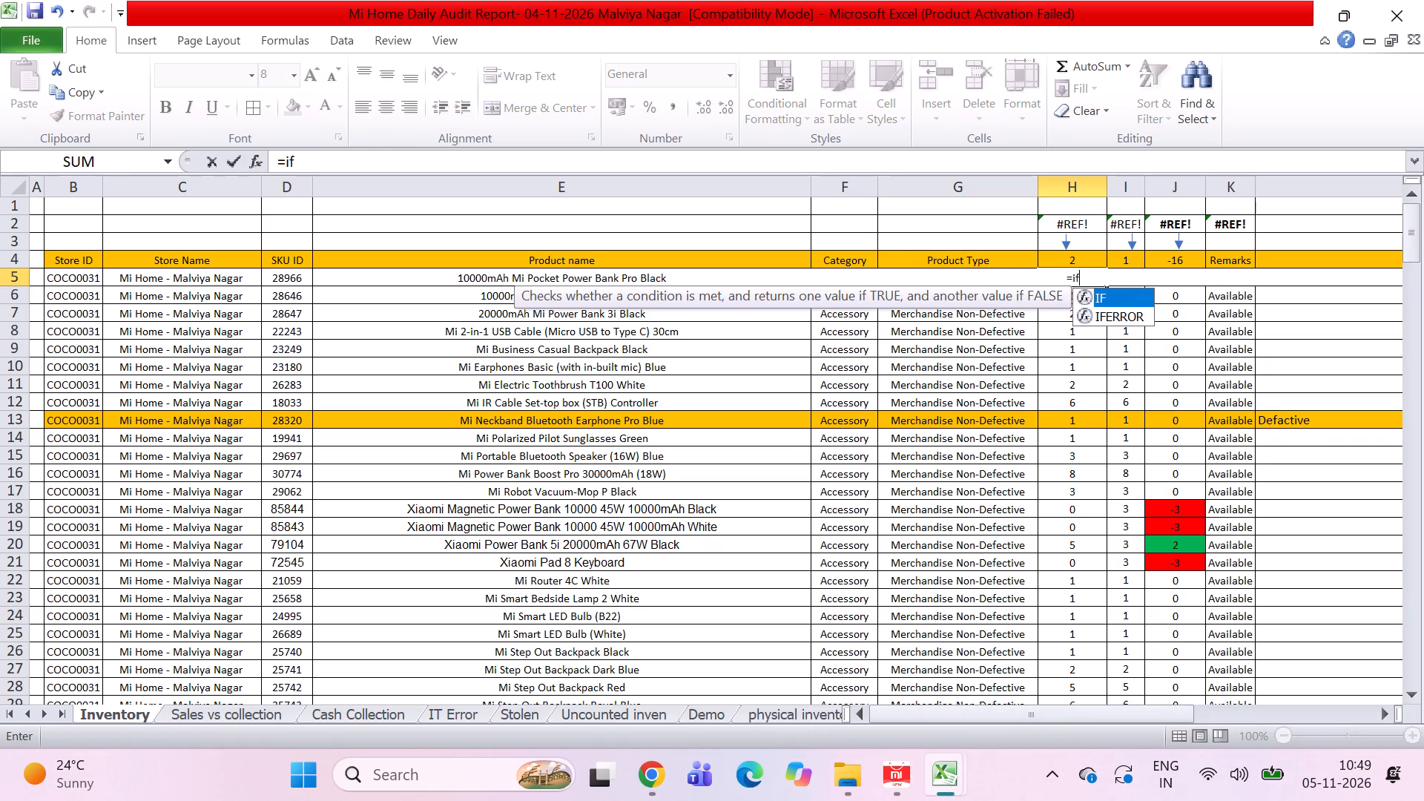
key("Down")
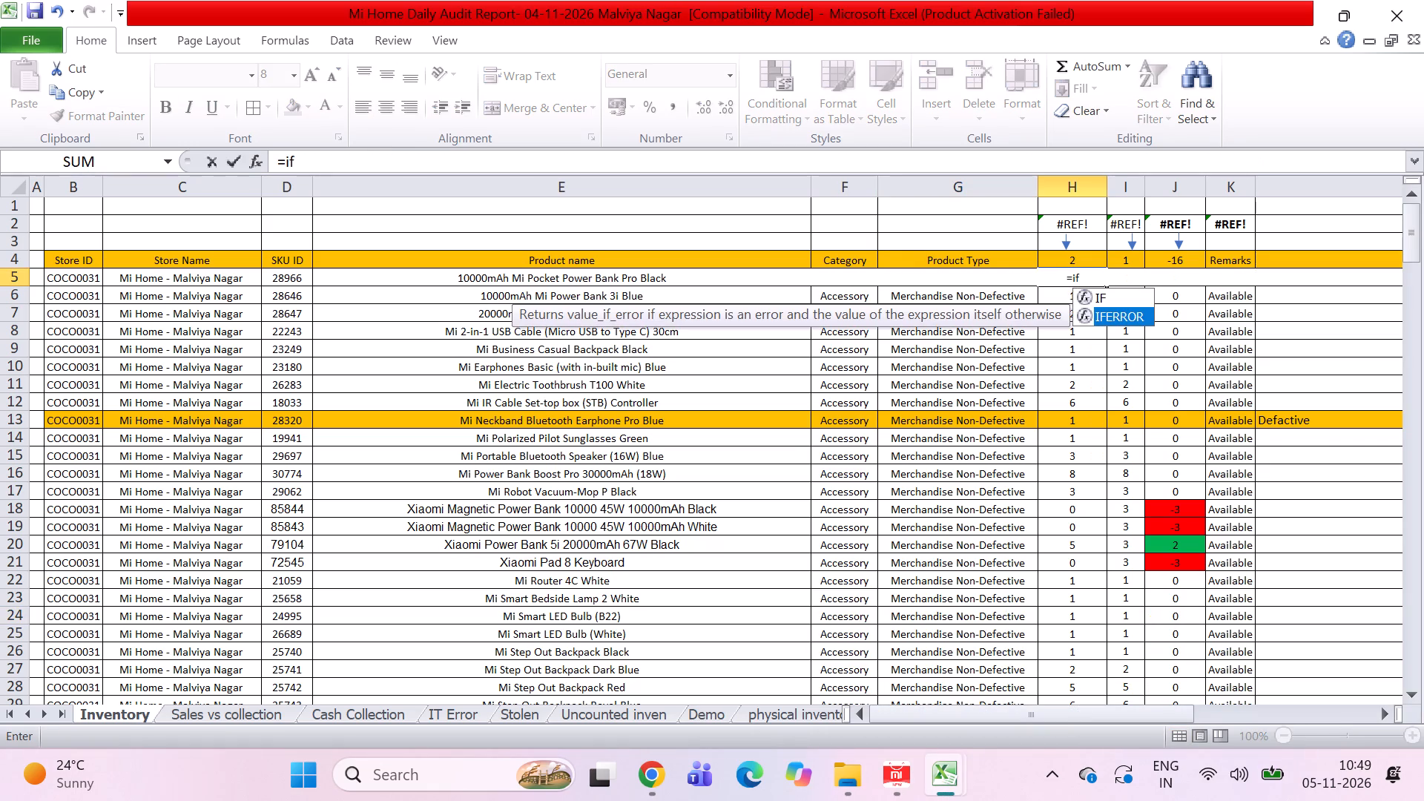
key("Tab")
type("vl")
key("Tab")
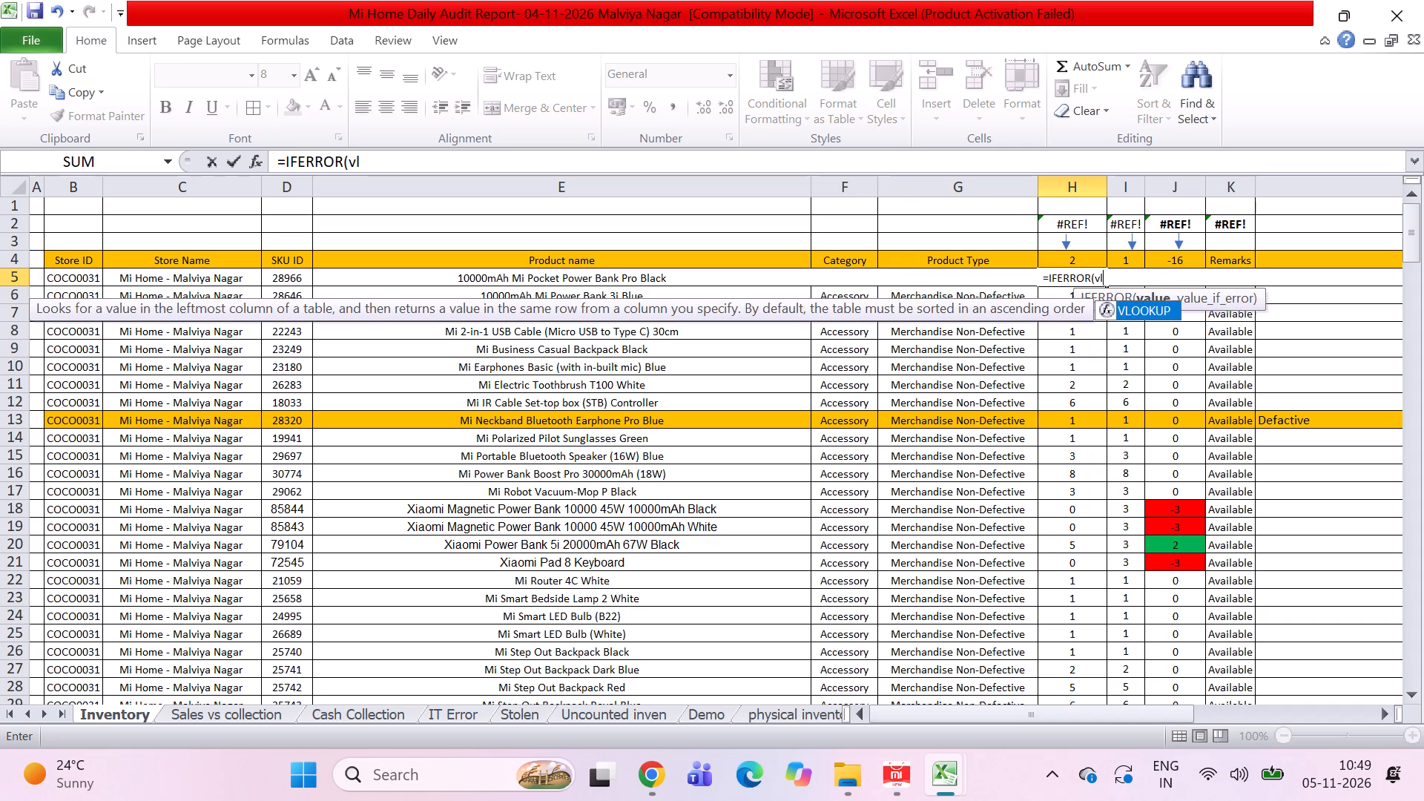
key("Left")
key("Left")
key("Left")
key("Left")
key("comma")
Complete the H5 formula with range A2:G608 of the Physical Stock Inquiry workbook, column index 7, exact match 0 and error value 0.
key("alt+Tab")
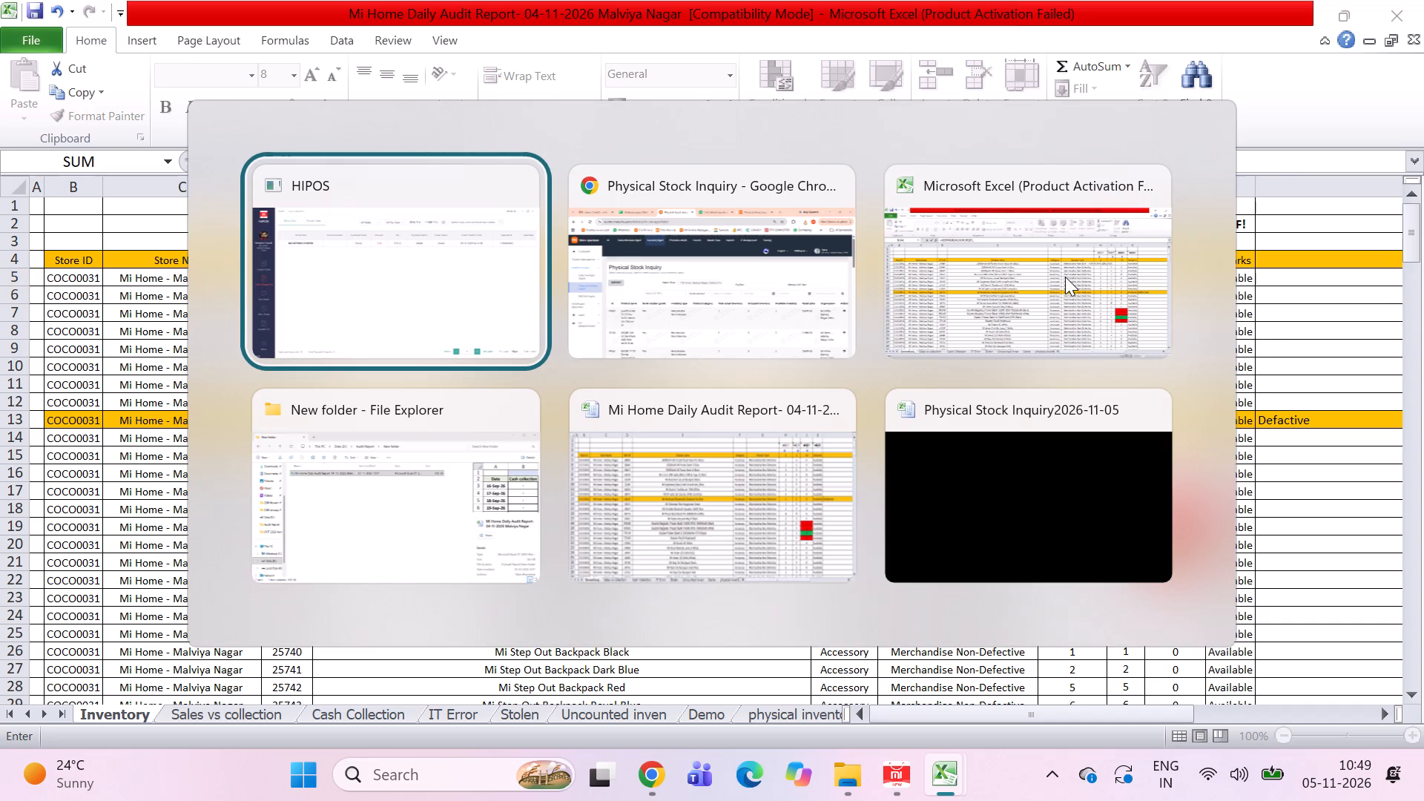
key("alt+Tab")
key("alt+Tab")
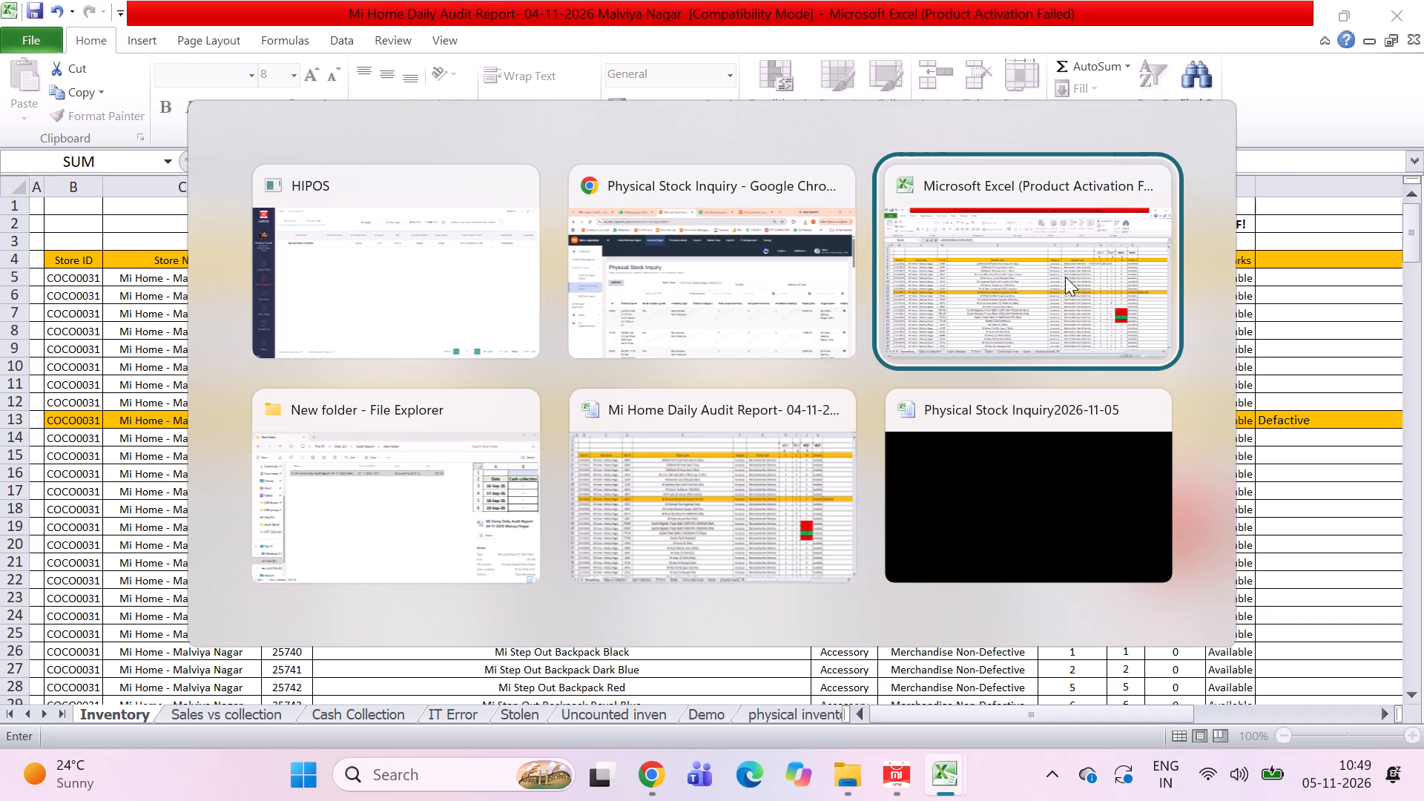
key("alt+Tab")
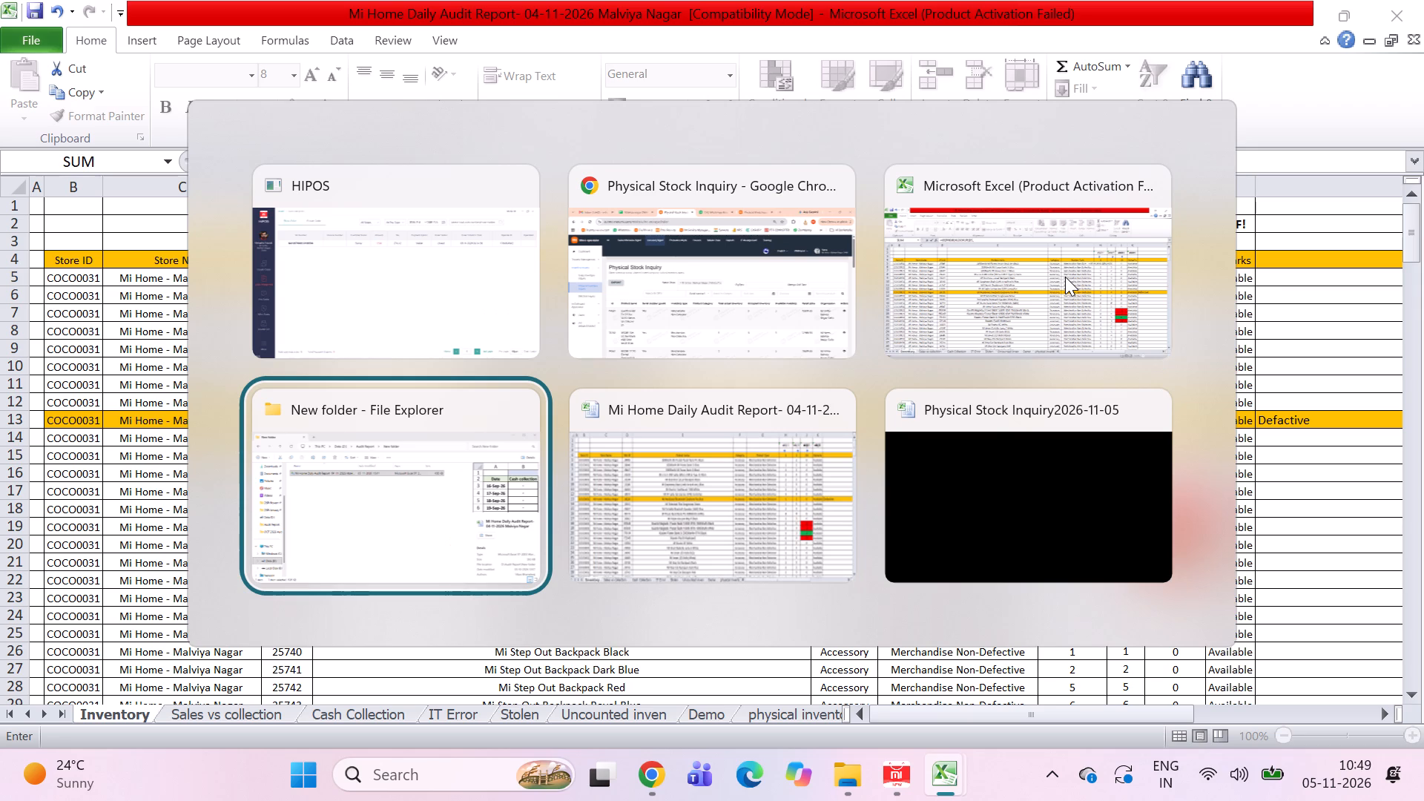
key("alt+Tab")
key("alt+Tab")
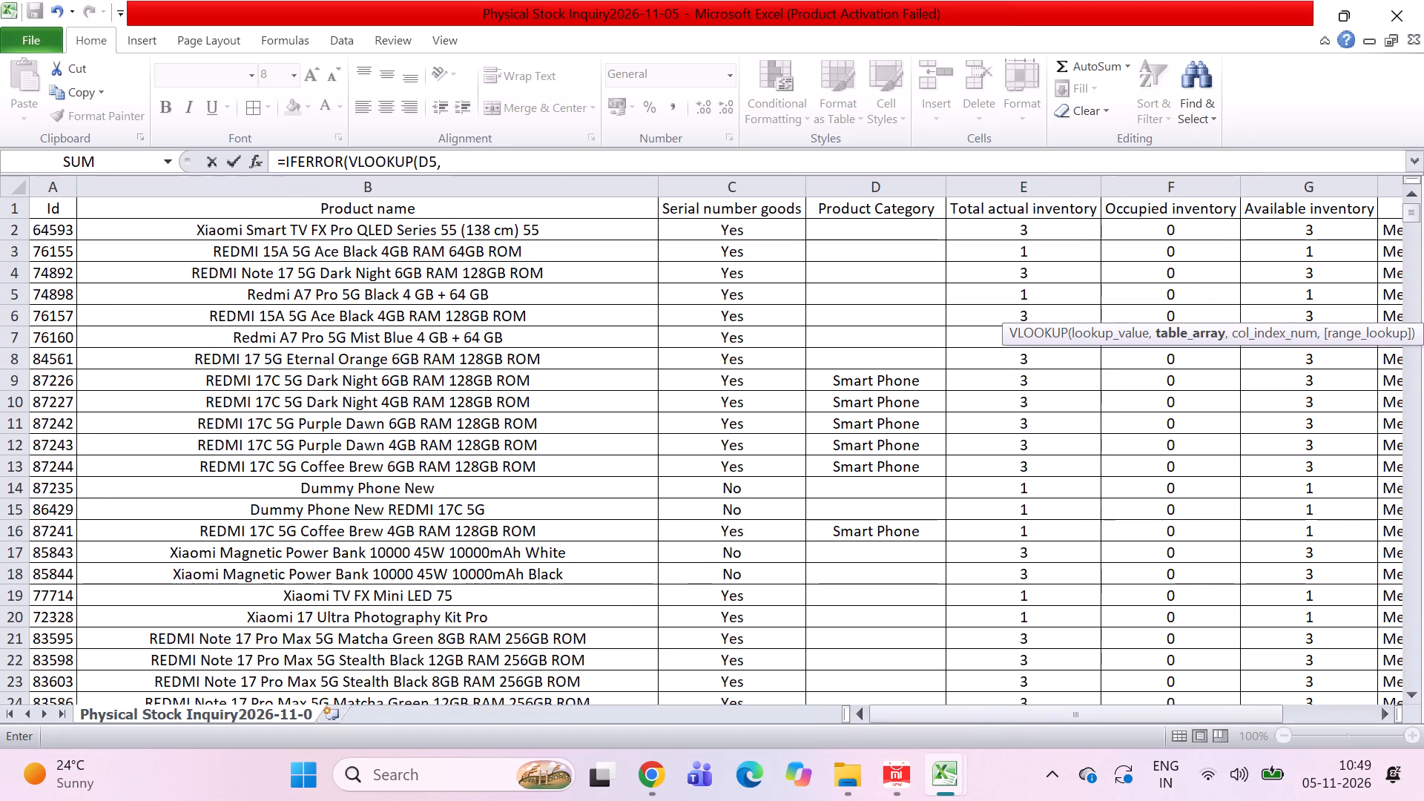
left_click(57, 228)
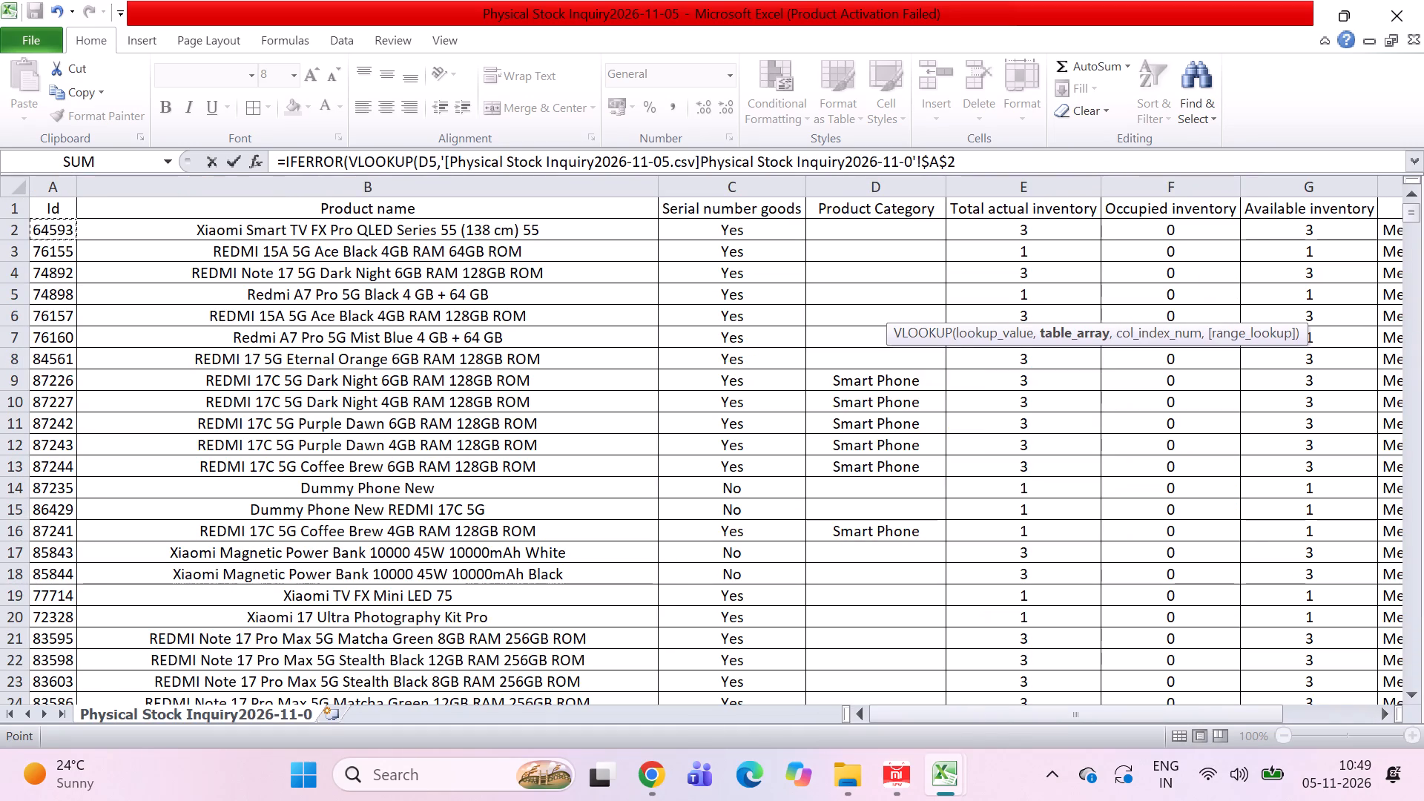
key("shift+Right")
key("shift+Right")
key("shift+Right")
key("shift+Right")
key("shift+Right")
key("shift+Right")
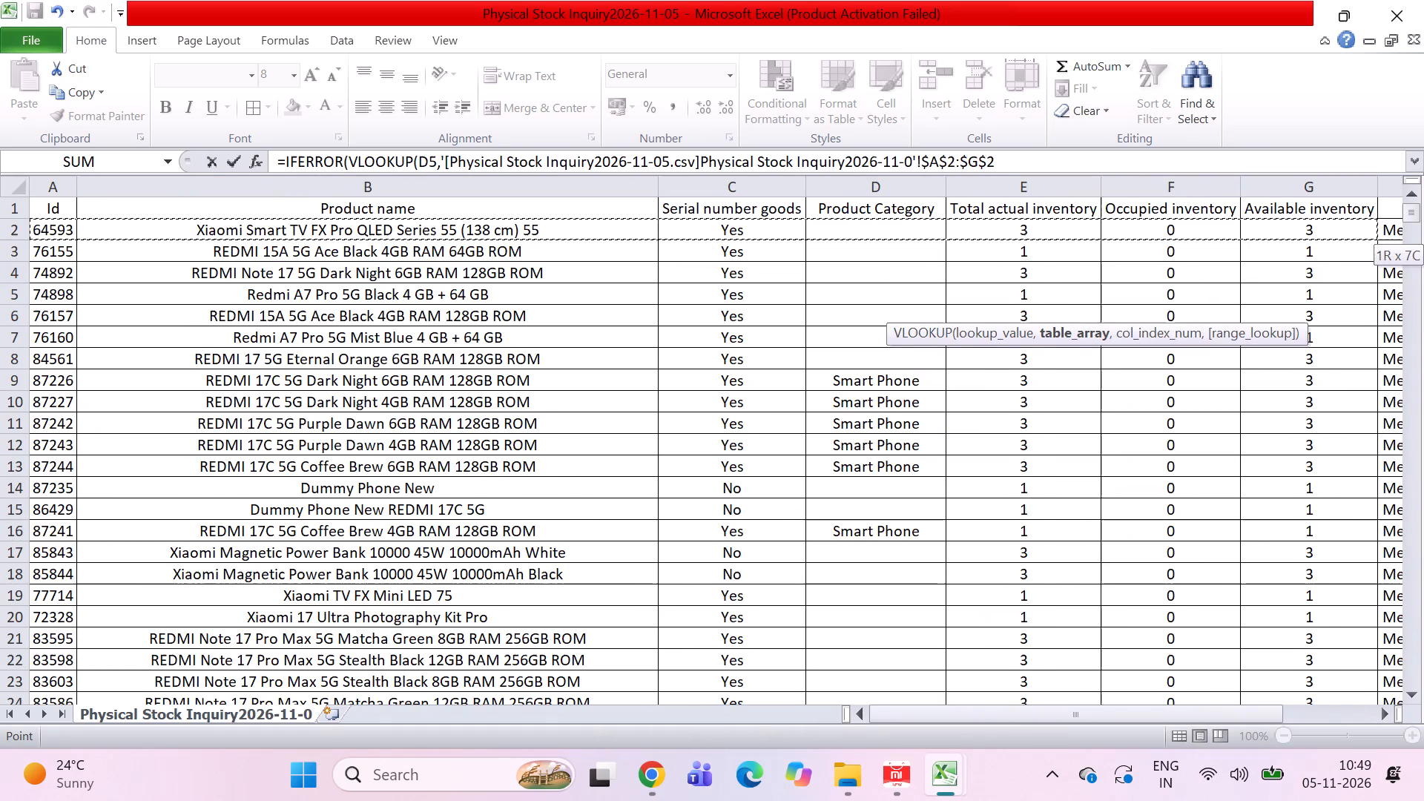
key("ctrl+shift+Down")
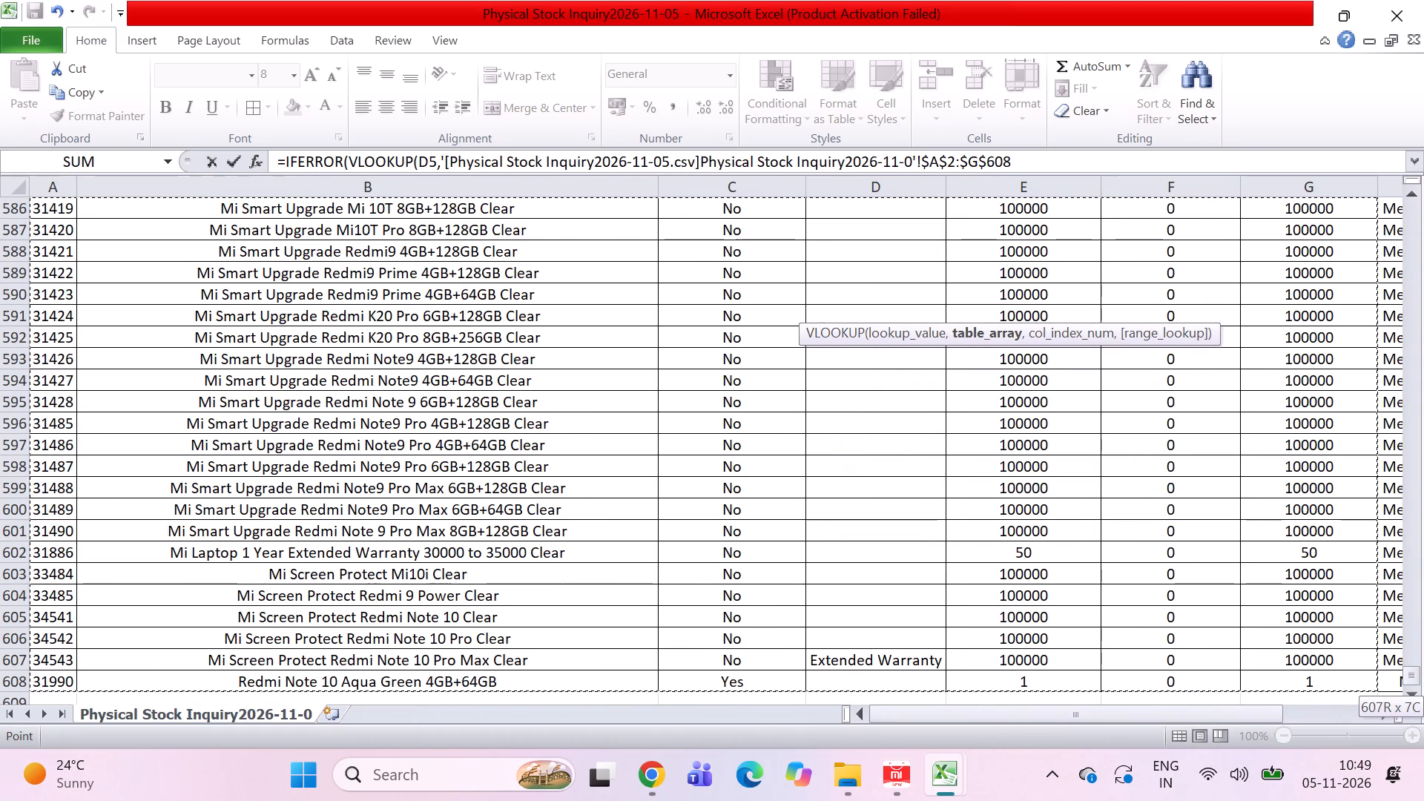
type(",7,0),0)")
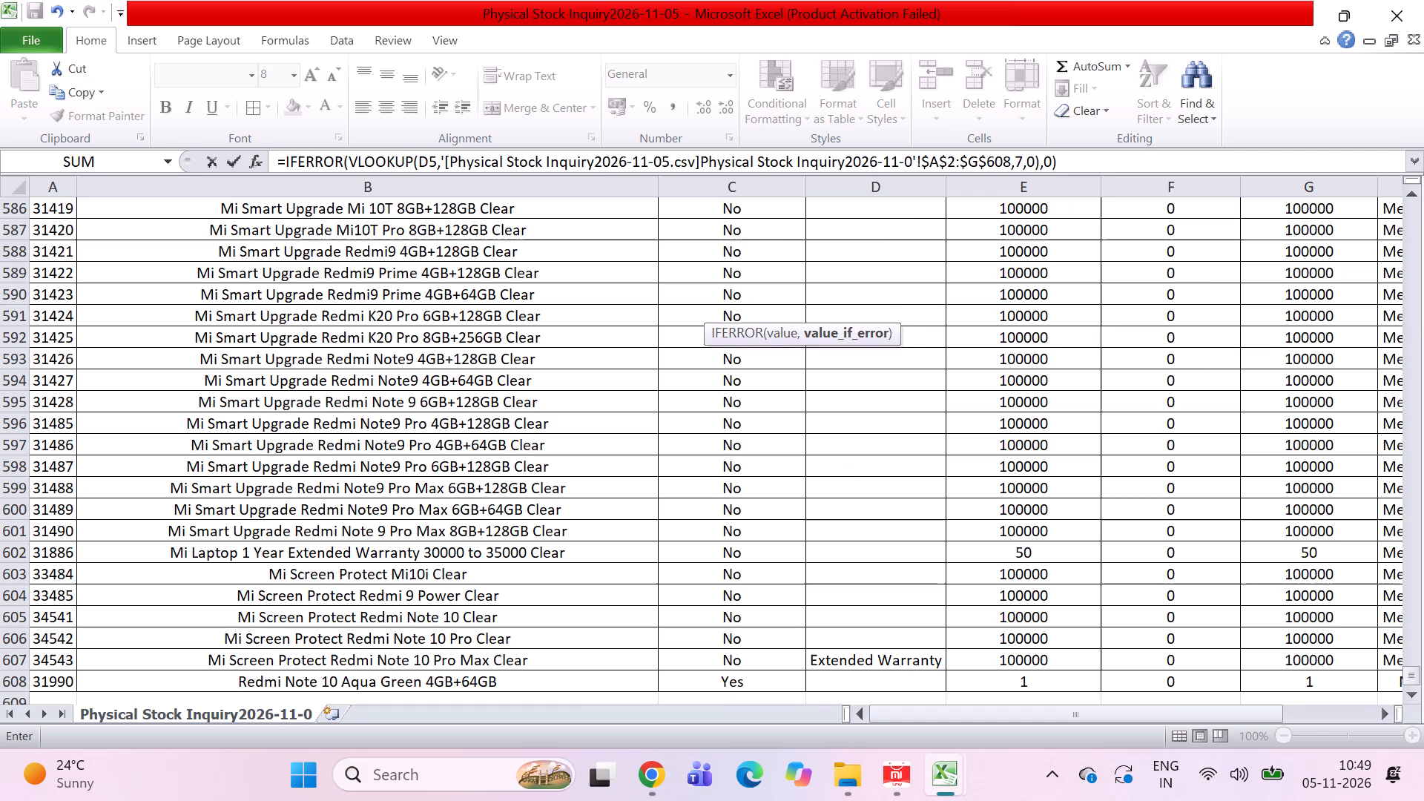
key("Return")
key("Left")
key("Up")
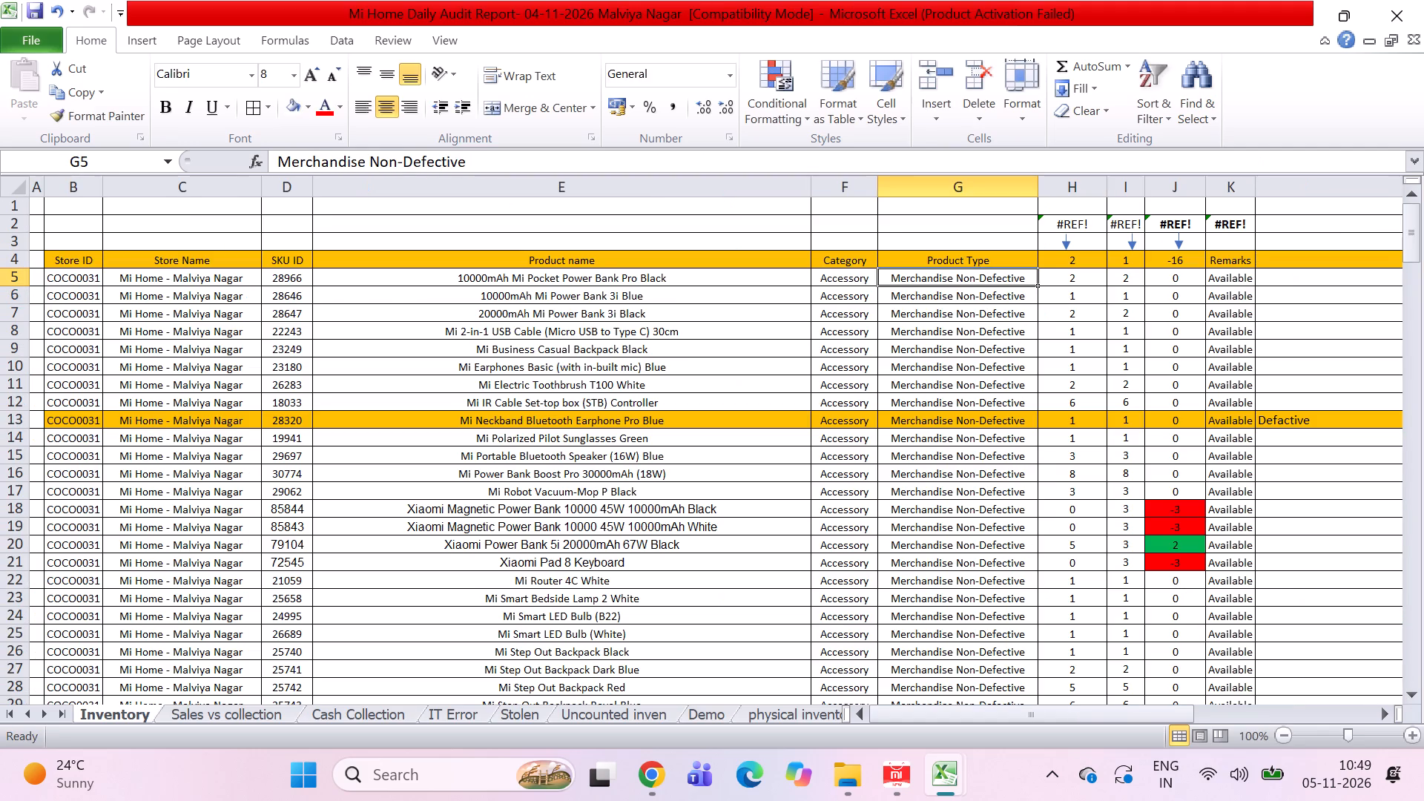
key("Right")
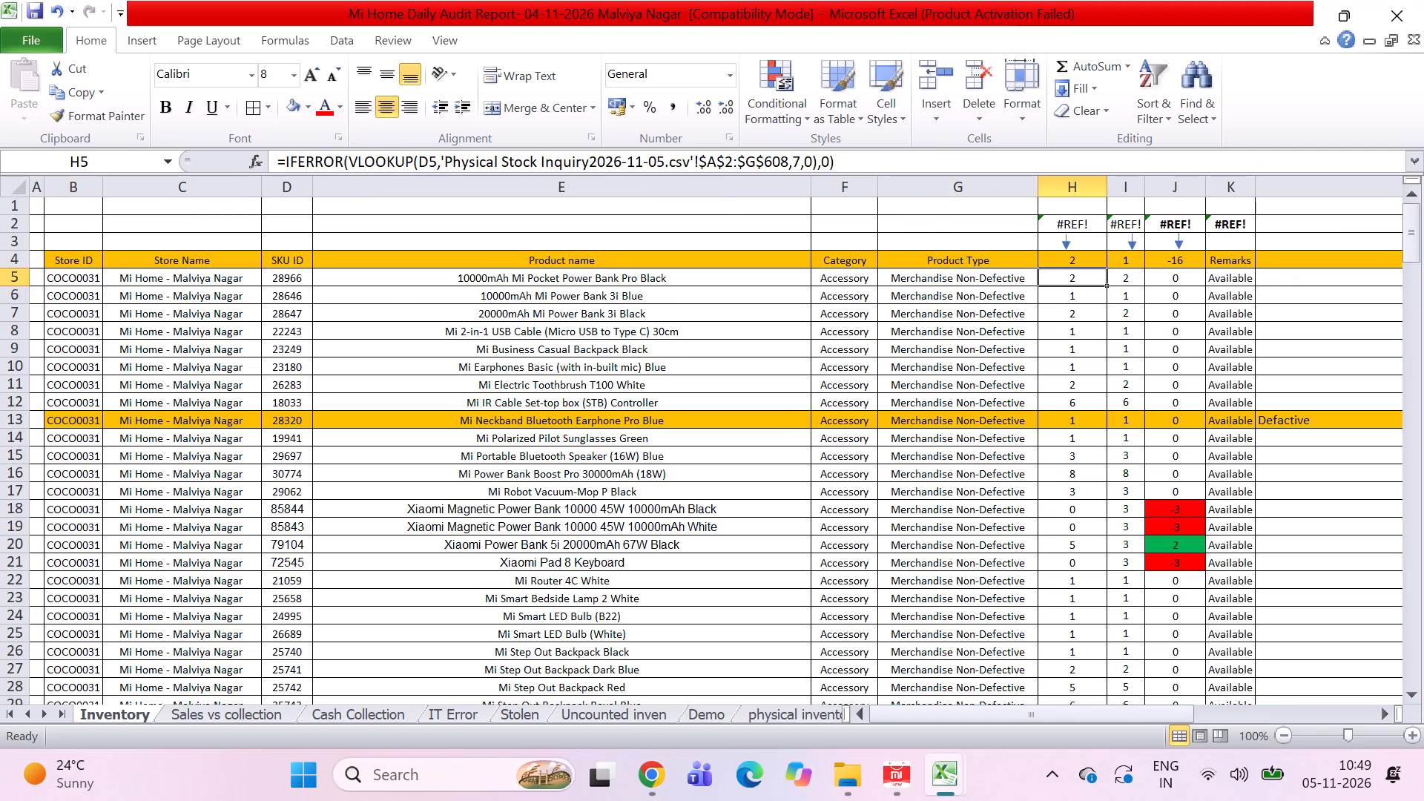
Fill the H5 lookup formula down stock column H for the listed products.
double_click(1107, 283)
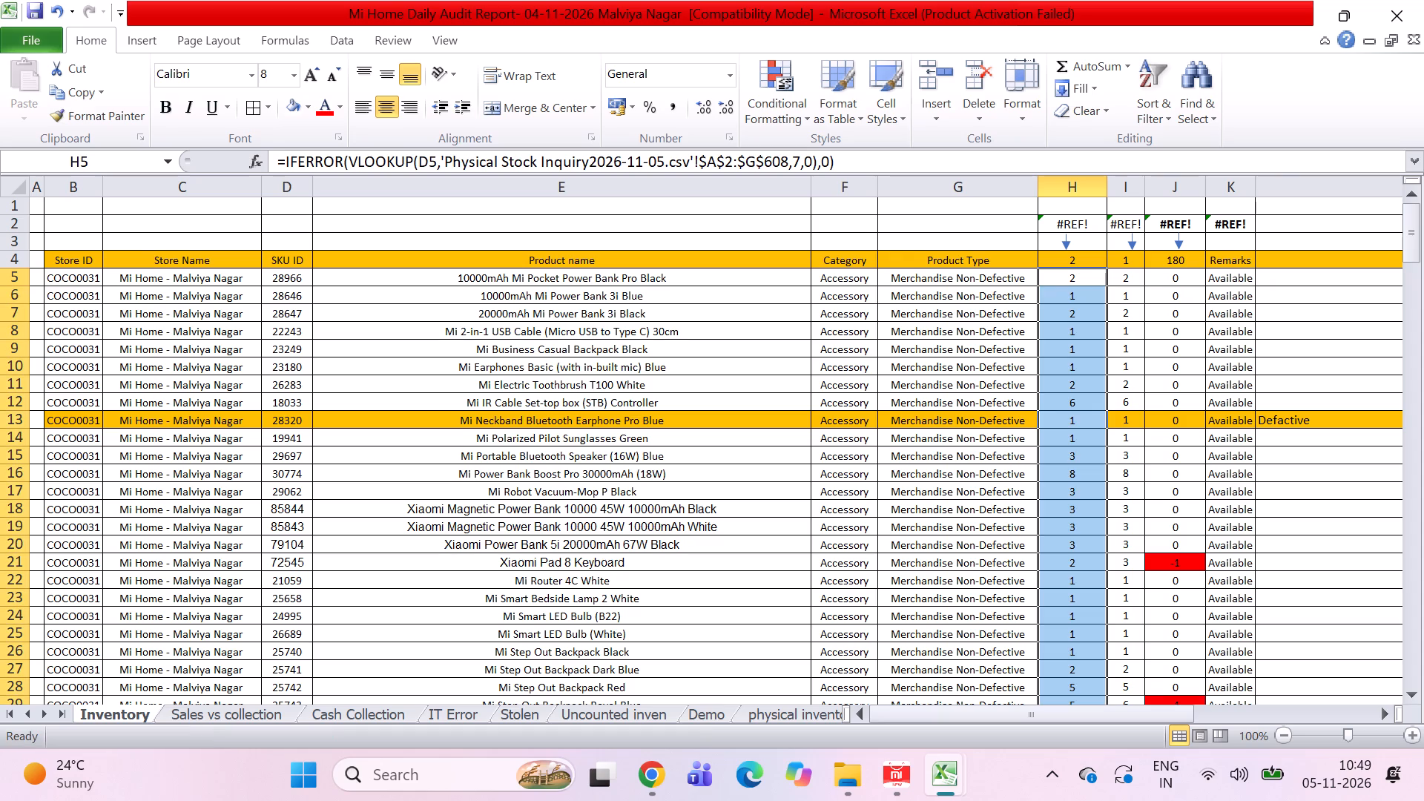
Copy the looked-up stock quantities from column H and paste them as values only into column I, starting at I5.
key("ctrl+c")
key("Right")
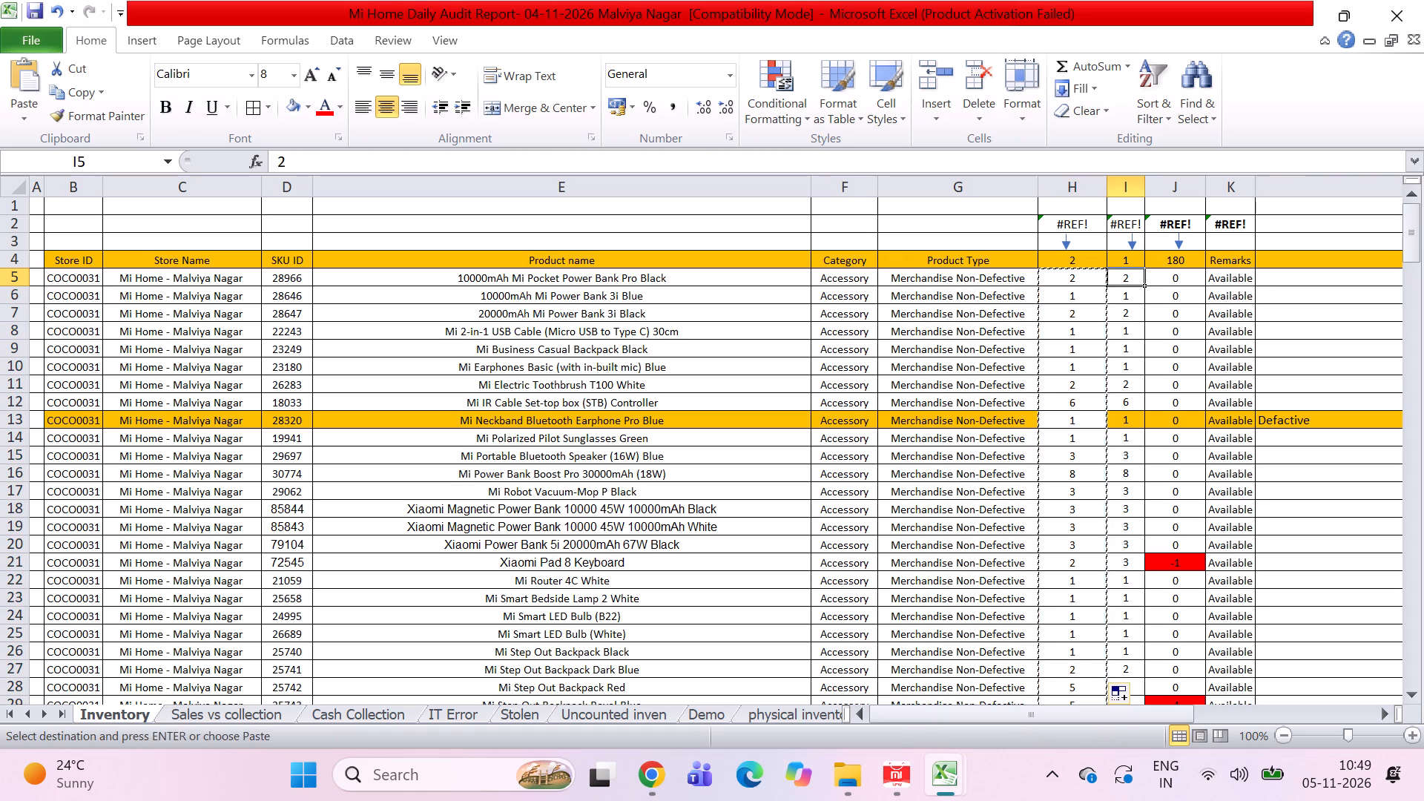
key("ctrl+alt+v")
key("Down")
key("Down")
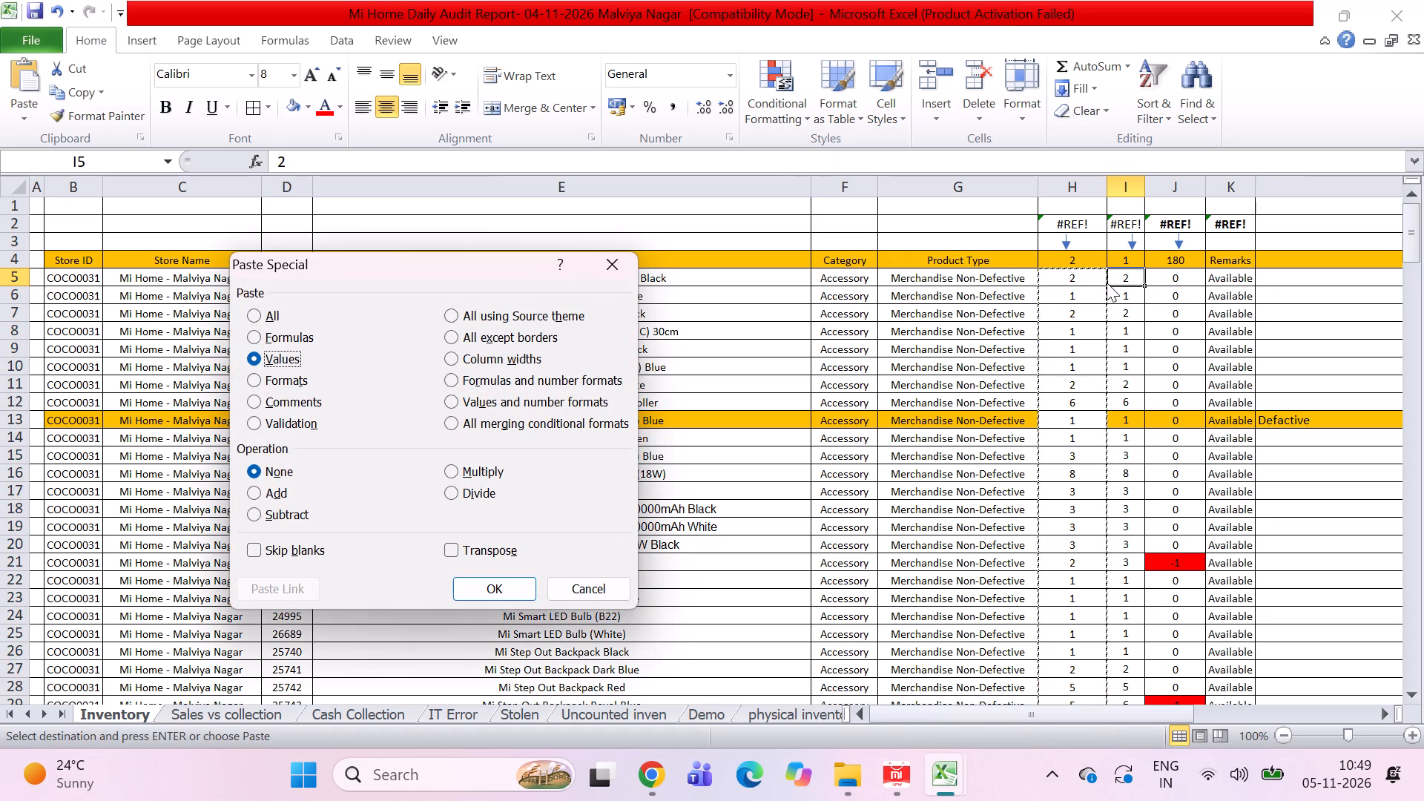
key("Return")
key("Right")
key("Left")
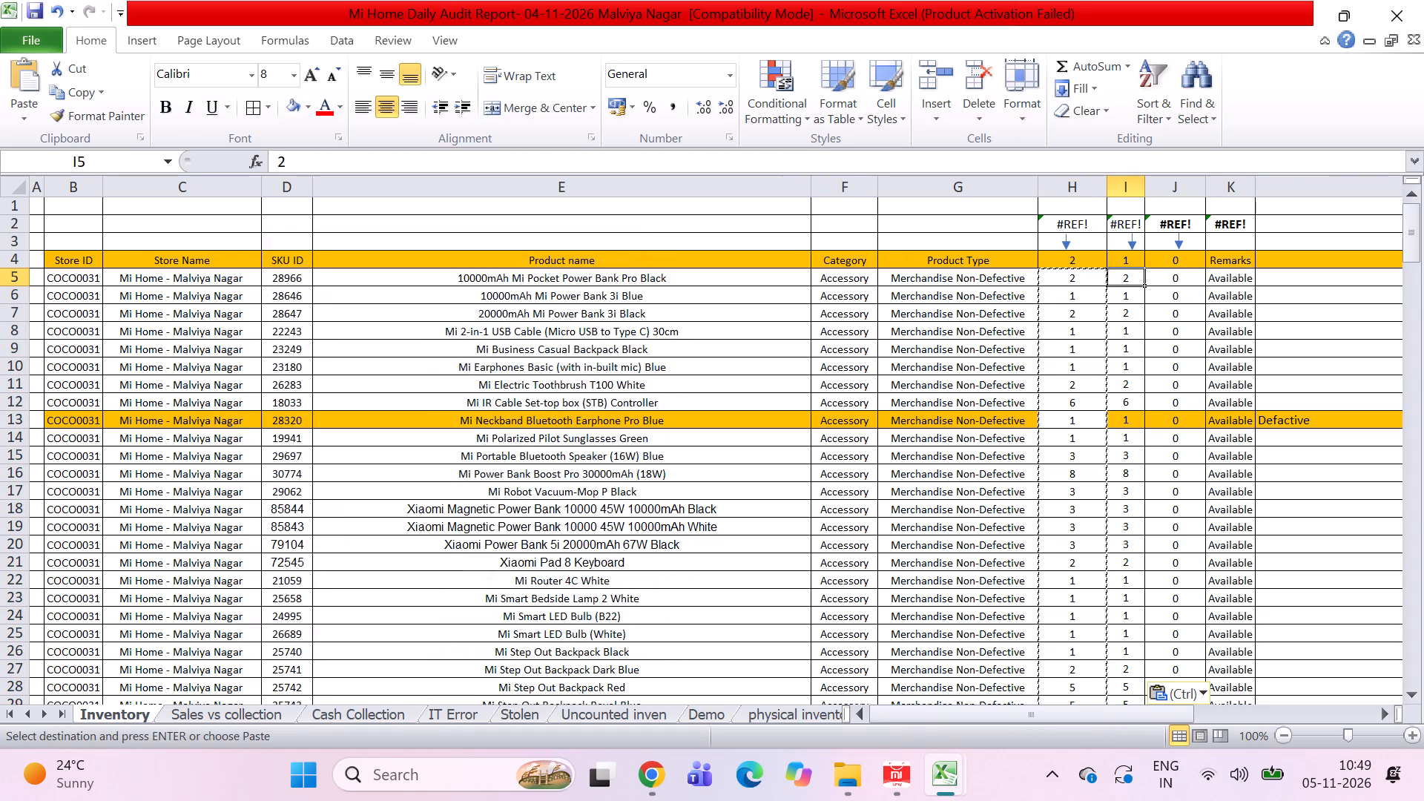
Fill stock cell H13 of the Defactive Mi Neckband Bluetooth Earphone Pro Blue row with the standard orange colour.
key("Down")
key("Down")
key("Down")
key("Down")
key("Down")
key("Down")
key("Down")
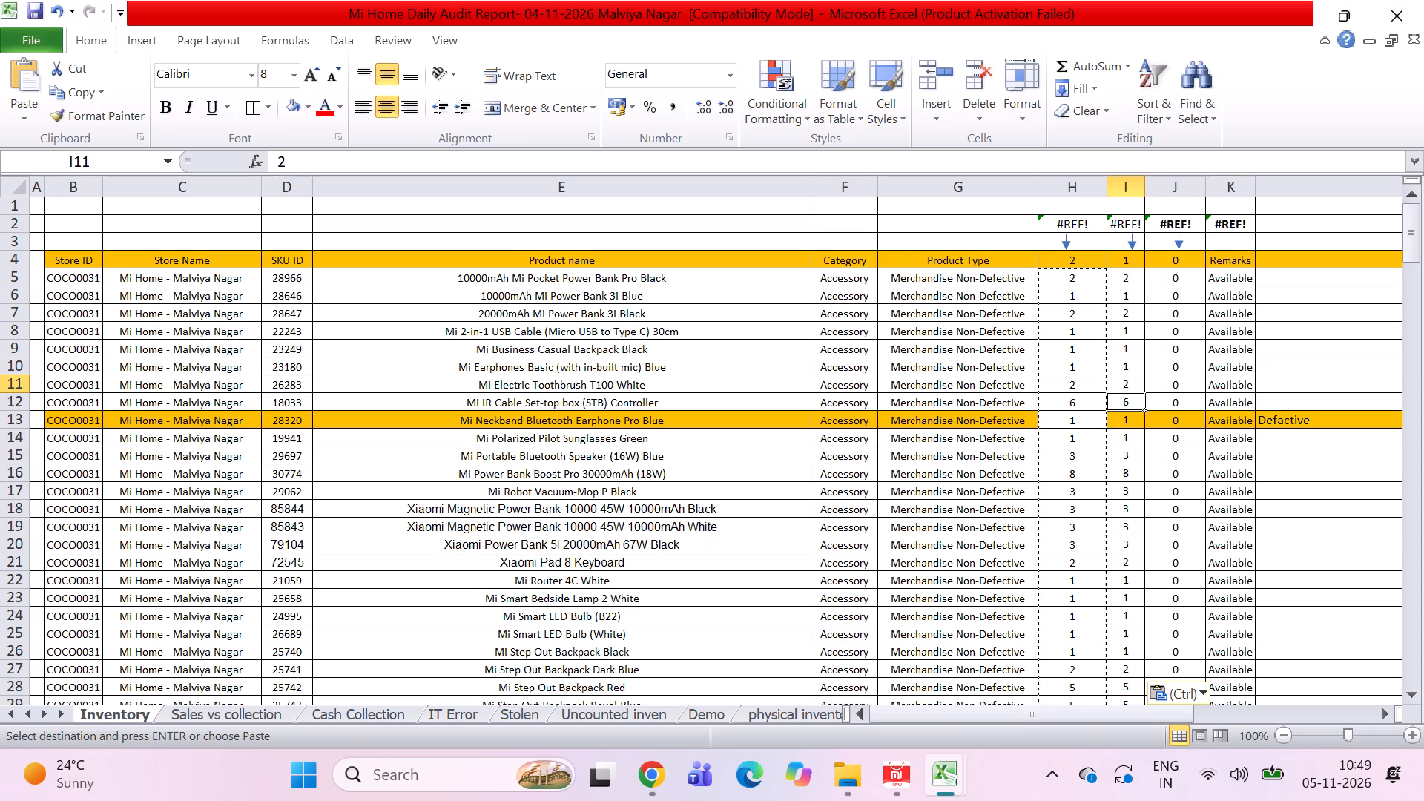
key("Down")
key("Up")
key("Left")
key("Down")
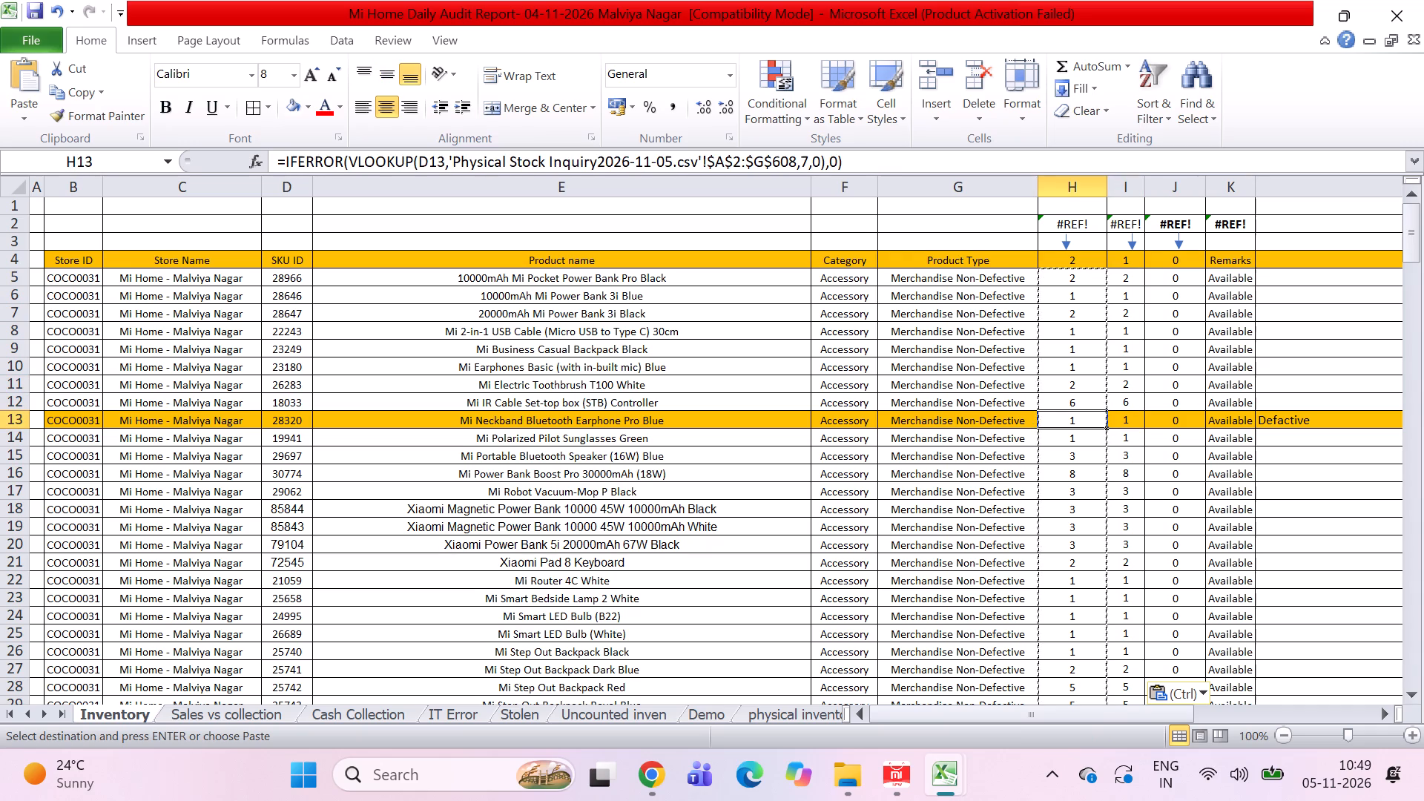
left_click(304, 107)
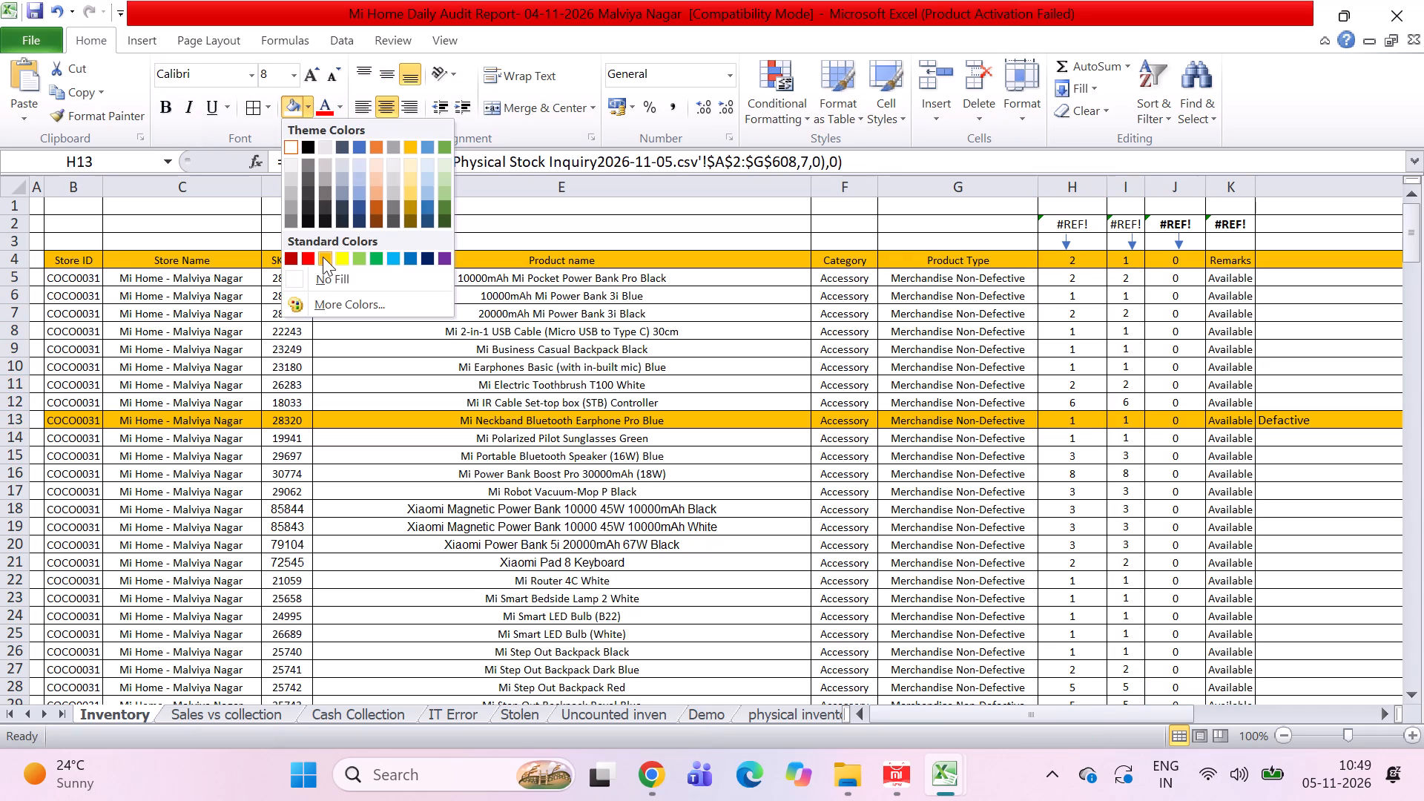
left_click(323, 257)
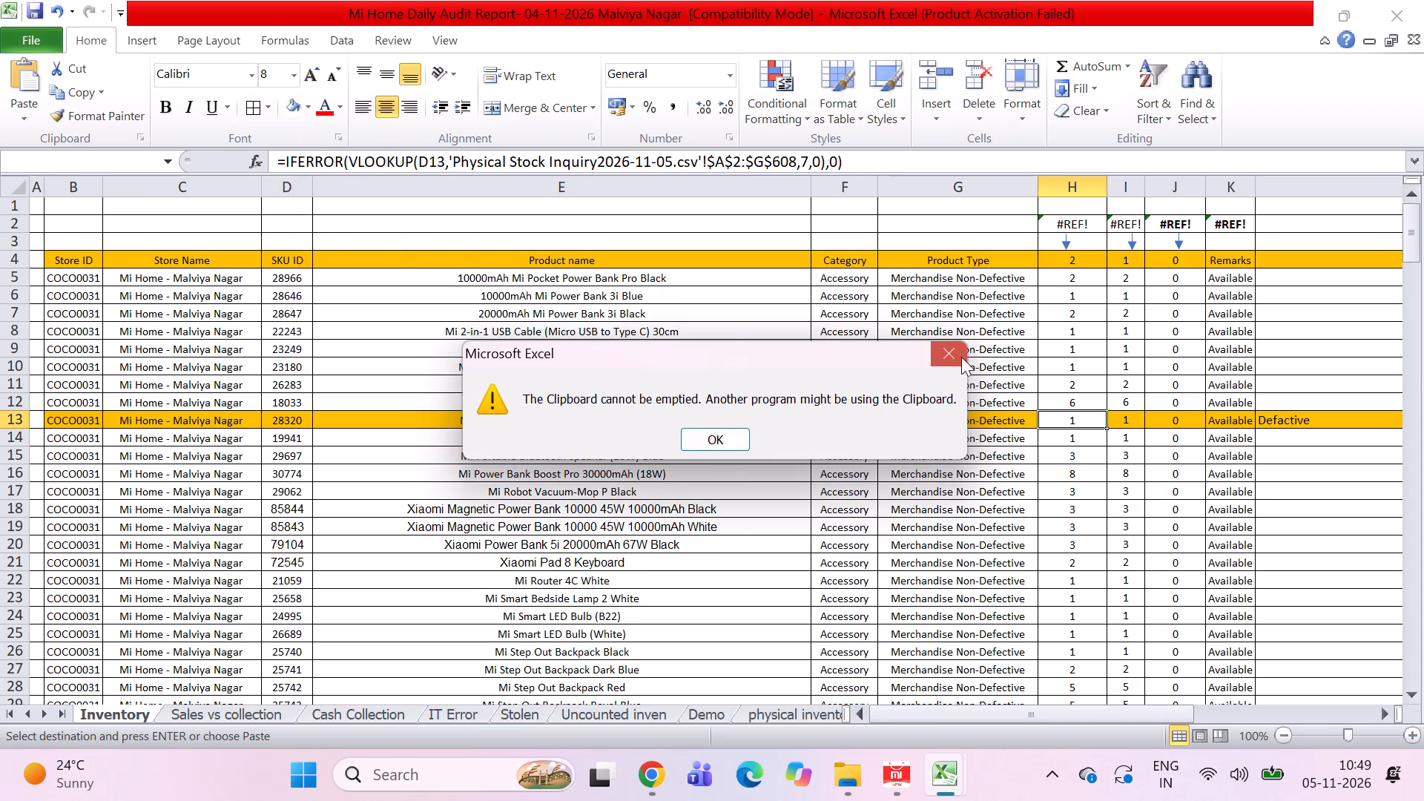
left_click(957, 355)
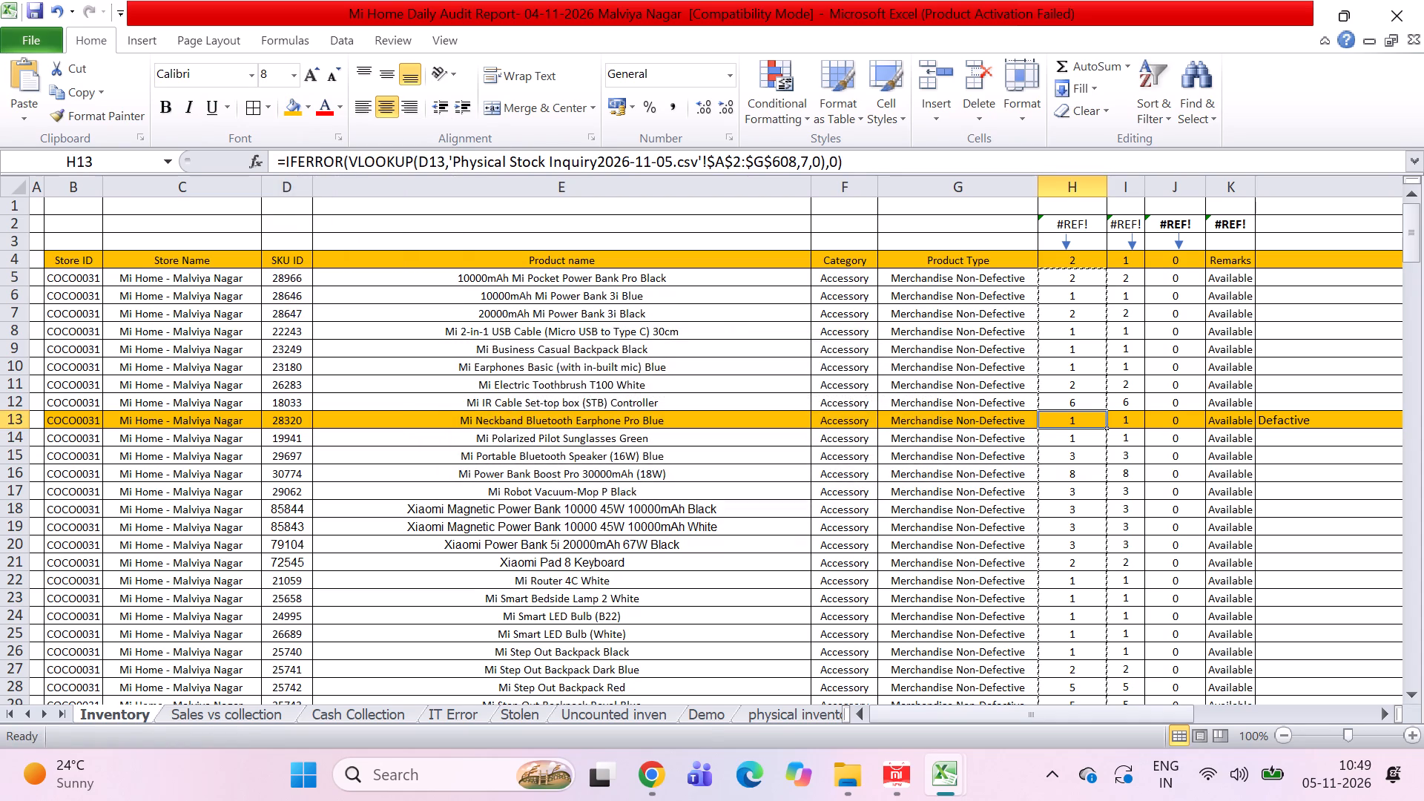
key("ctrl+z")
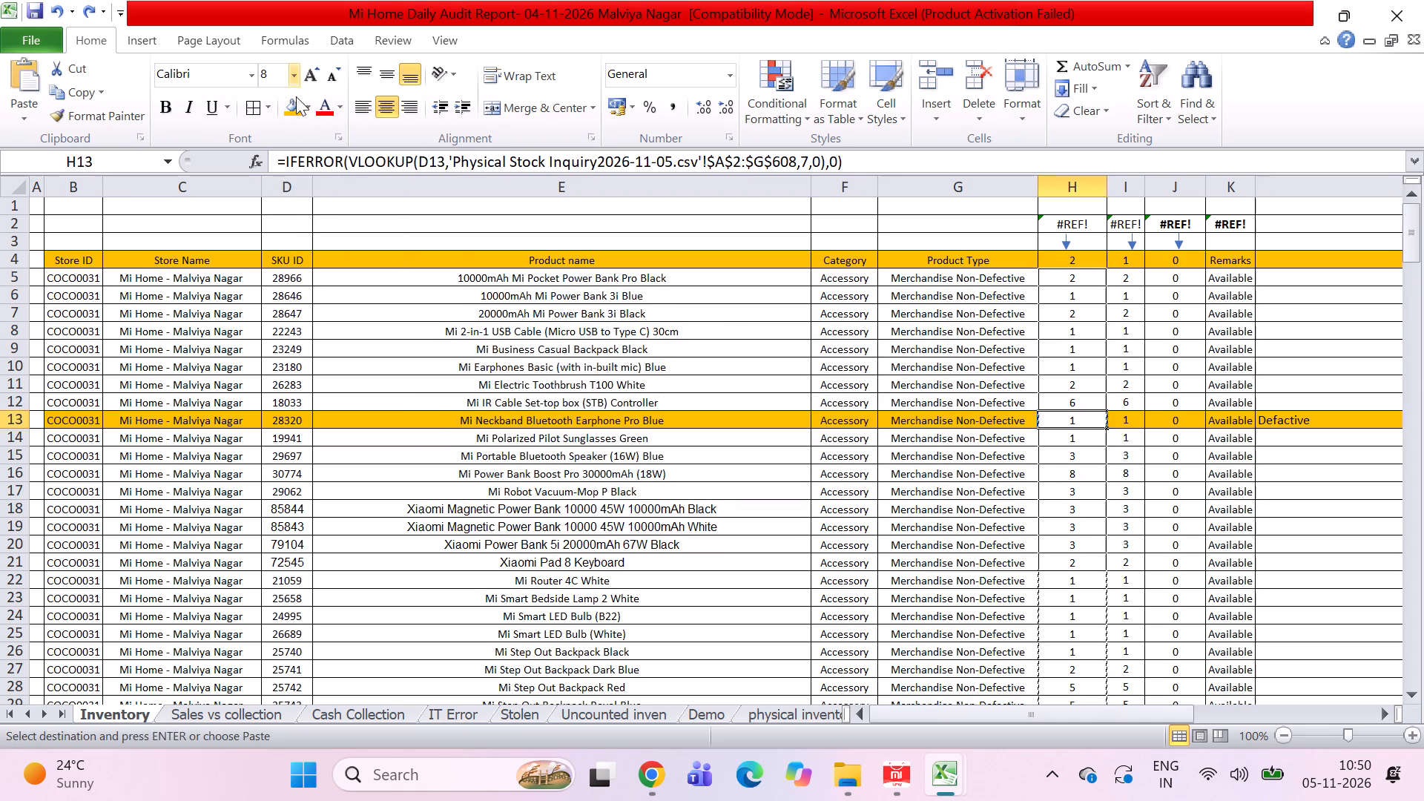
left_click(290, 108)
Check the difference and remarks columns of the Inventory sheet, from the row 4 header to the last product row.
left_click(1043, 475)
key("Right")
key("Right")
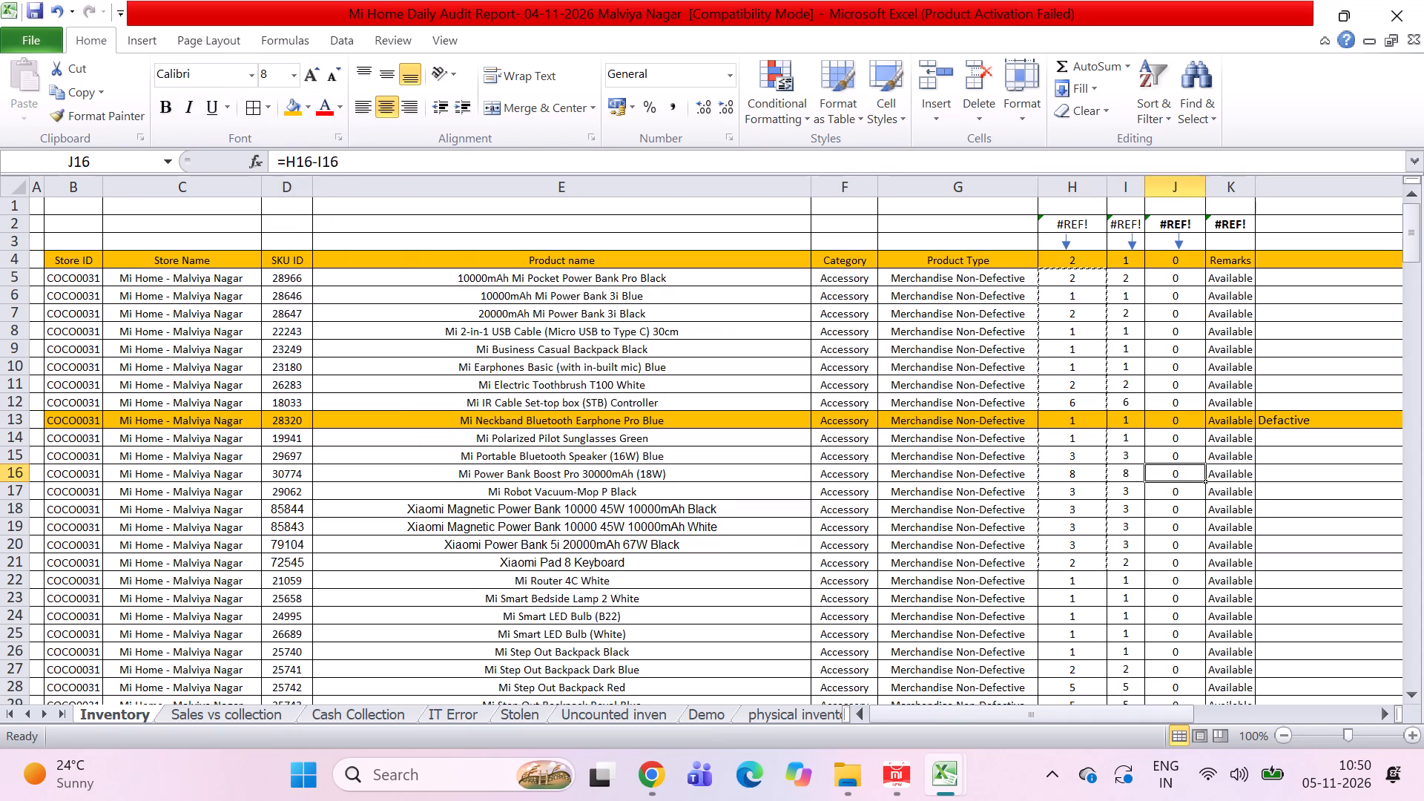
key("Right")
key("Left")
key("Right")
key("Right")
key("Left")
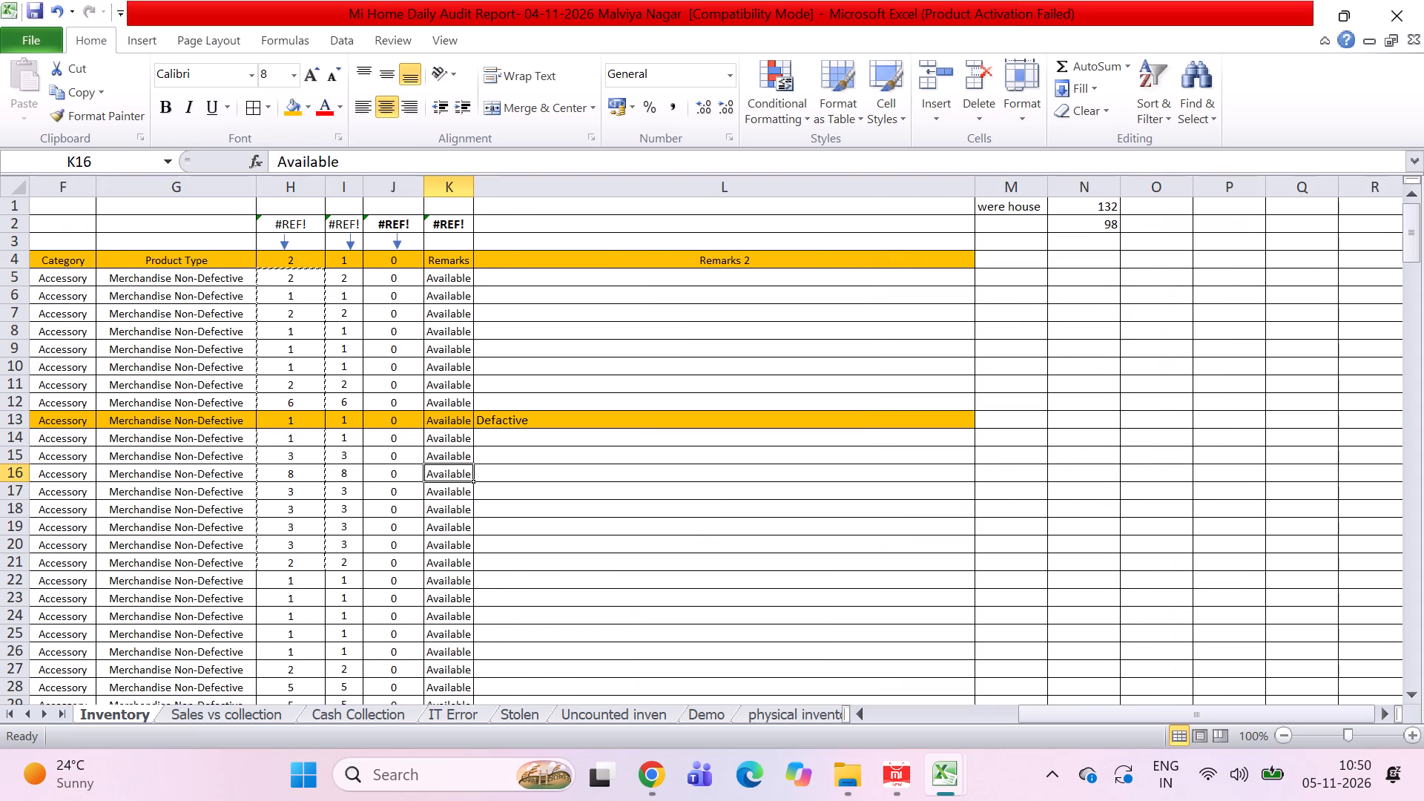
key("Left")
key("Right")
key("ctrl+Down")
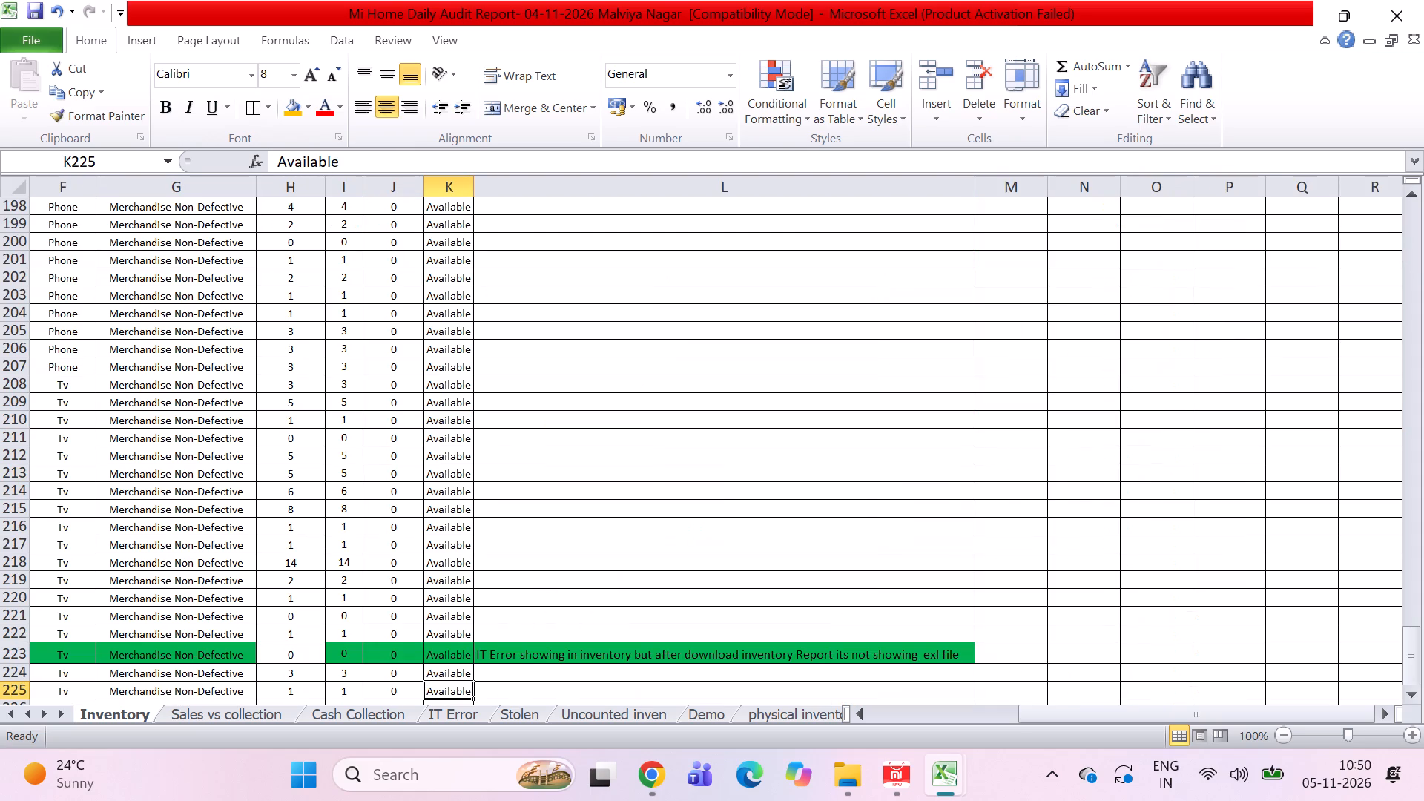
key("Left")
key("Left")
key("Up")
key("Up")
key("Right")
key("ctrl+Up")
key("ctrl+Up")
key("ctrl+Up")
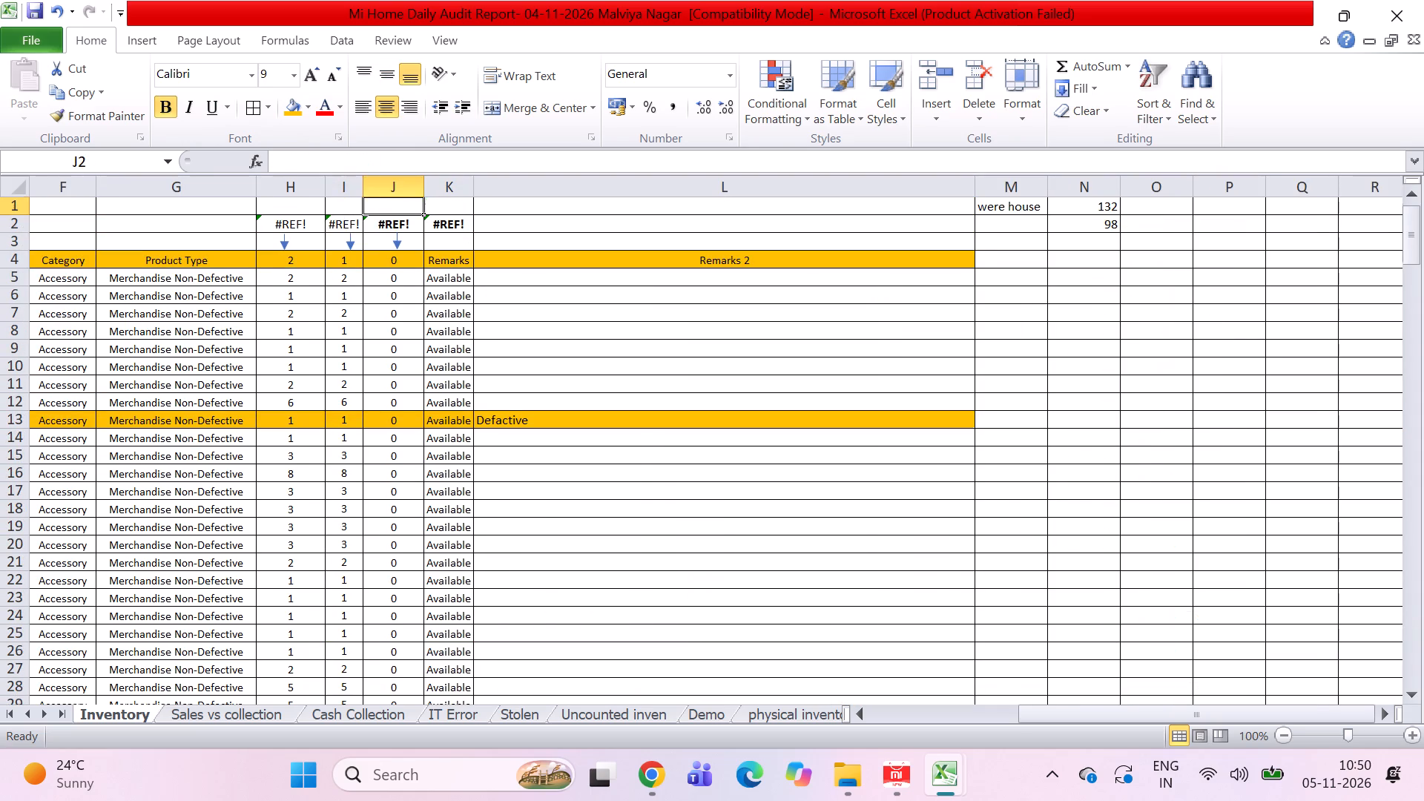
key("Down")
key("Down")
key("Down")
key("Down")
key("Down")
key("Down")
key("Down")
key("Up")
key("Up")
key("Up")
key("Up")
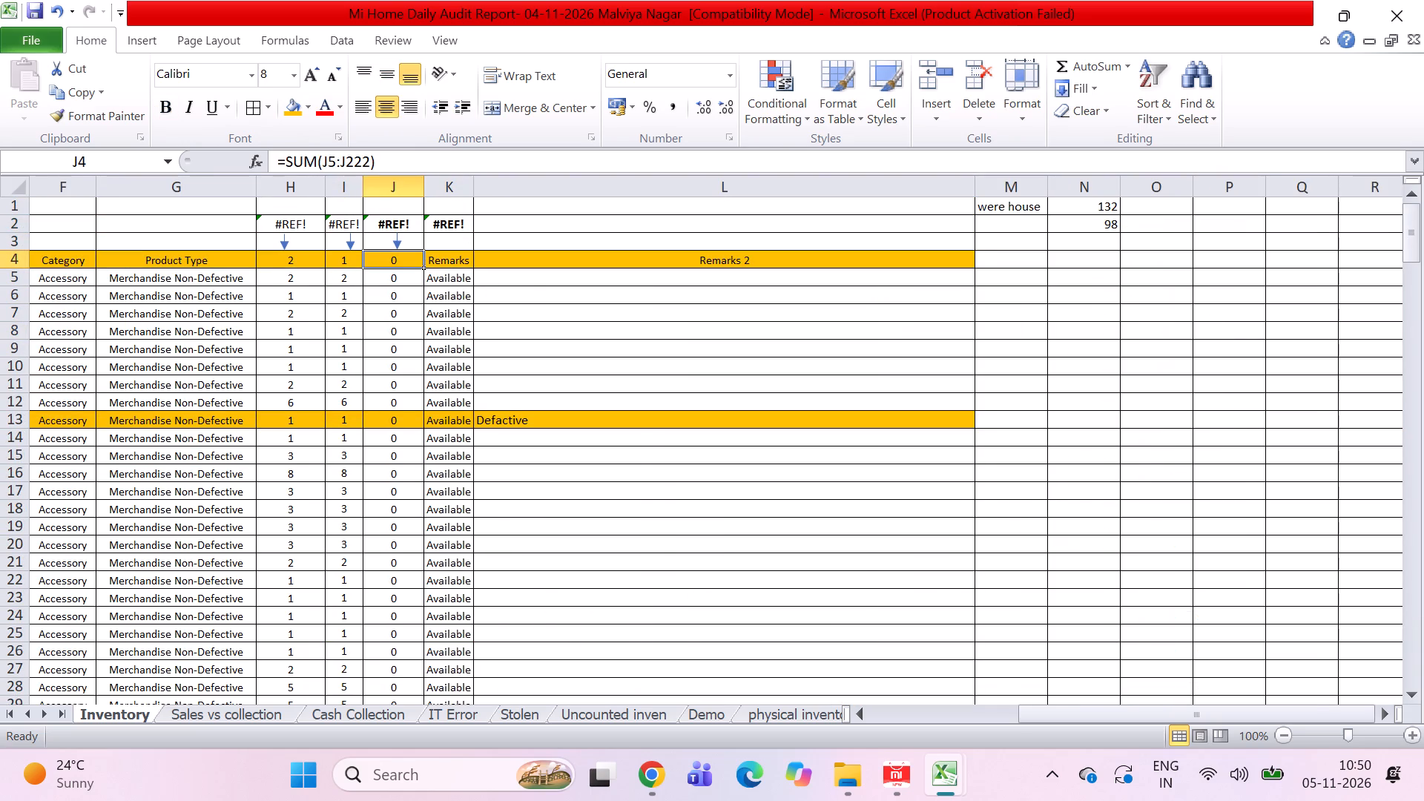
key("Left")
key("Left")
key("Left")
key("Left")
key("Right")
key("Right")
key("Right")
key("Right")
key("Right")
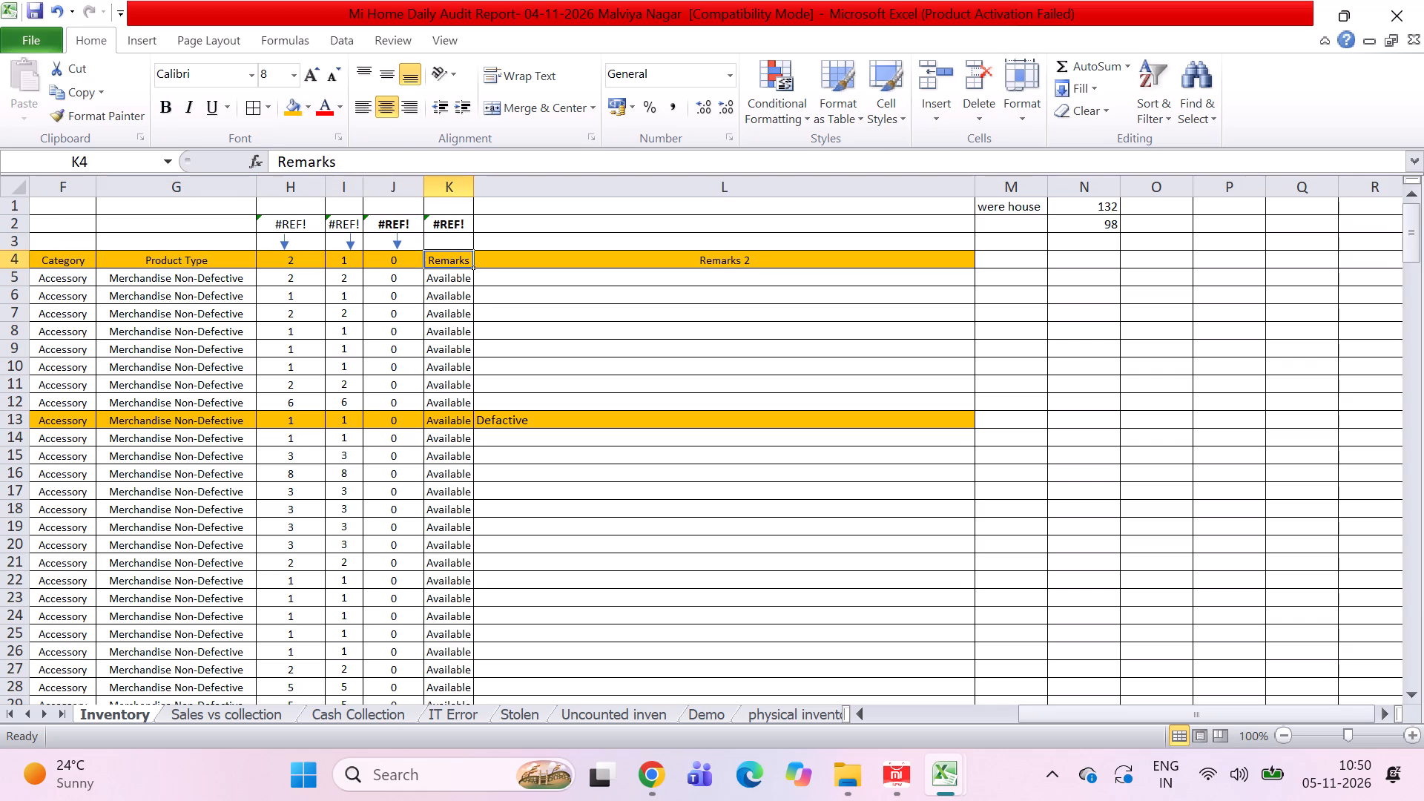
Find the other row marked Defactive in Remarks 2 and fill its stock cell H39 with orange.
key("Right")
key("ctrl+Down")
key("Down")
key("Down")
key("Down")
key("Down")
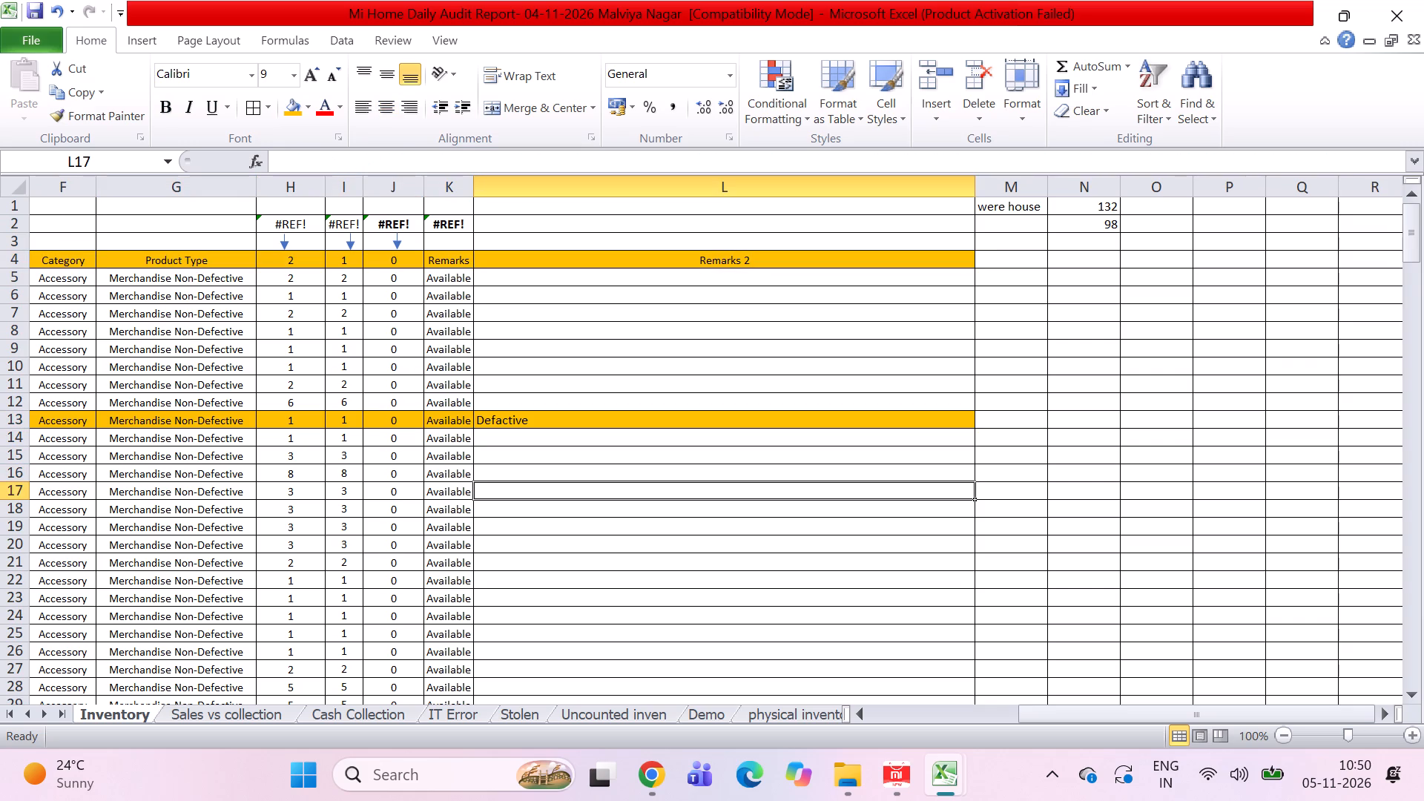
key("ctrl+Down")
key("Left")
key("Left")
key("Left")
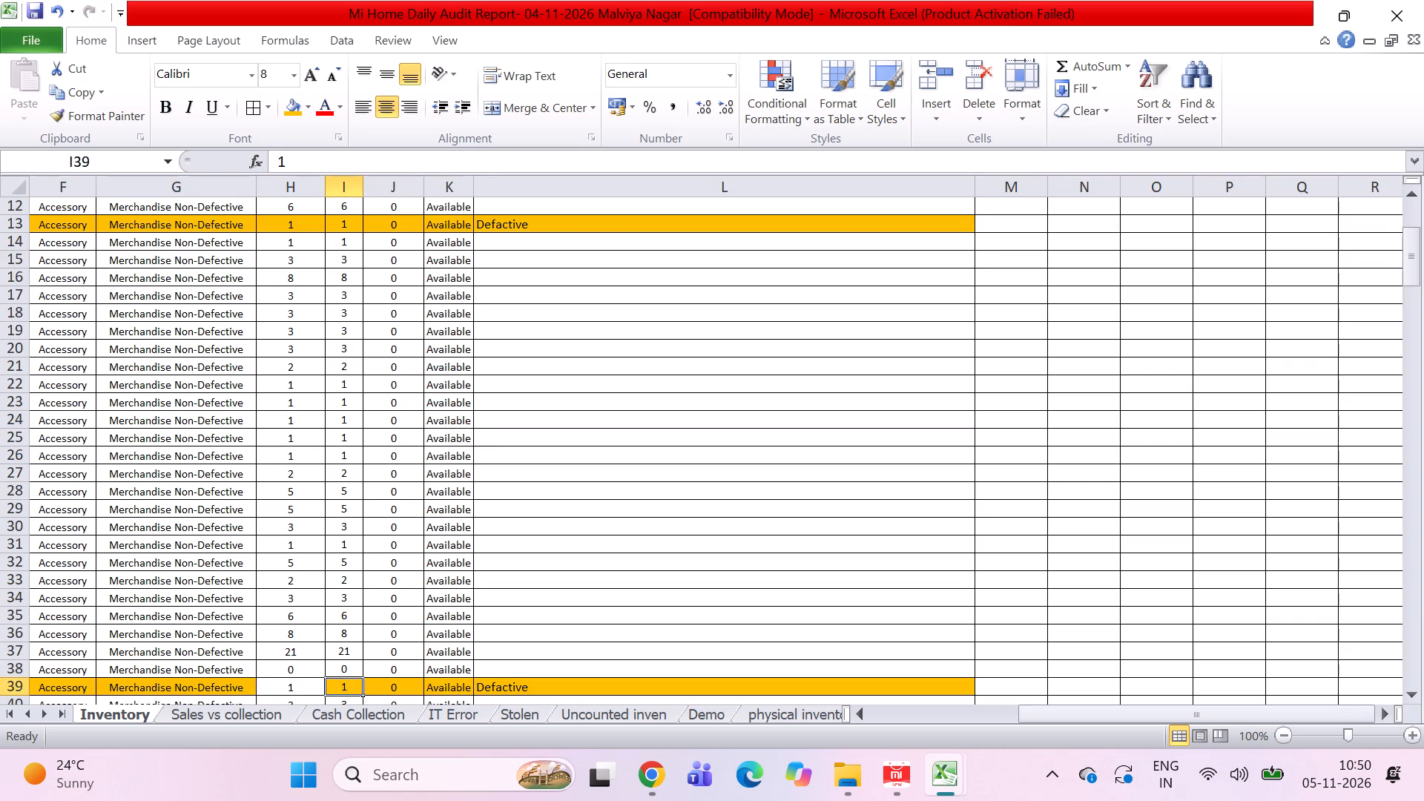
key("Left")
left_click(295, 111)
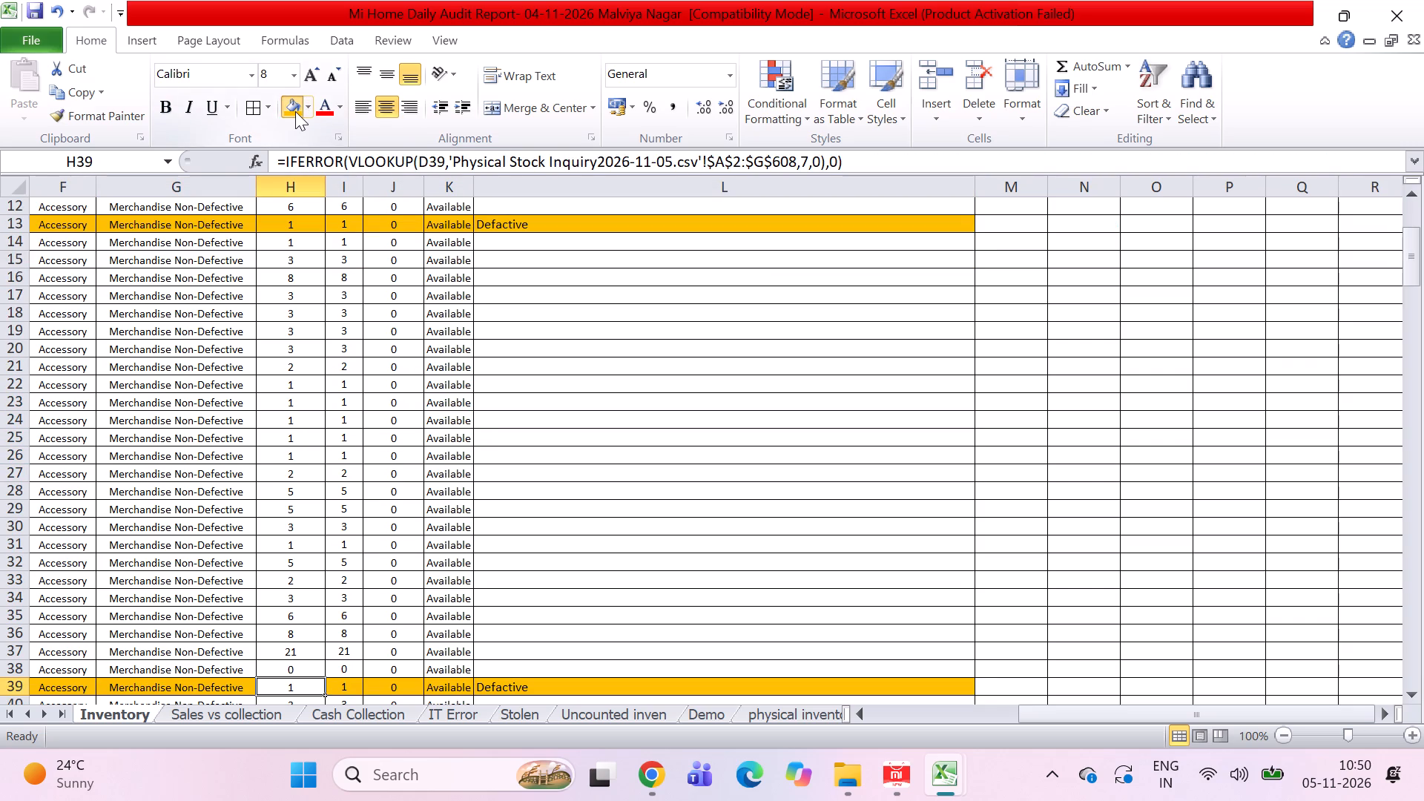
Fill stock cell H223 in the IT Error row with the standard green colour to match the rest of the row.
left_click(441, 538)
key("ctrl+Down")
key("Down")
key("Down")
key("Up")
key("Up")
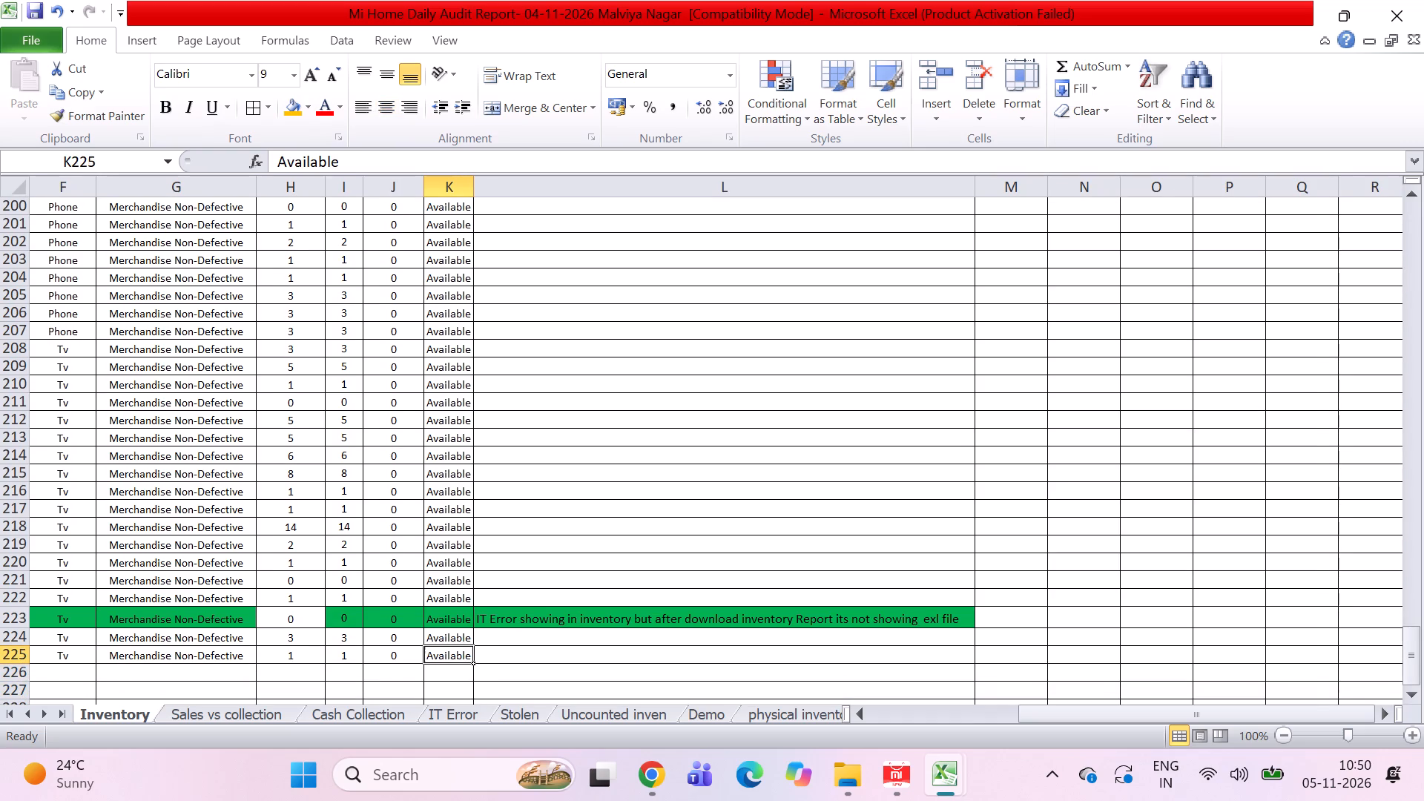
key("Up")
key("Up")
key("Left")
key("Left")
key("Left")
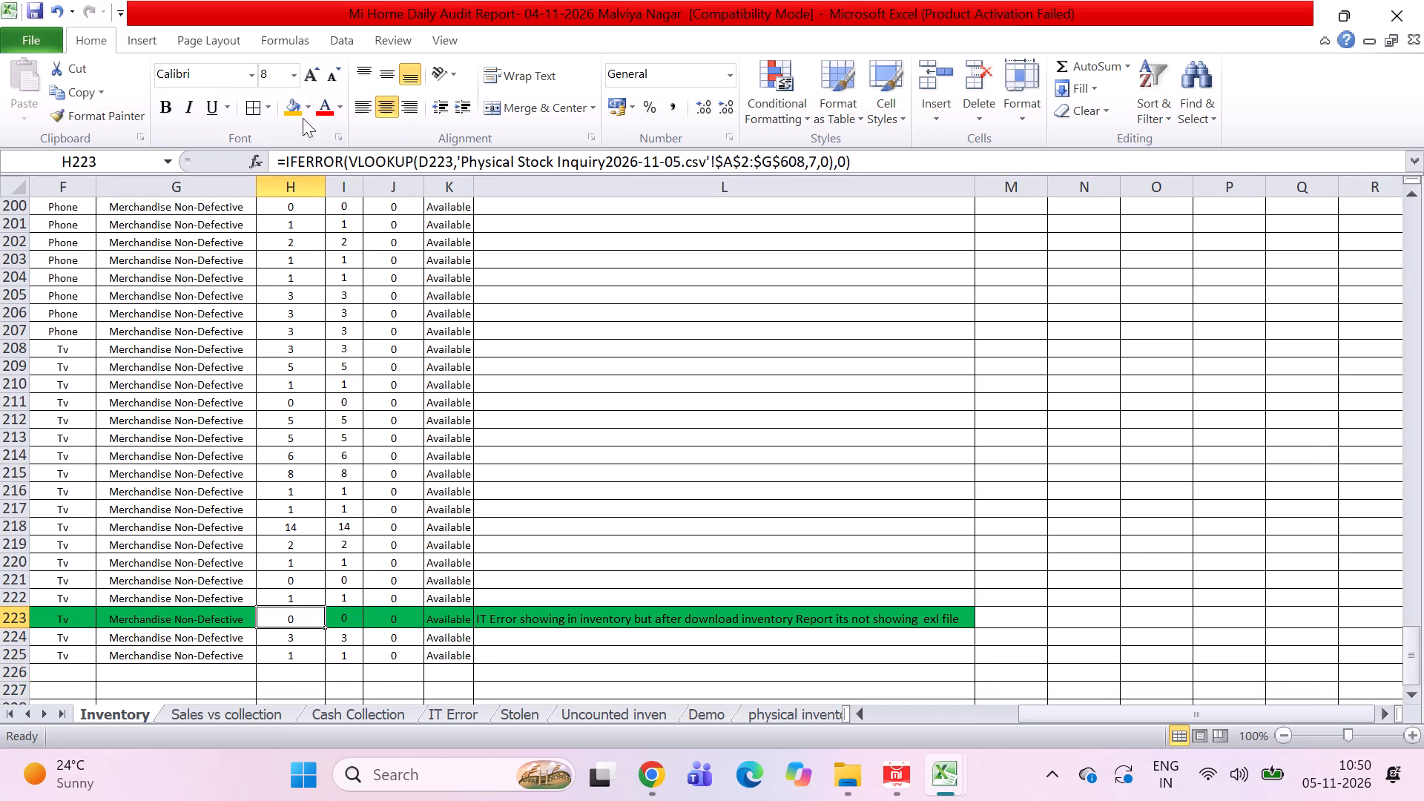
left_click(286, 106)
left_click(311, 111)
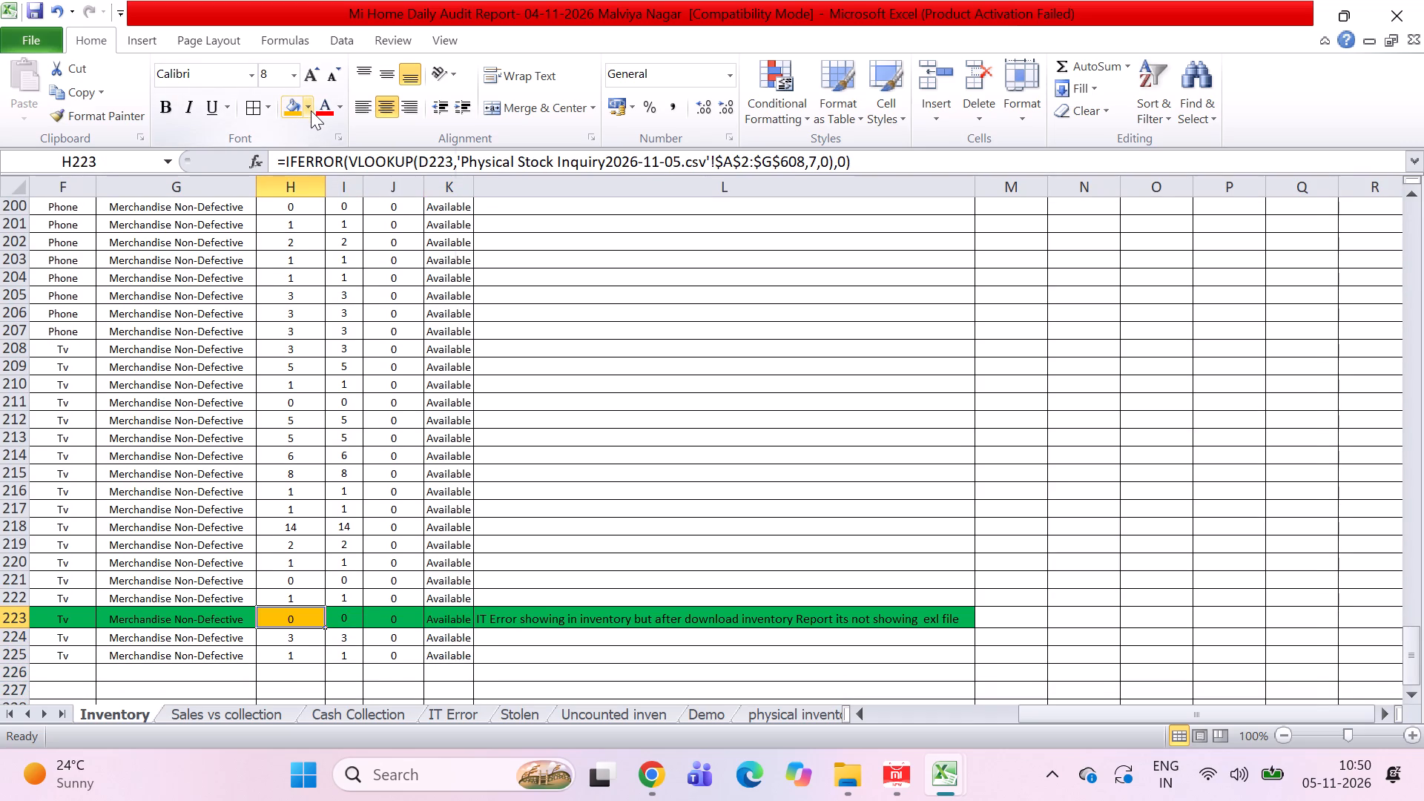
left_click(376, 261)
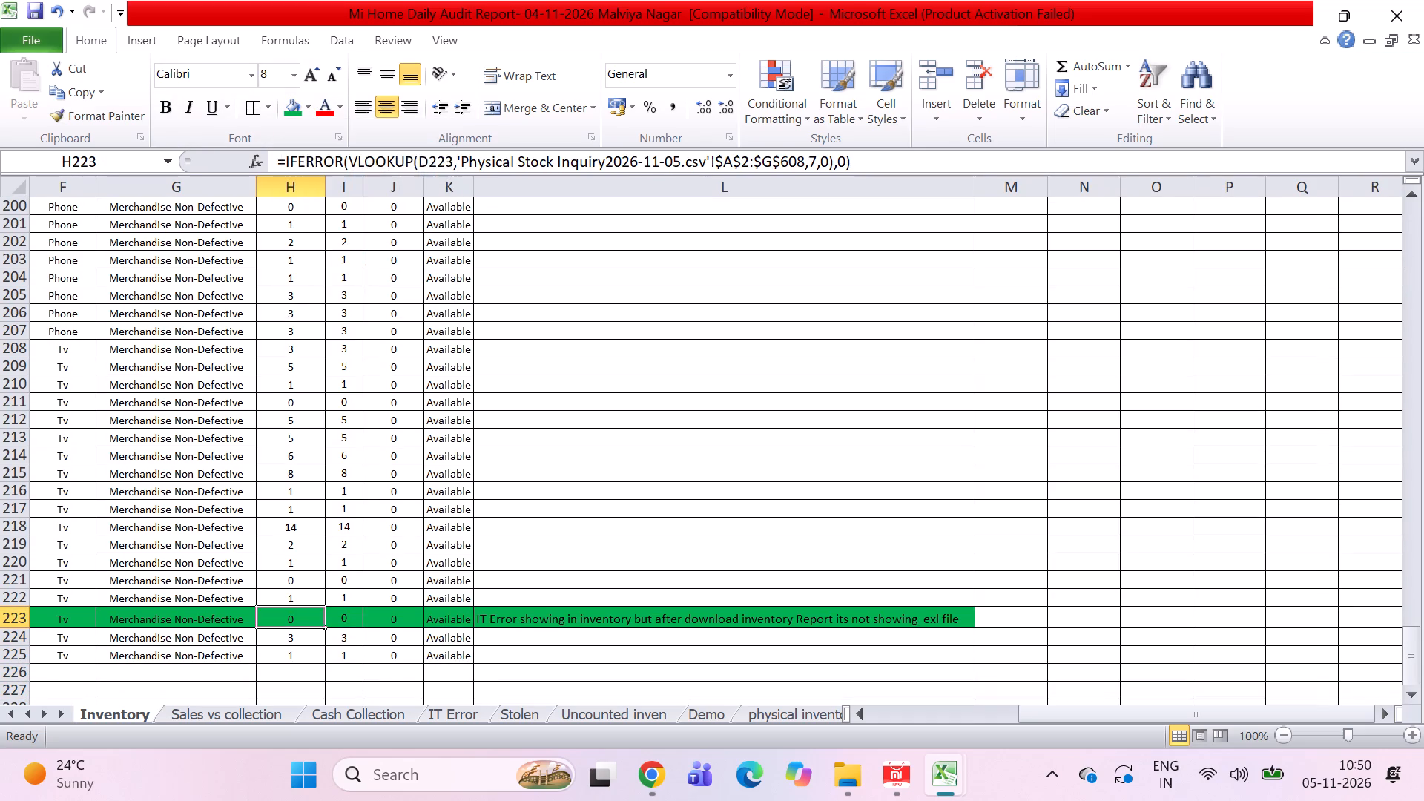
Look over the last Tv product rows and the blank rows below them, across the Inventory sheet's columns.
left_click(349, 528)
key("Down")
key("Down")
key("Down")
key("Down")
key("Down")
key("Down")
key("Down")
key("Down")
key("Down")
key("Down")
key("Down")
key("Down")
key("Down")
key("Up")
key("Up")
key("Up")
key("Up")
key("Up")
key("Up")
key("Up")
key("Up")
key("Up")
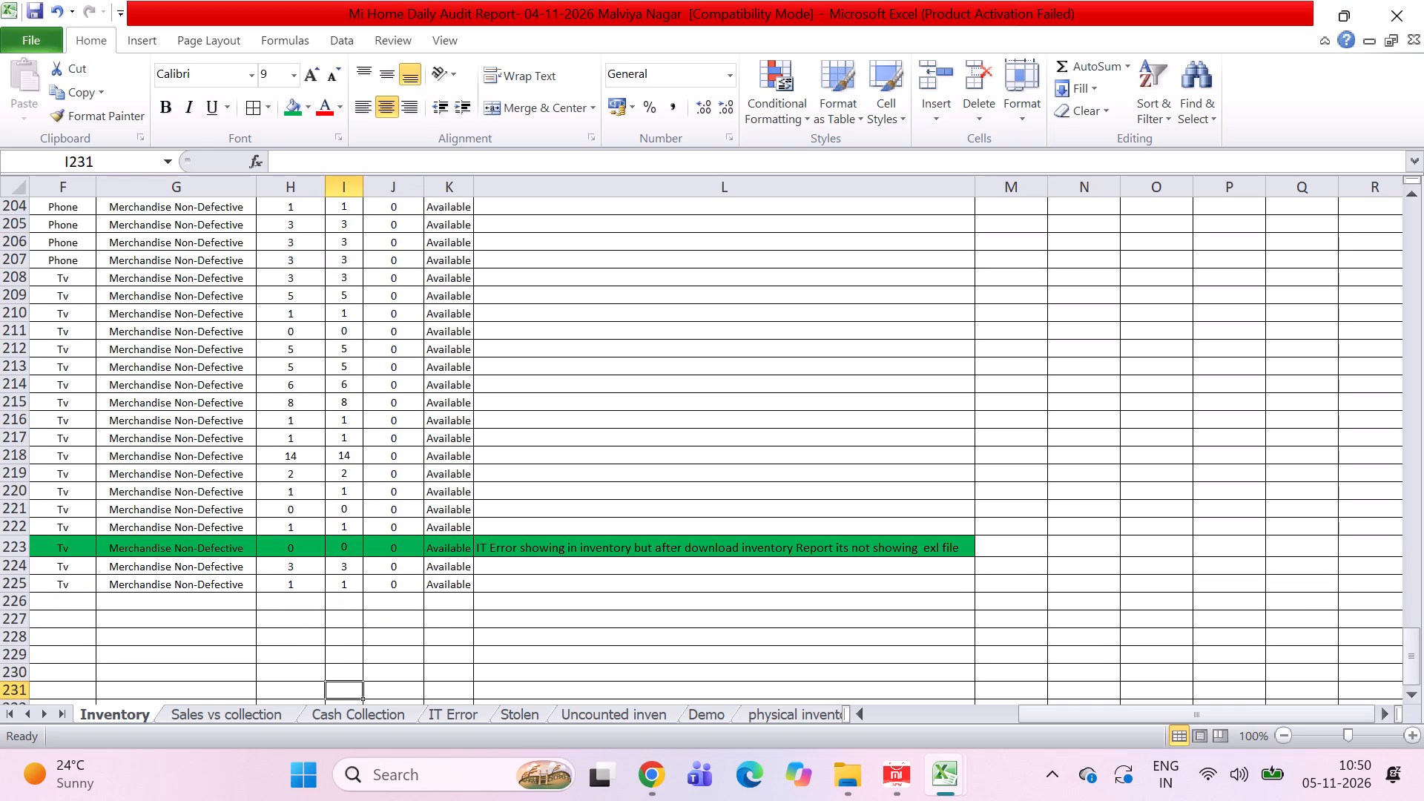
key("Left")
key("Left")
key("Left")
key("Left")
key("Left")
key("Left")
key("Left")
key("Left")
key("Left")
key("Left")
key("Left")
key("Left")
key("Left")
key("Left")
key("Left")
key("Left")
key("Left")
key("Down")
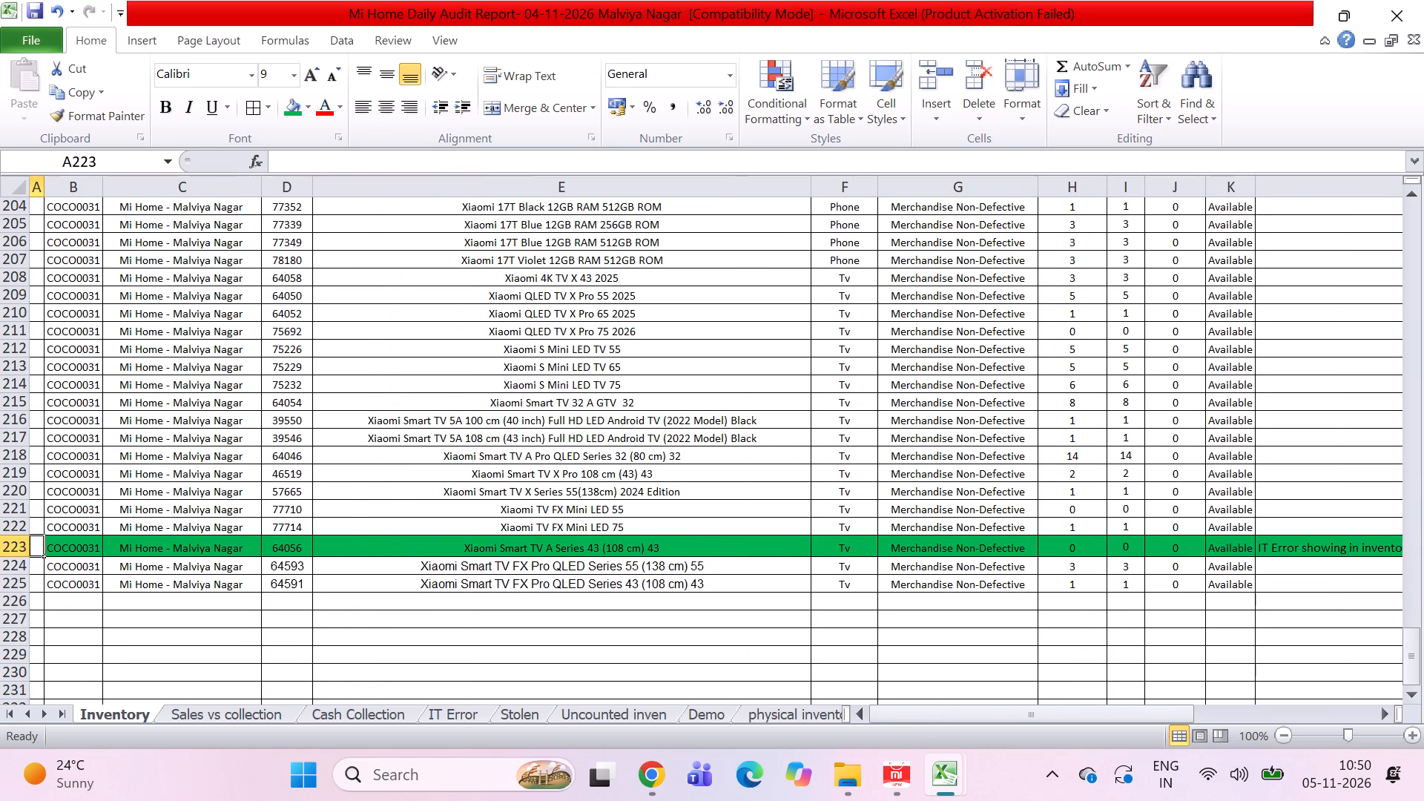
key("Down")
key("Right")
key("Right")
key("Right")
key("Right")
key("Right")
key("Right")
key("Right")
key("Right")
key("Up")
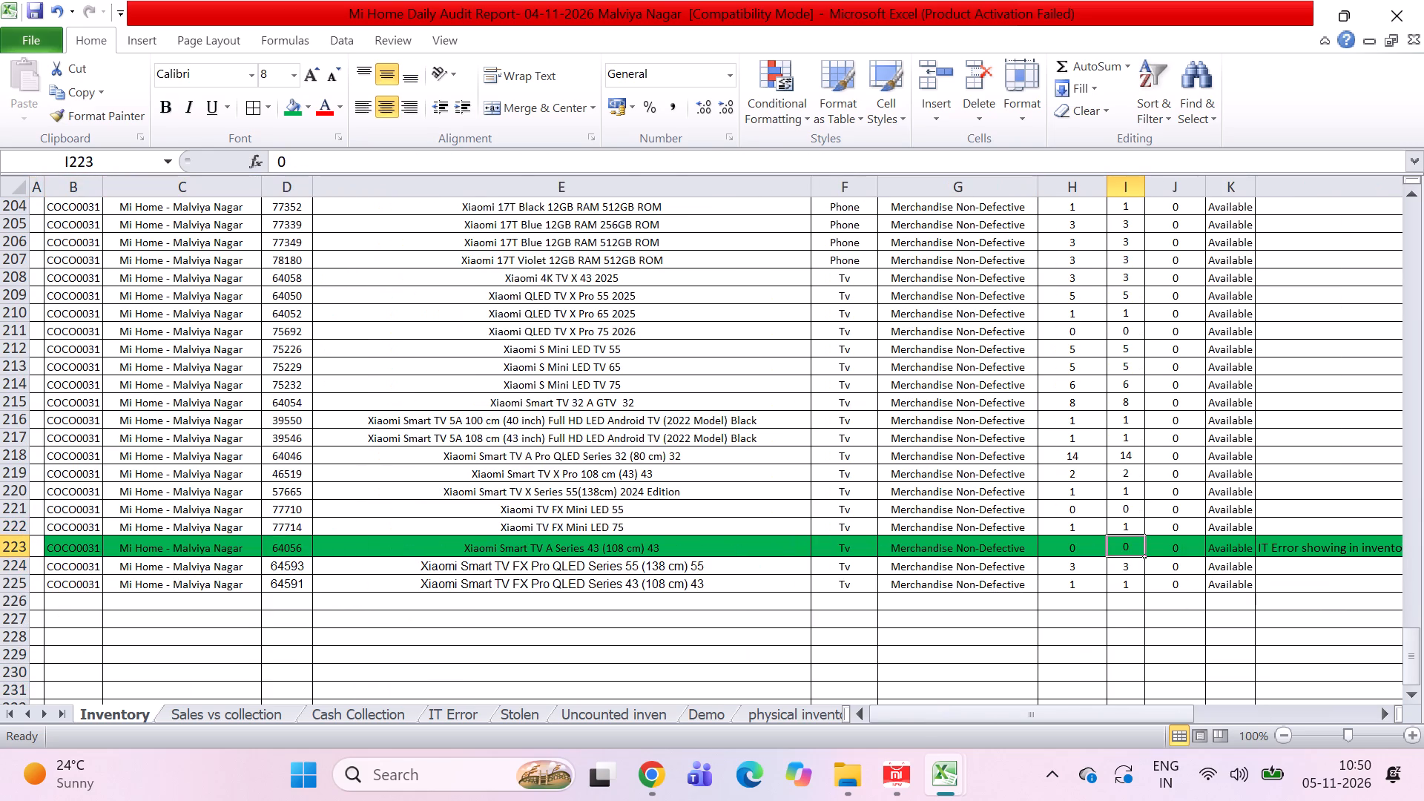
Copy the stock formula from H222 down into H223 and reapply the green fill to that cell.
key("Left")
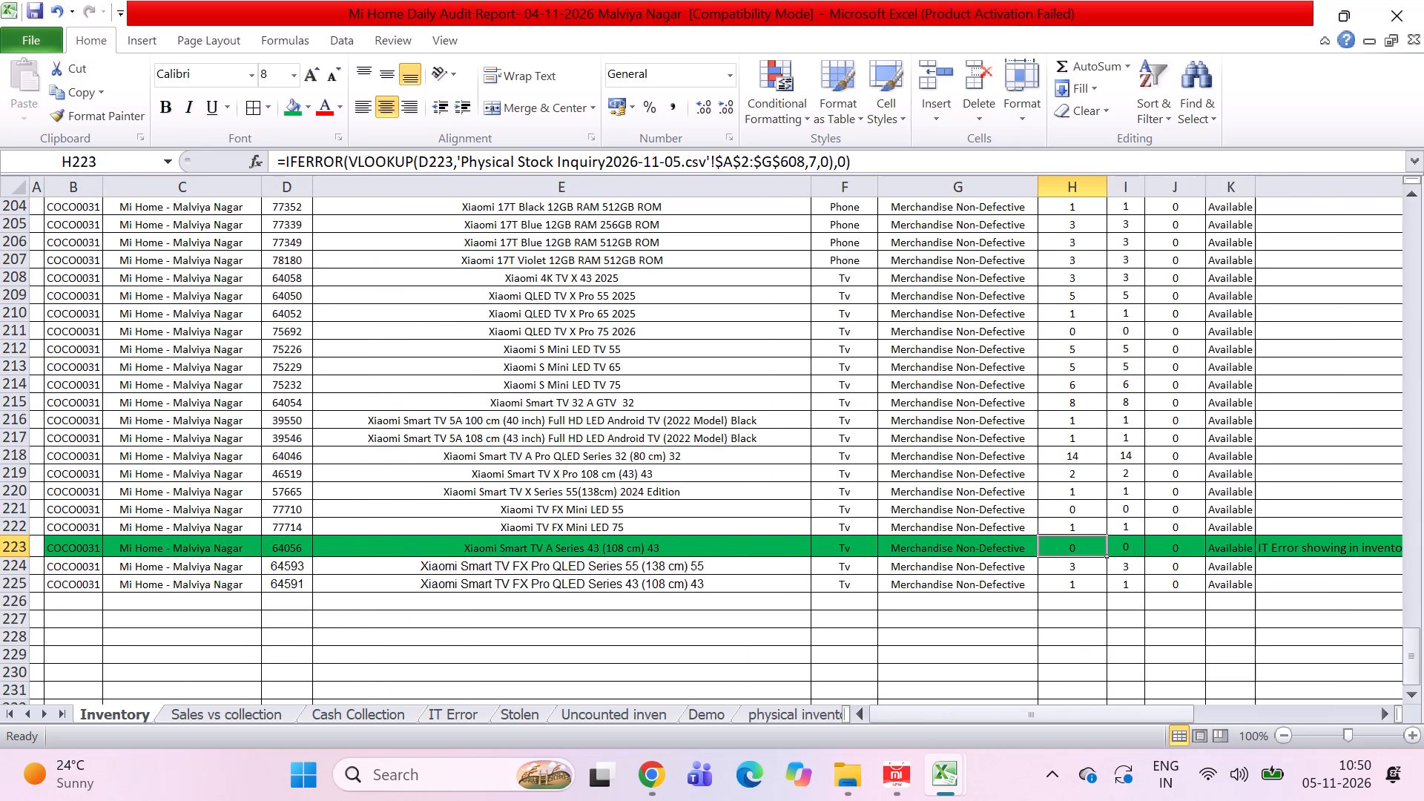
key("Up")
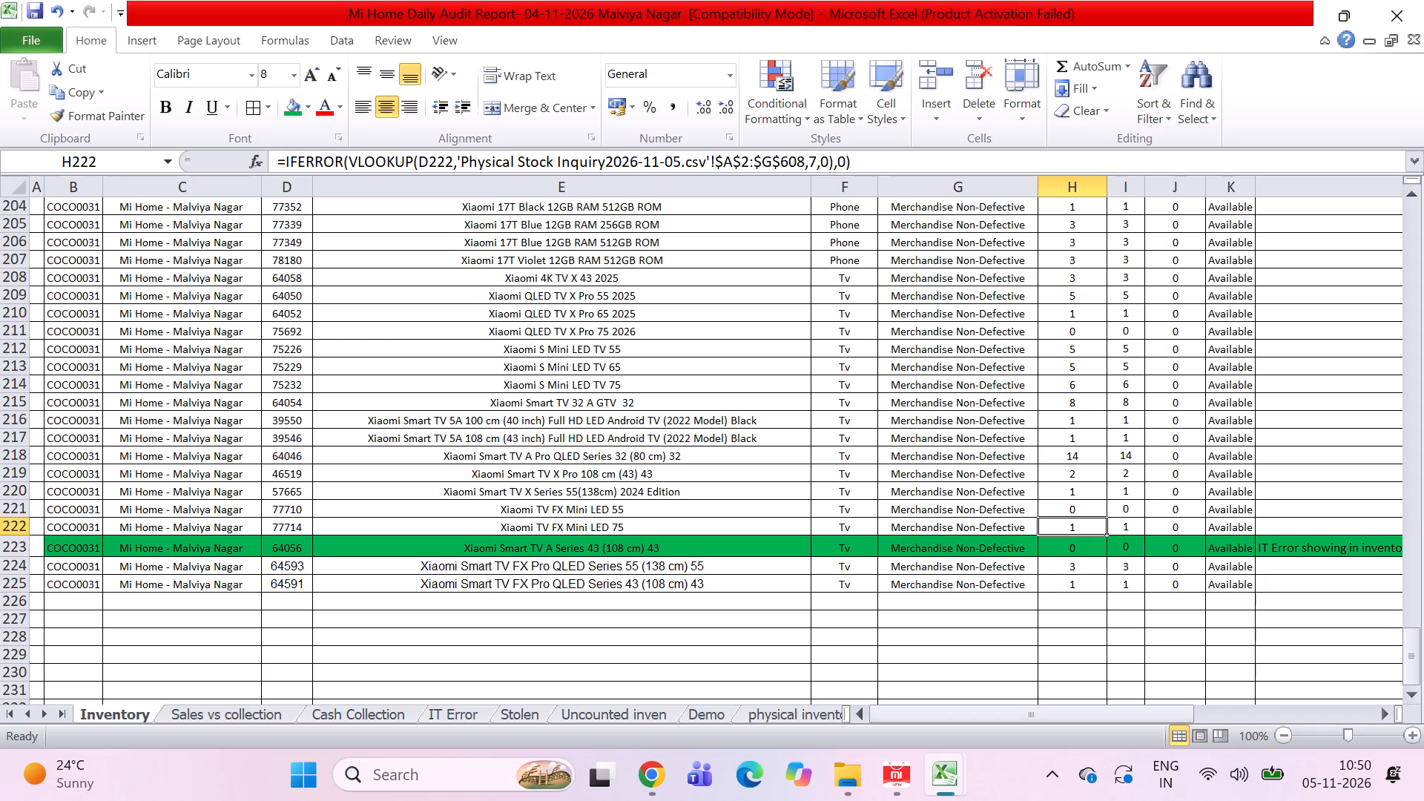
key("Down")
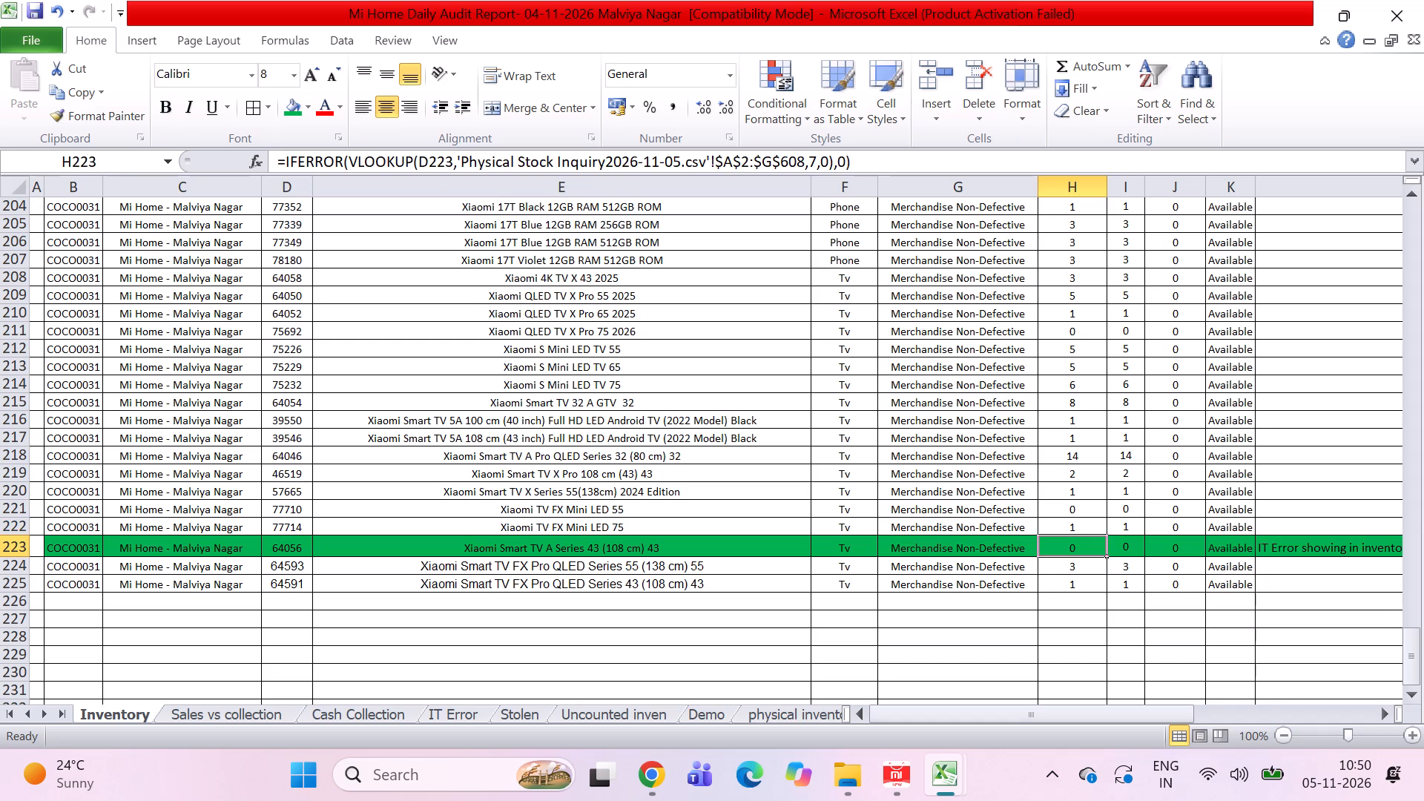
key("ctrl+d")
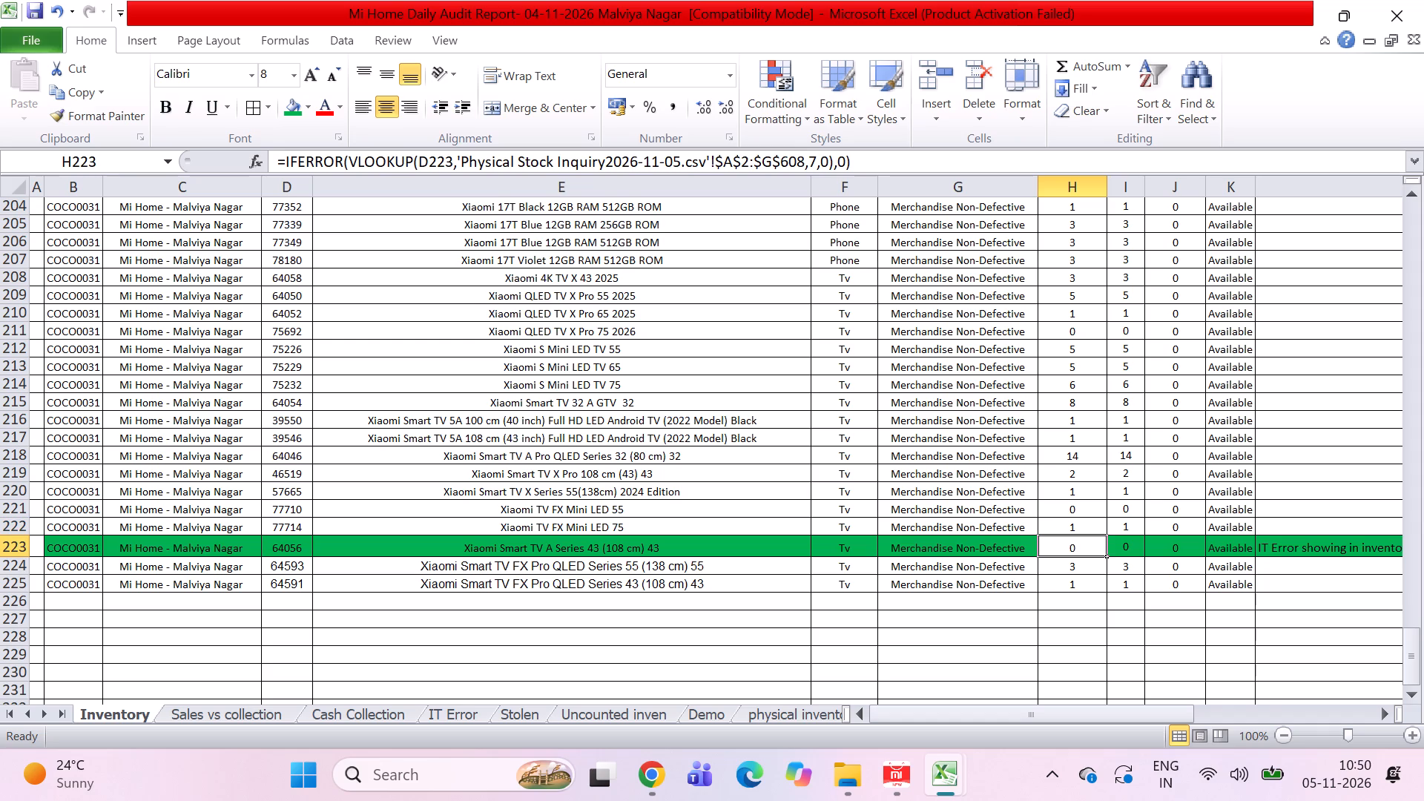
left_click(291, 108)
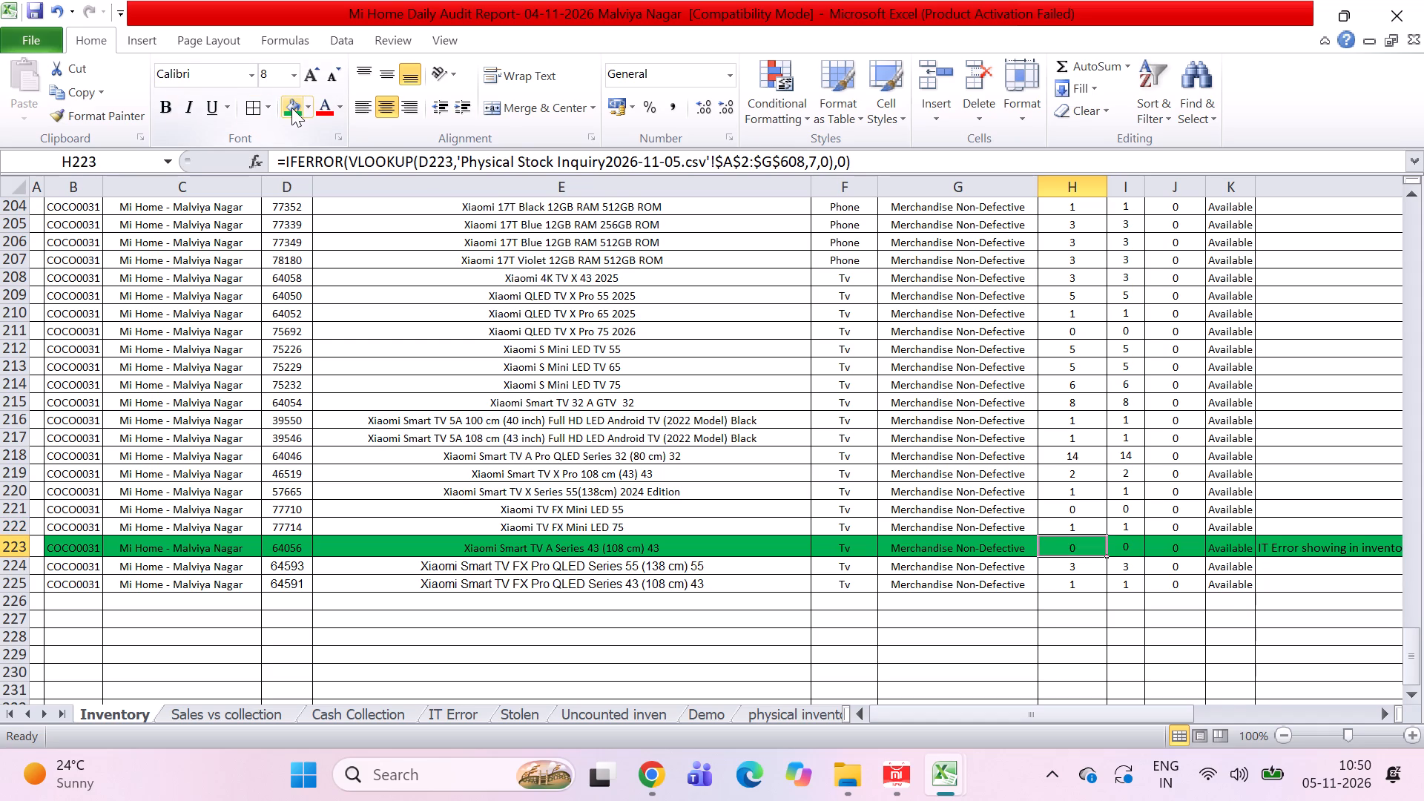
Examine the green IT Error row 223 across its remarks, difference and stock cells.
left_click(1354, 557)
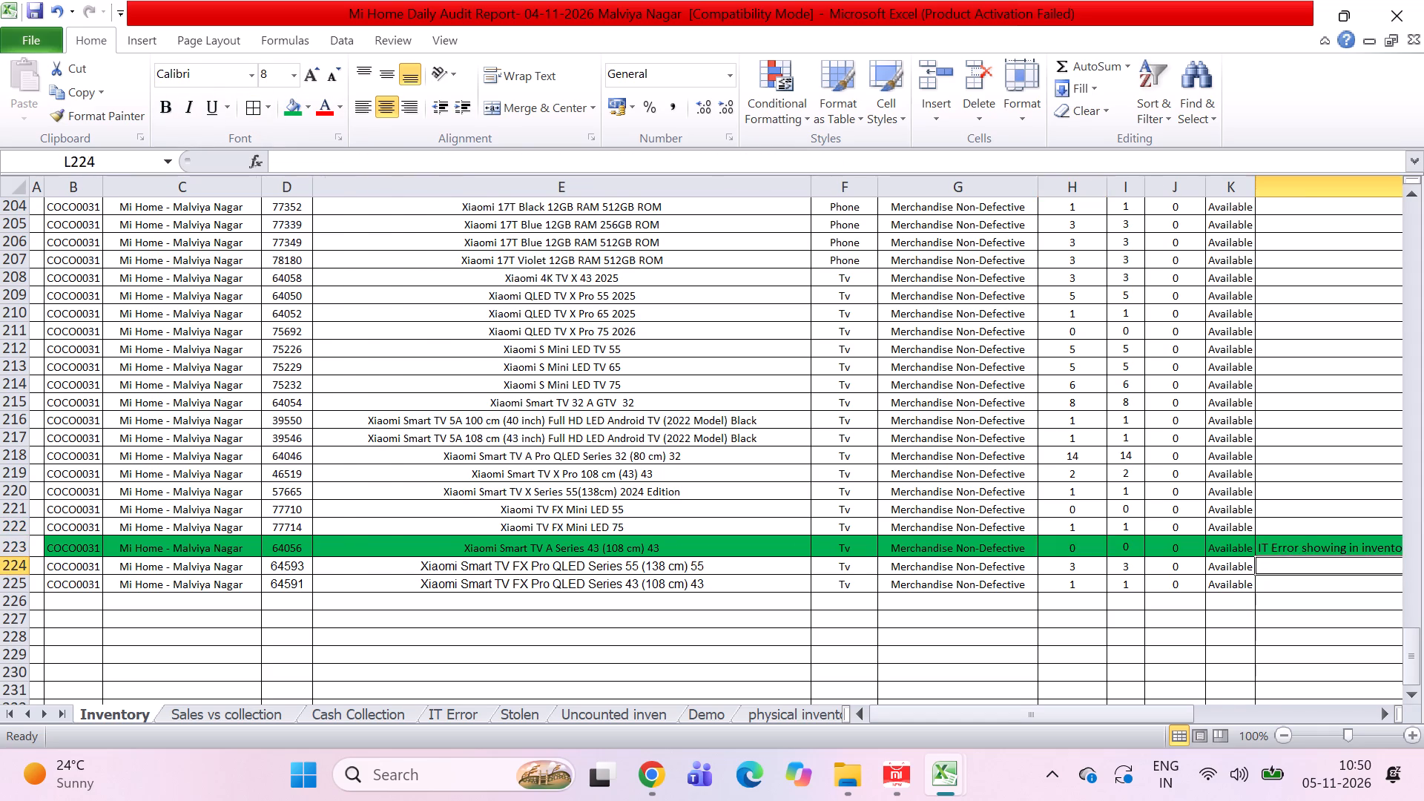
key("Right")
key("Right")
key("Left")
key("Left")
key("Left")
key("Up")
key("Right")
key("Right")
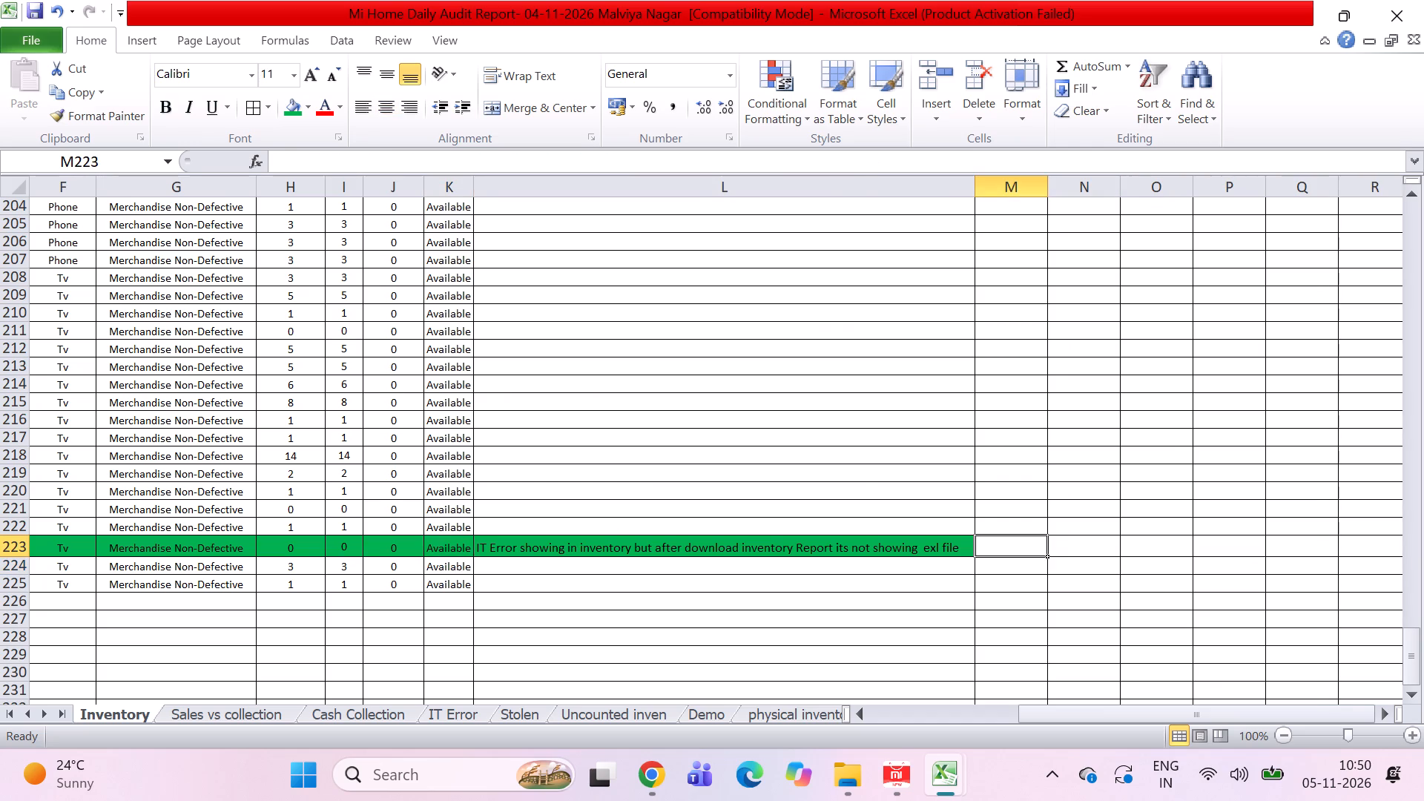
key("Left")
key("Left")
key("Left")
key("Left")
key("Left")
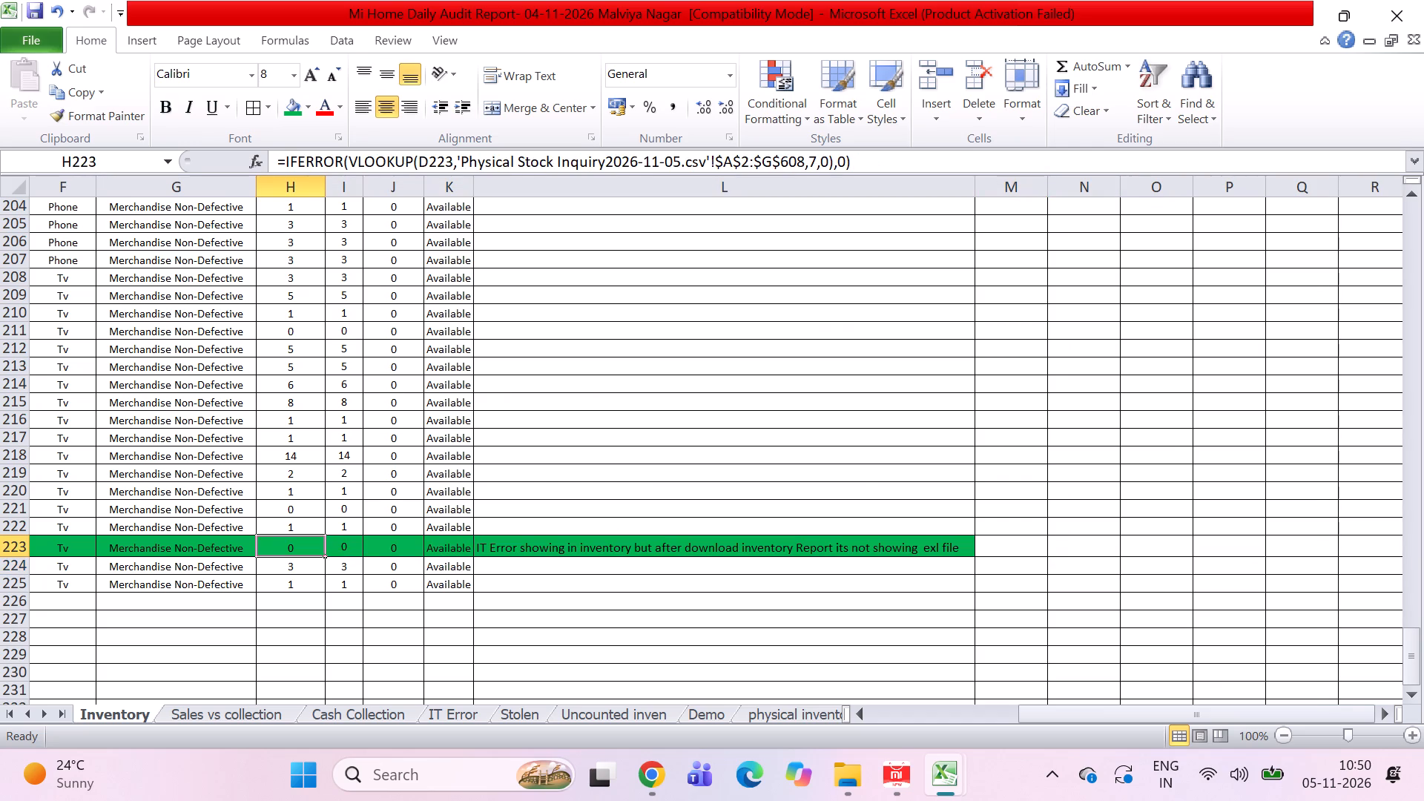
Enter 1 in both stock cells H223 and I223 of the green IT Error row.
key("1")
key("Right")
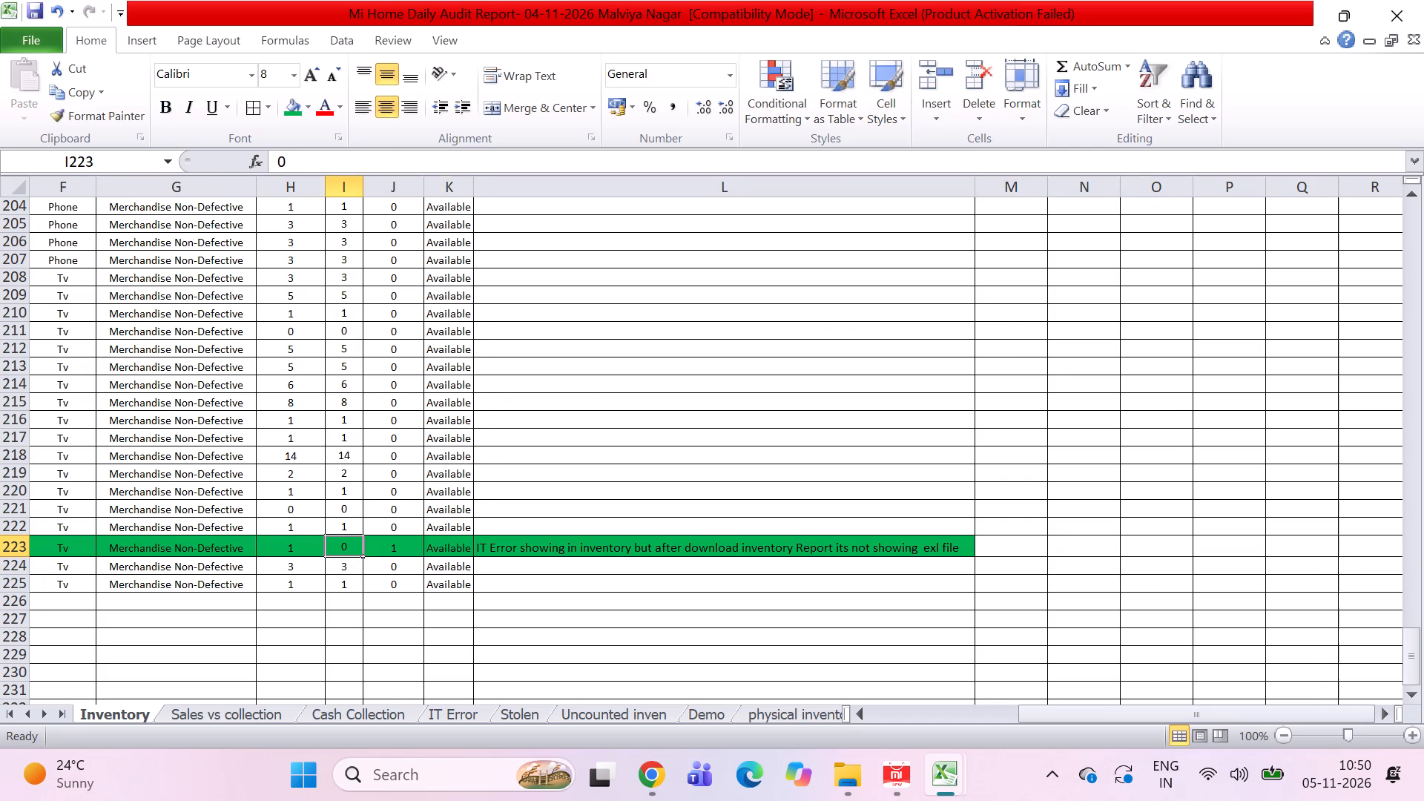
key("1")
key("Right")
key("Left")
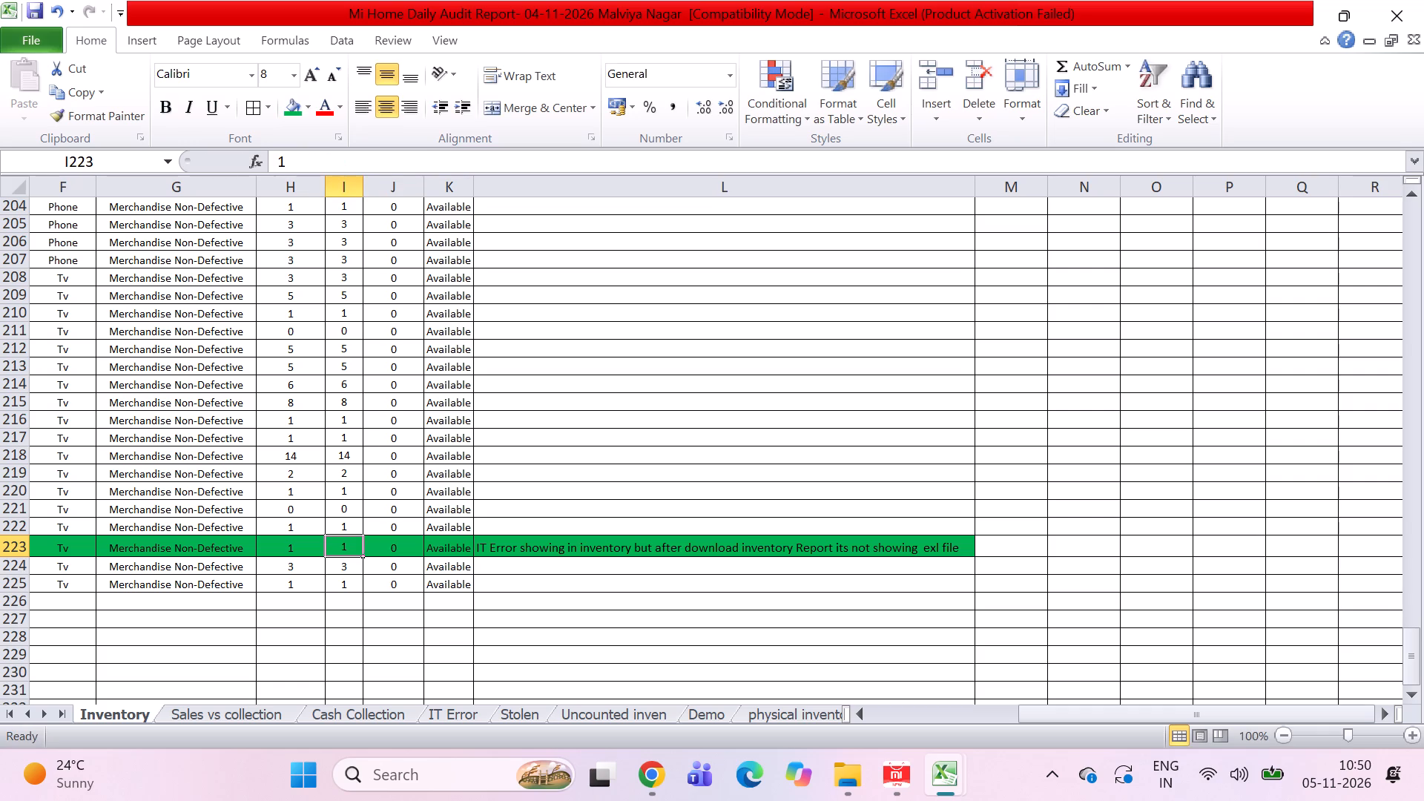
Look over the Inventory sheet's stock formulas, header rows and second remarks column, from the top down to the IT Error row.
key("Left")
key("Left")
key("Up")
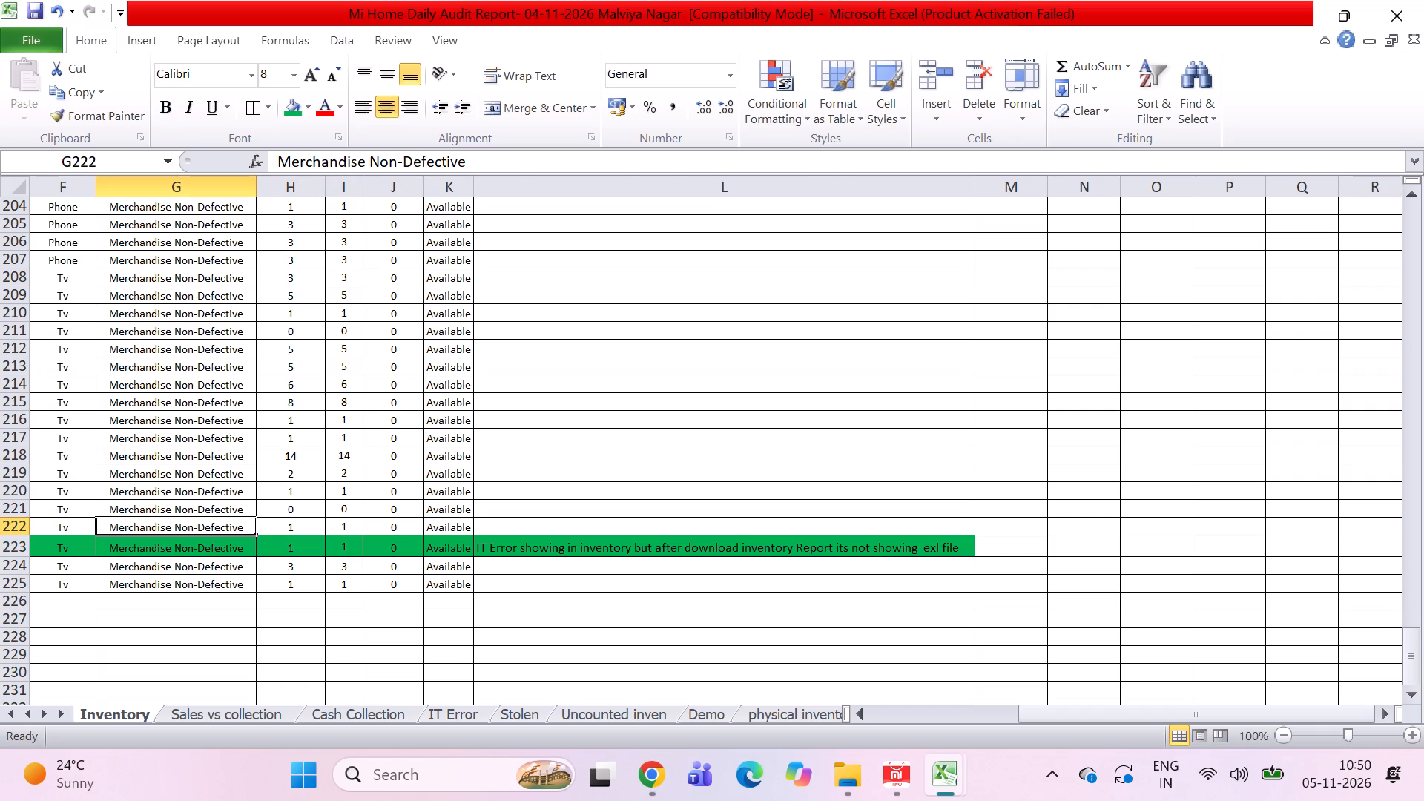
key("Right")
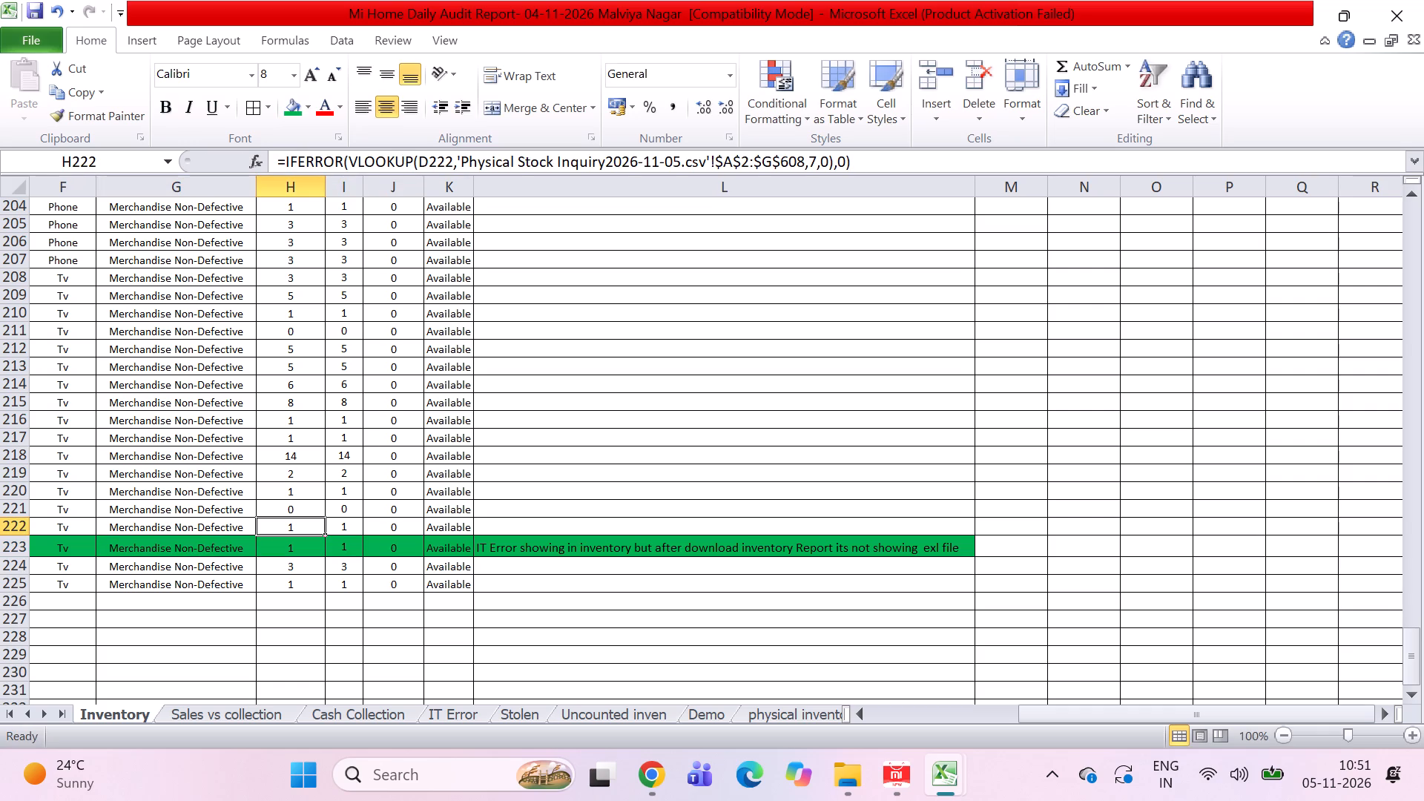
key("ctrl+Up")
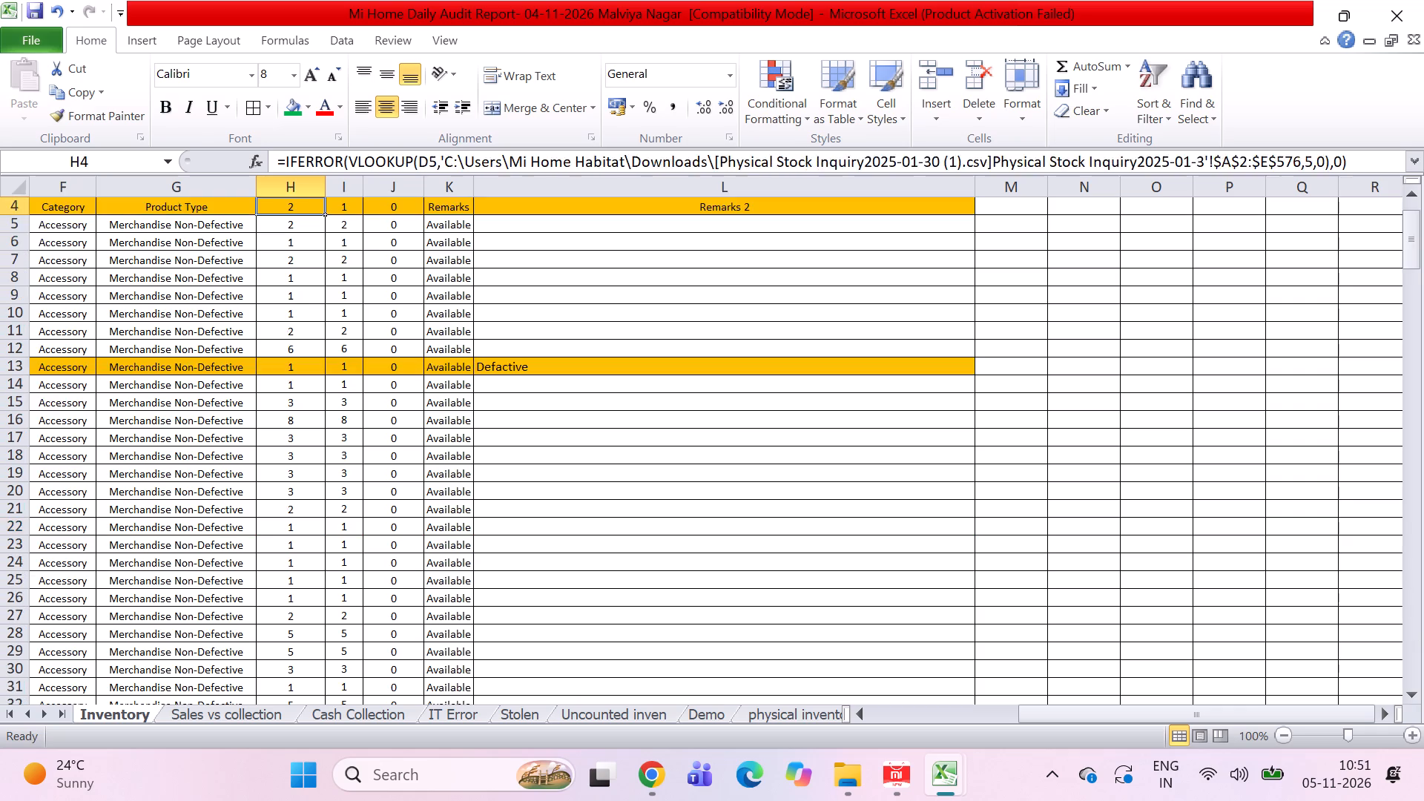
key("ctrl+Up")
key("Down")
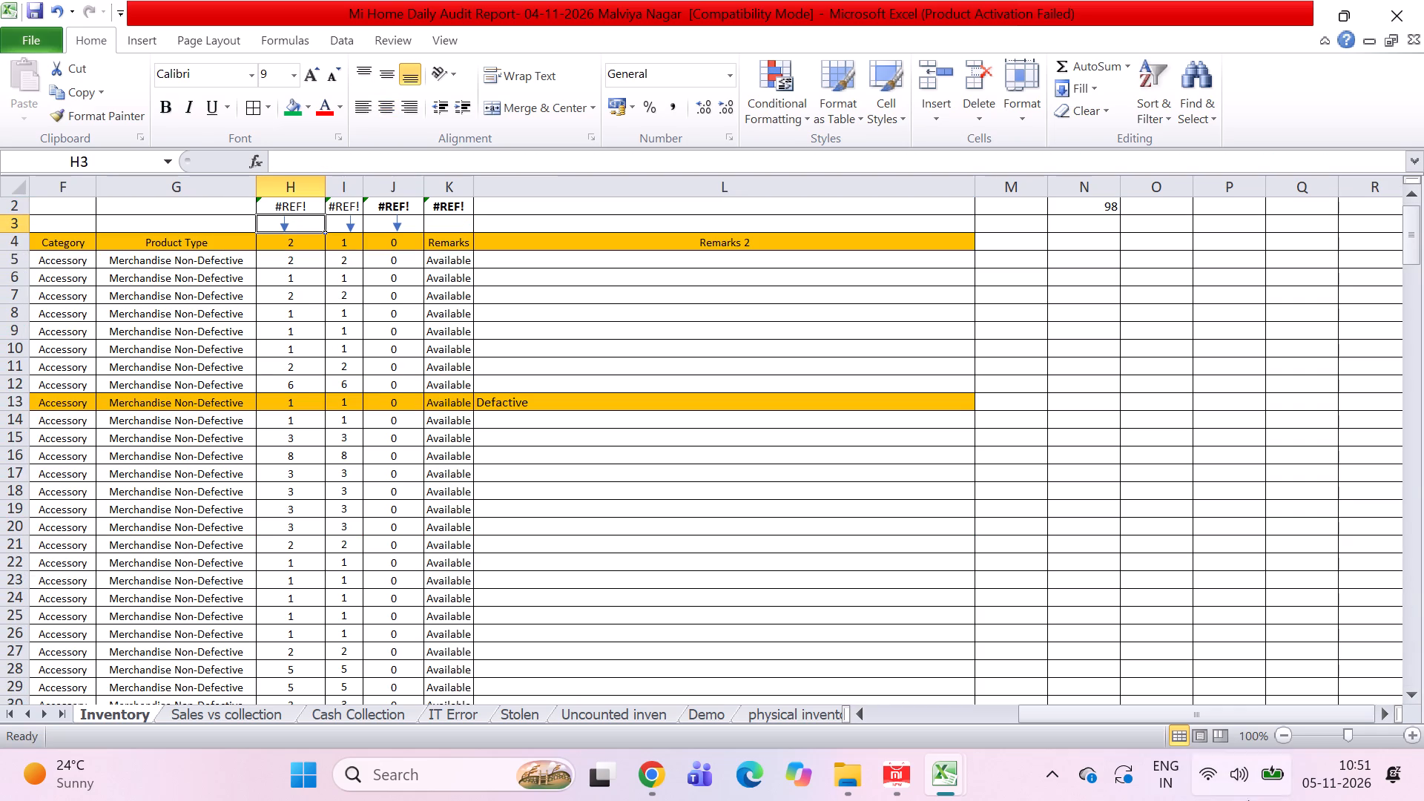
left_click(582, 584)
key("ctrl+Down")
key("Down")
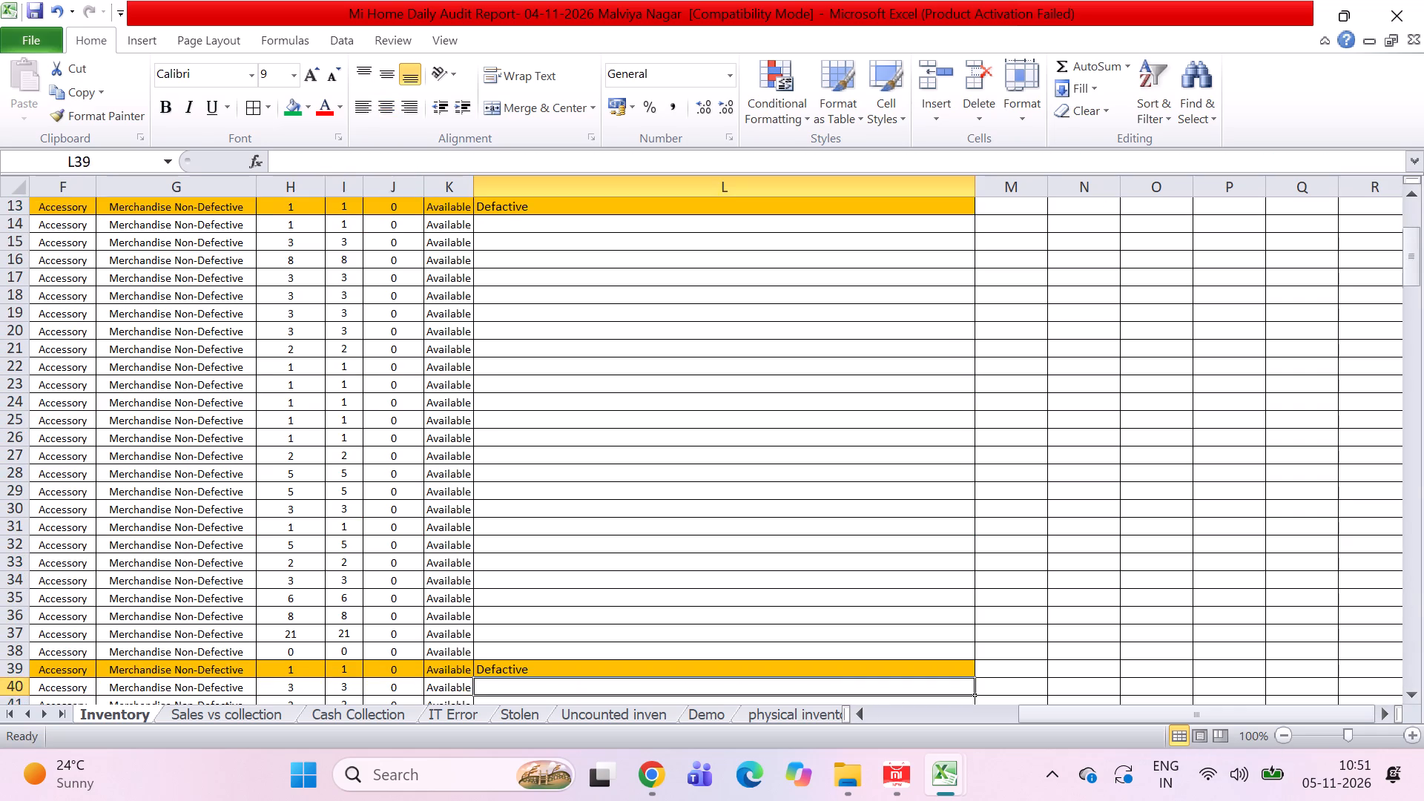
key("Down")
key("Down")
key("Up")
key("Down")
key("Down")
key("ctrl+Down")
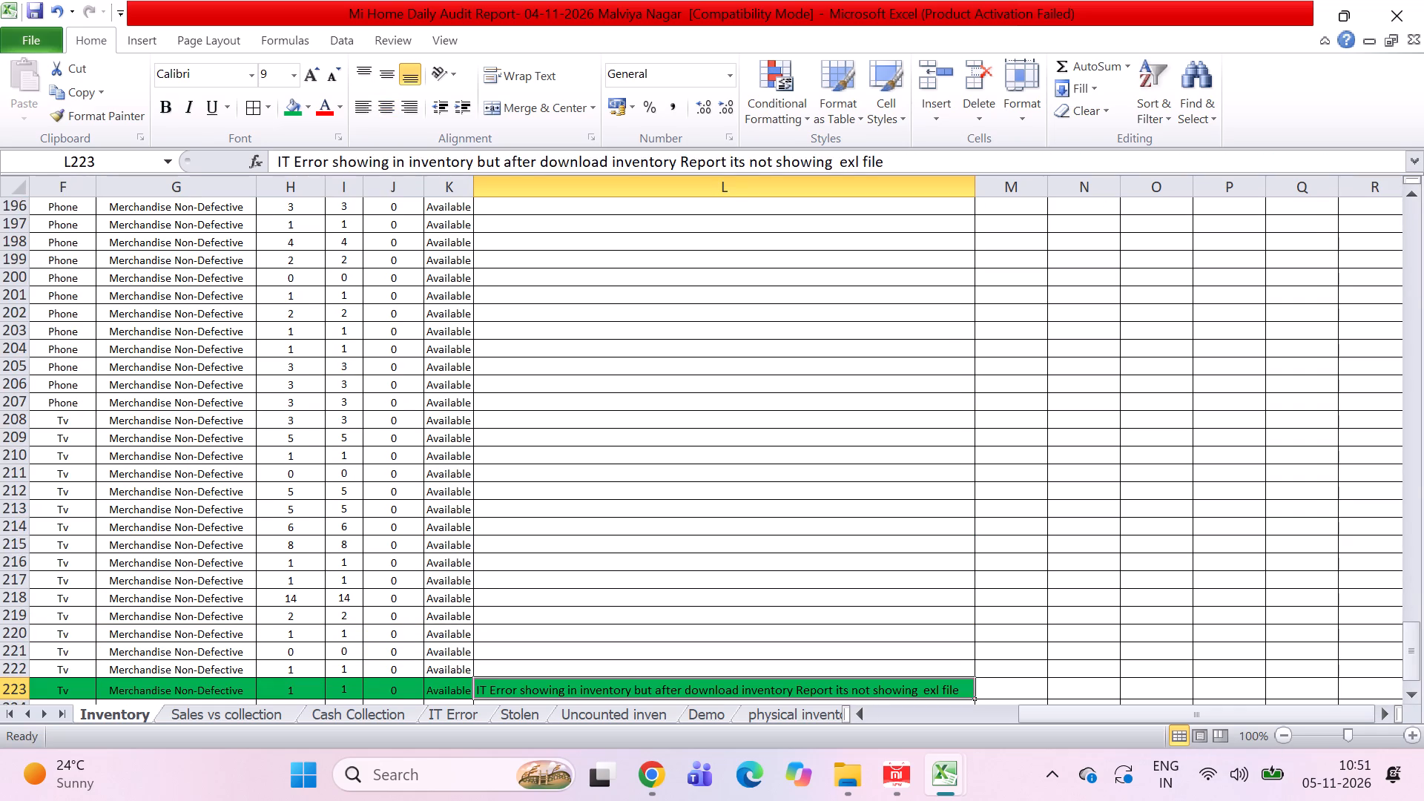
key("Down")
key("Up")
key("Down")
key("Down")
key("Down")
key("Down")
key("Down")
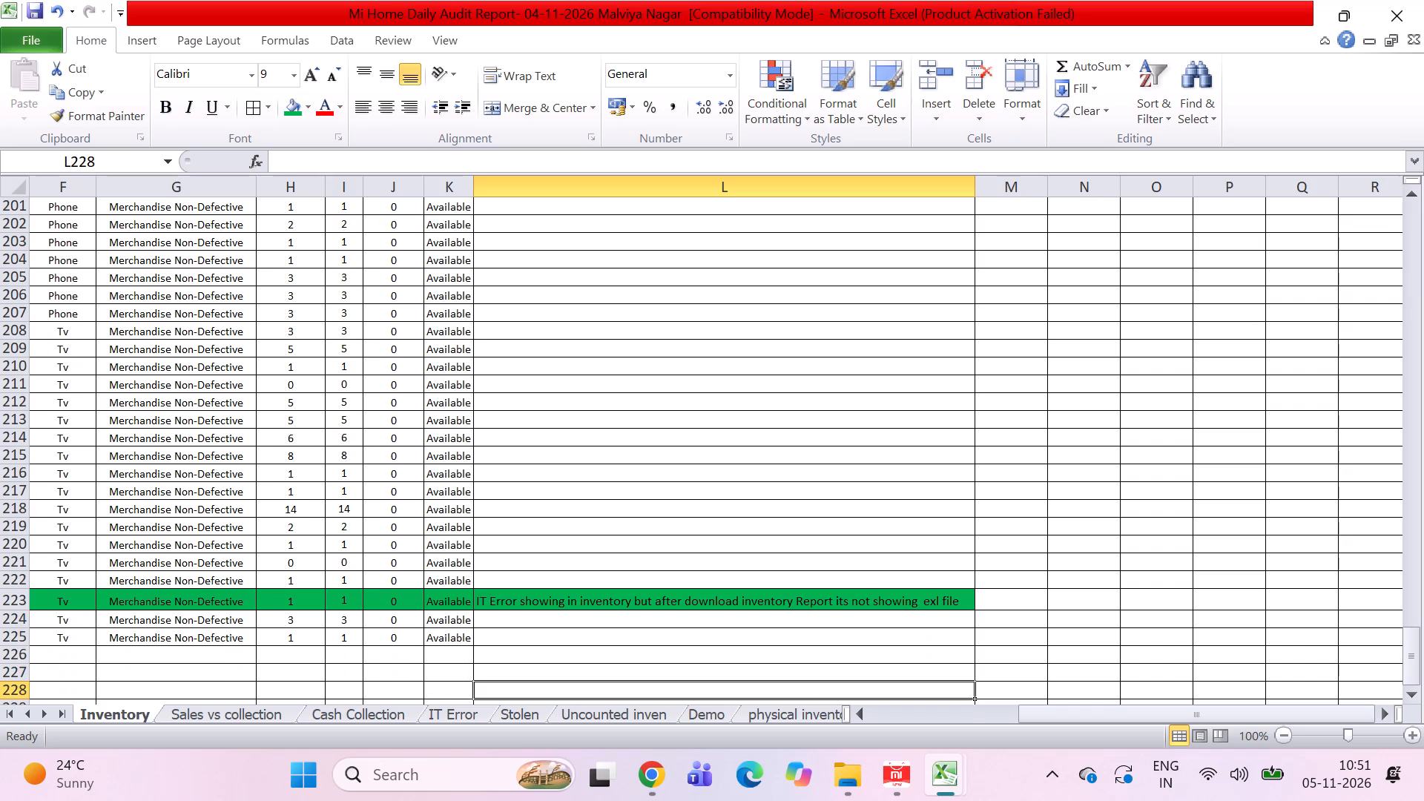
key("Up")
key("Up")
key("Up")
key("Up")
key("Left")
key("Up")
key("Up")
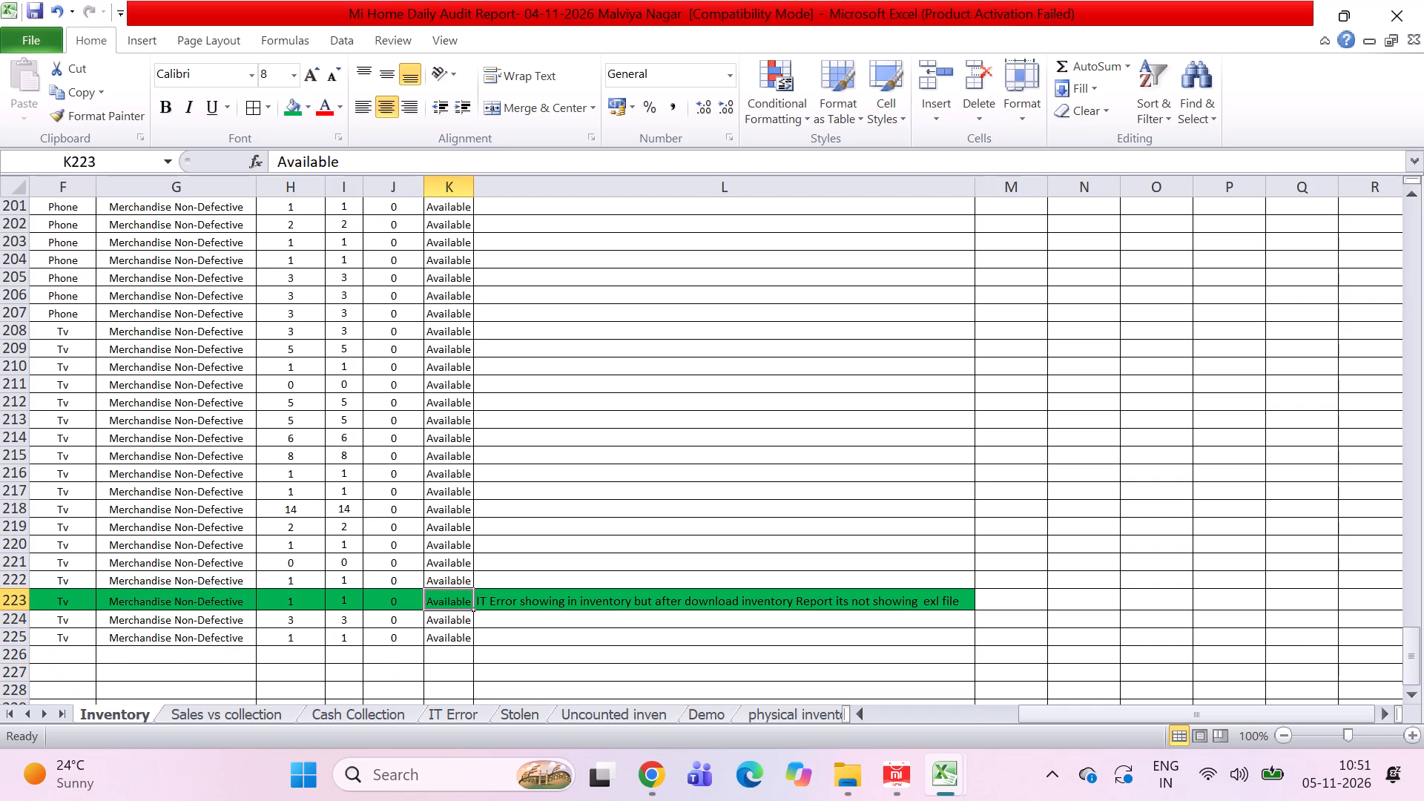
Copy the product ID from cell D223 of the green IT Error row.
key("Down")
key("Left")
key("Left")
key("Left")
key("Left")
key("Left")
key("Right")
key("Left")
key("Left")
key("Left")
key("Left")
key("Left")
key("Left")
key("Left")
key("Left")
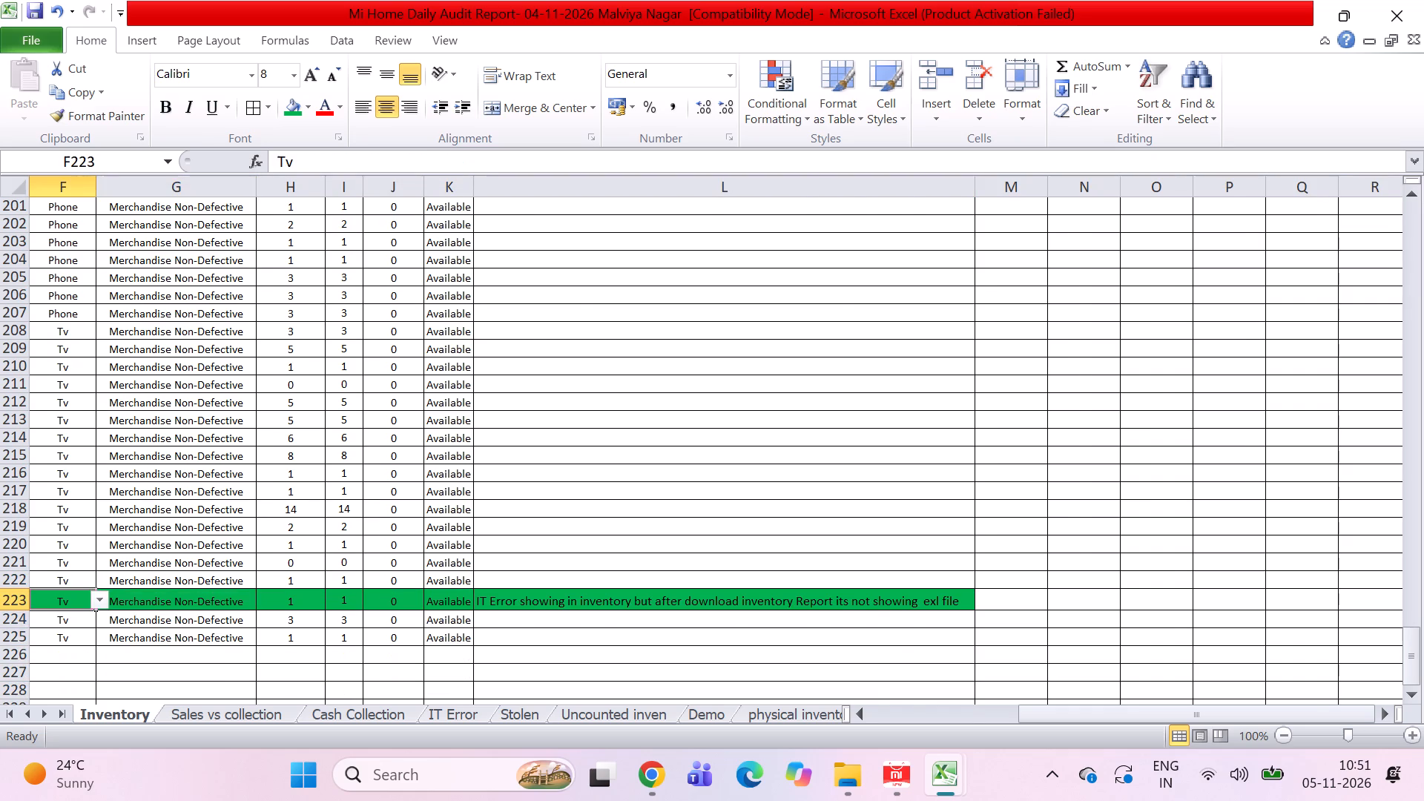
key("Right")
key("Right")
key("Right")
key("Right")
key("Left")
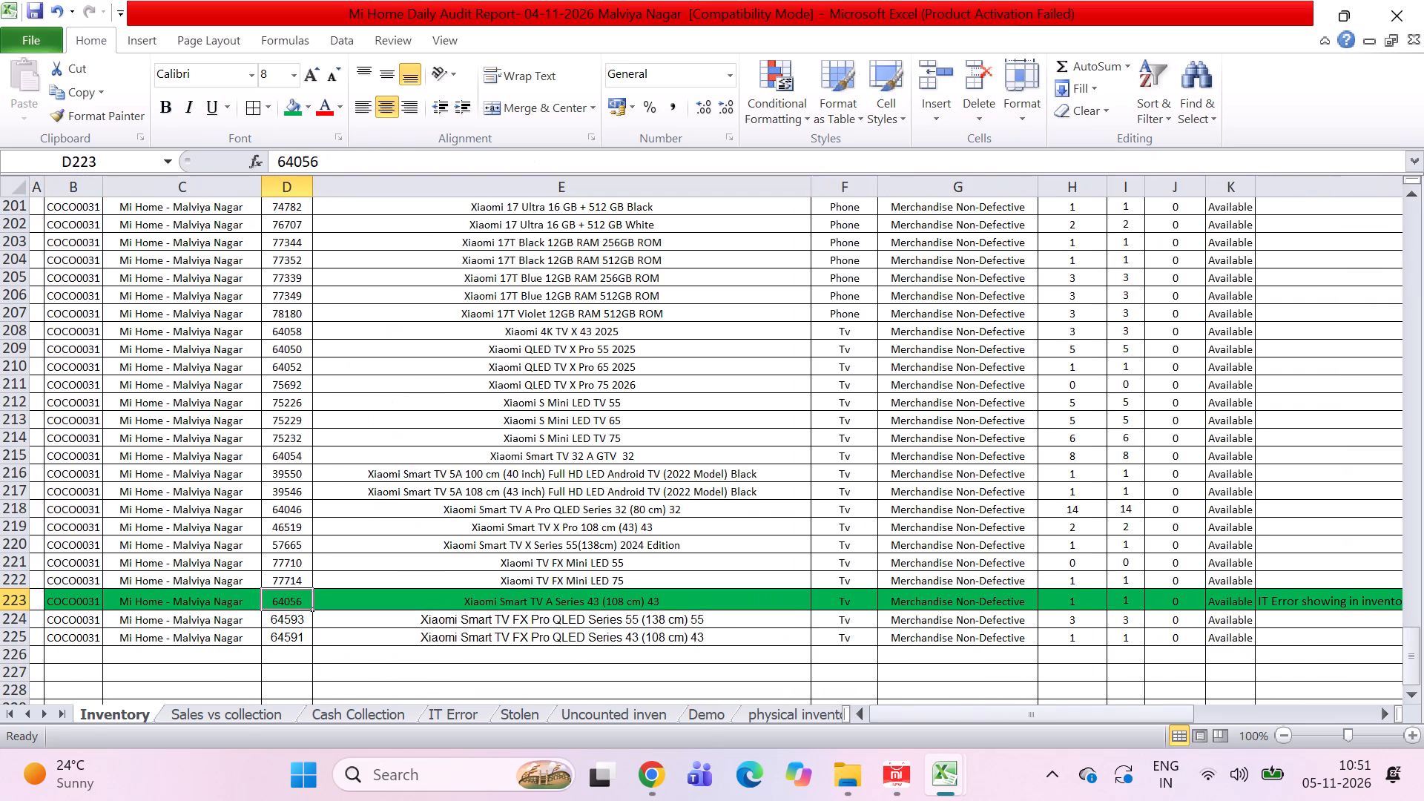
key("ctrl+c")
Switch to Chrome, look up 64056 in the Physical Stock Inquiry by SKU and by product, and reset the query.
left_click(638, 777)
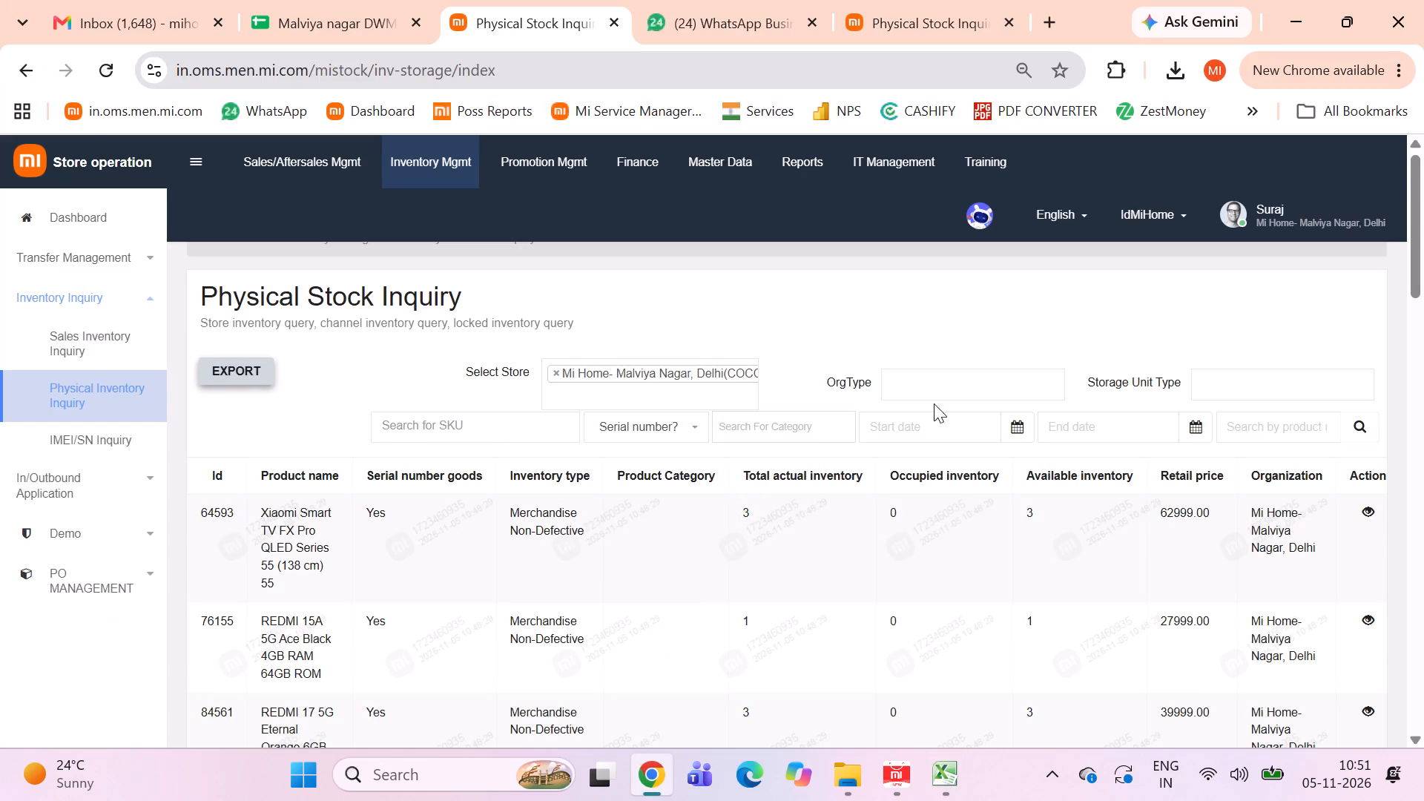
left_click(484, 429)
key("ctrl+v")
key("Return")
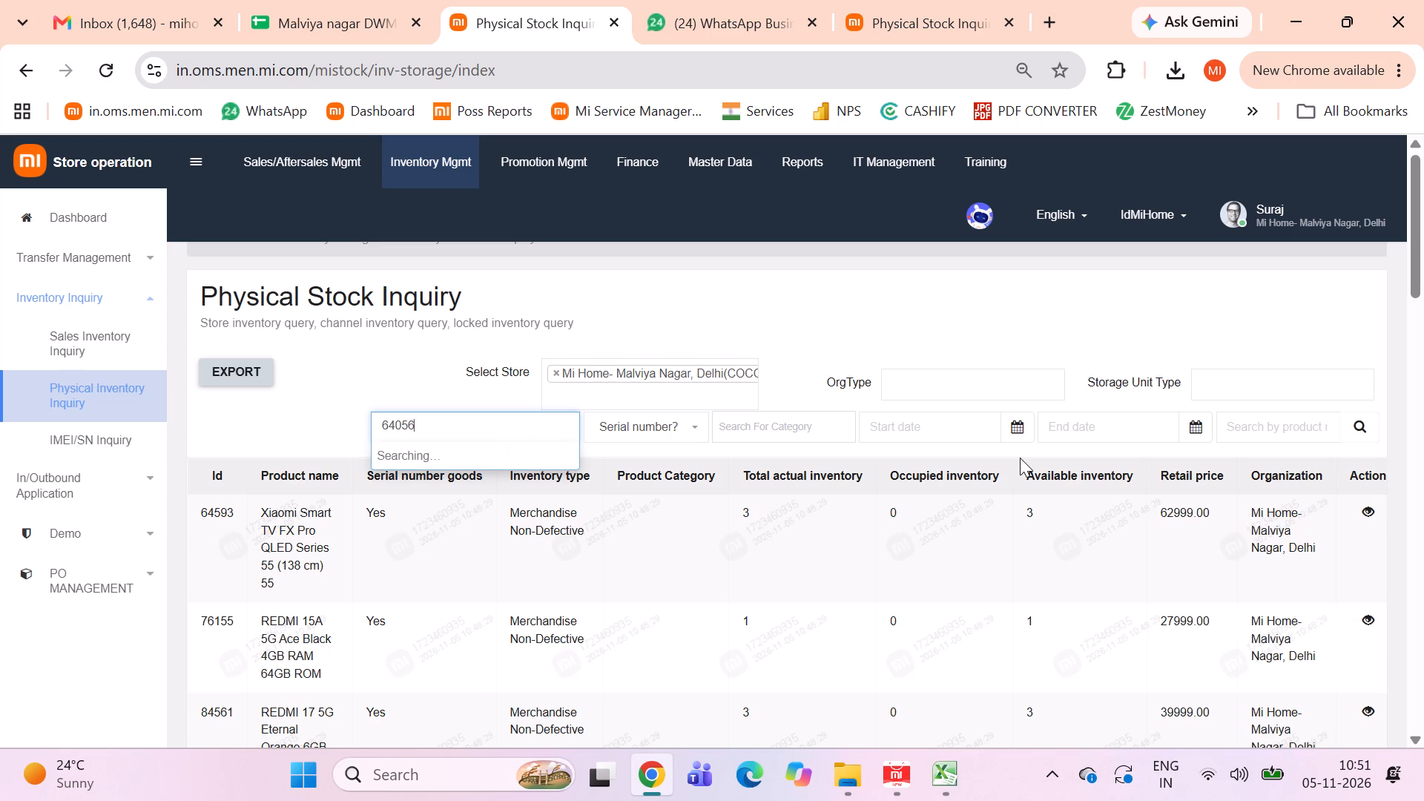
left_click(1357, 429)
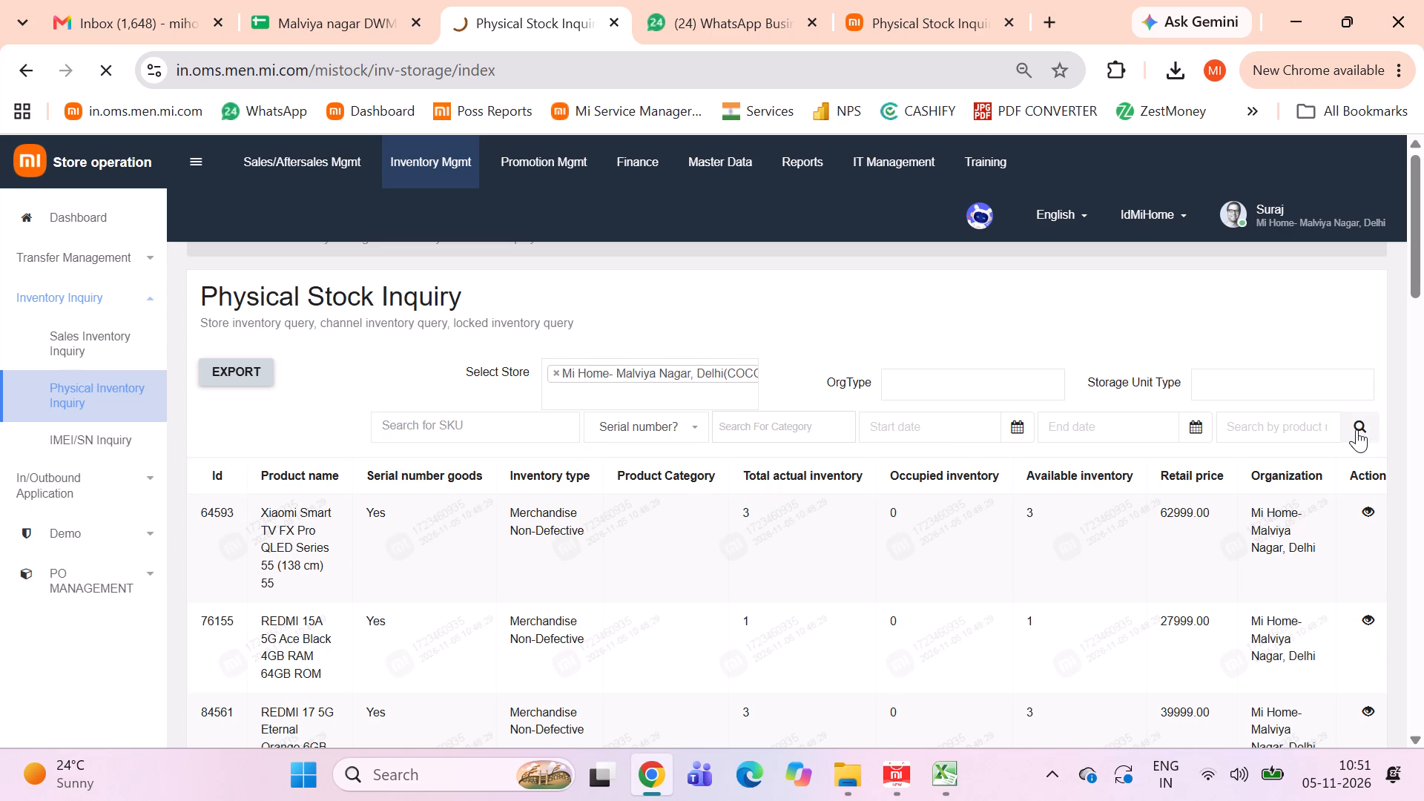
left_click(495, 432)
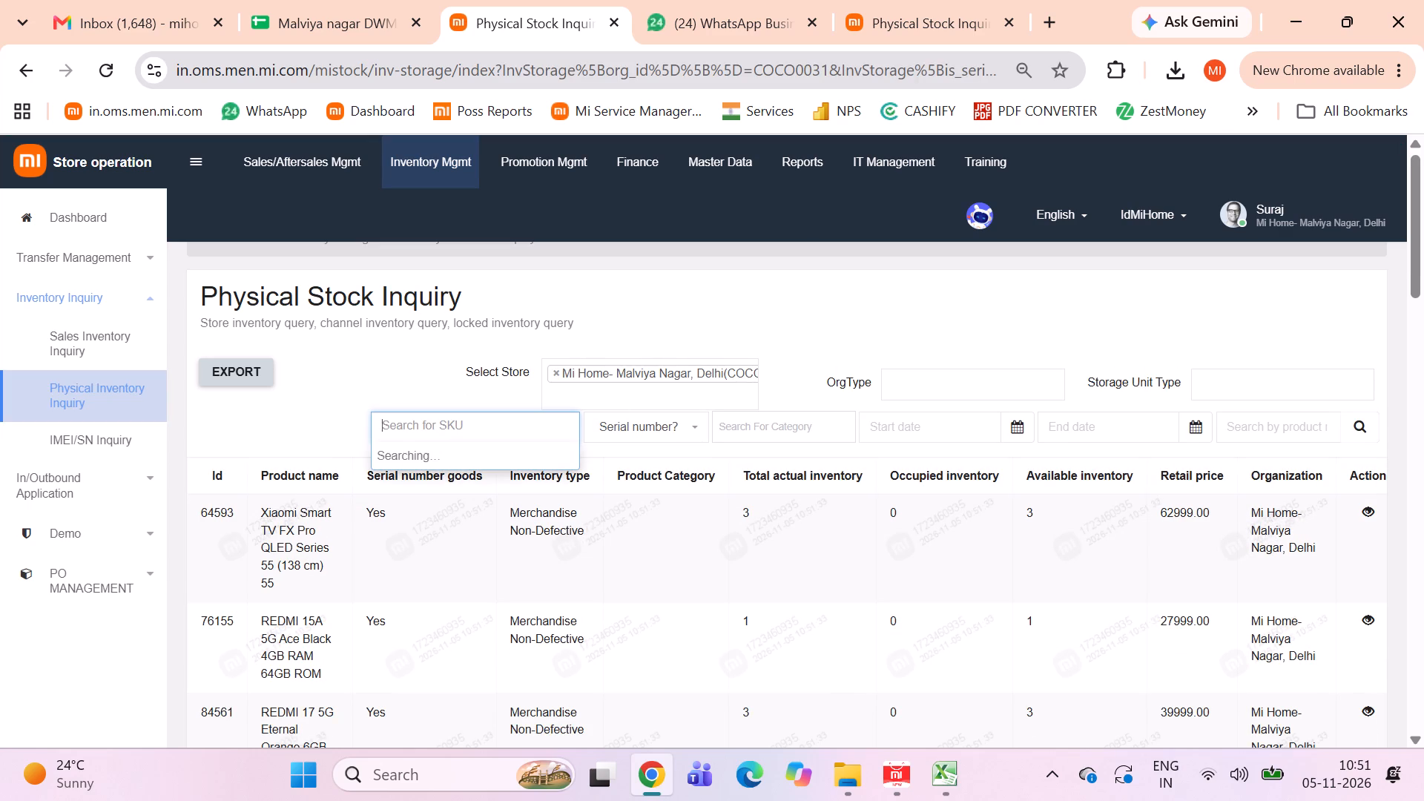
key("ctrl+v")
triple_click(1285, 418)
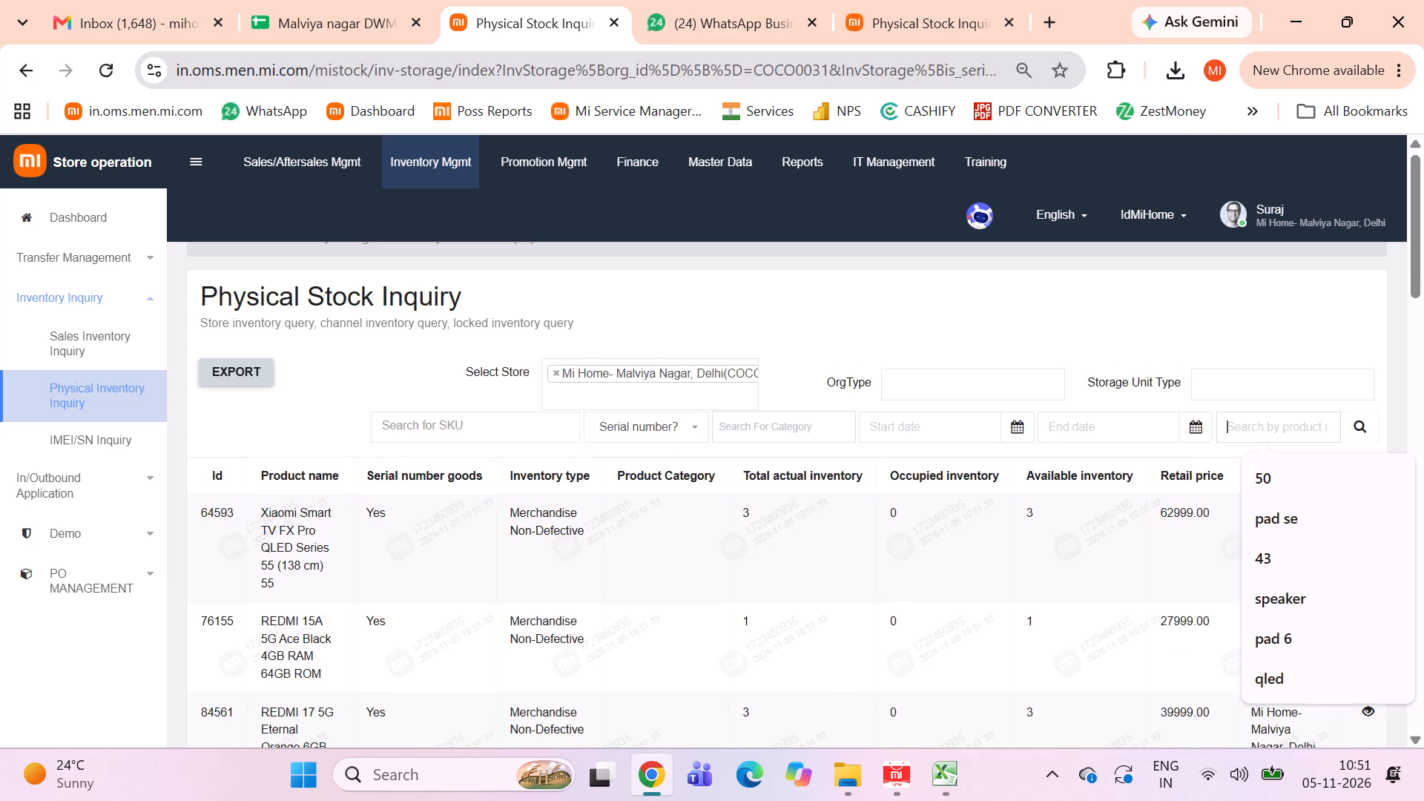
key("ctrl+v")
key("Return")
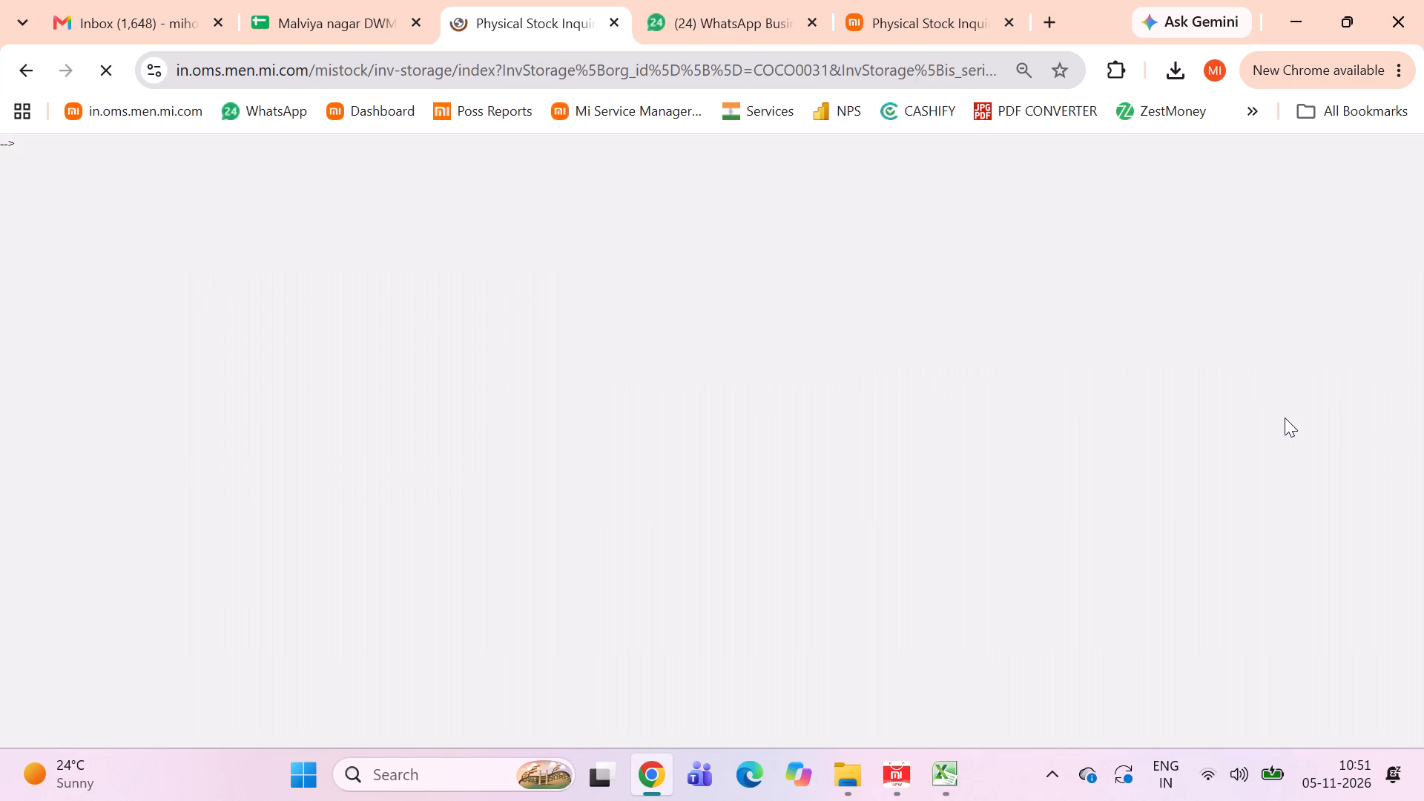
triple_click(1320, 434)
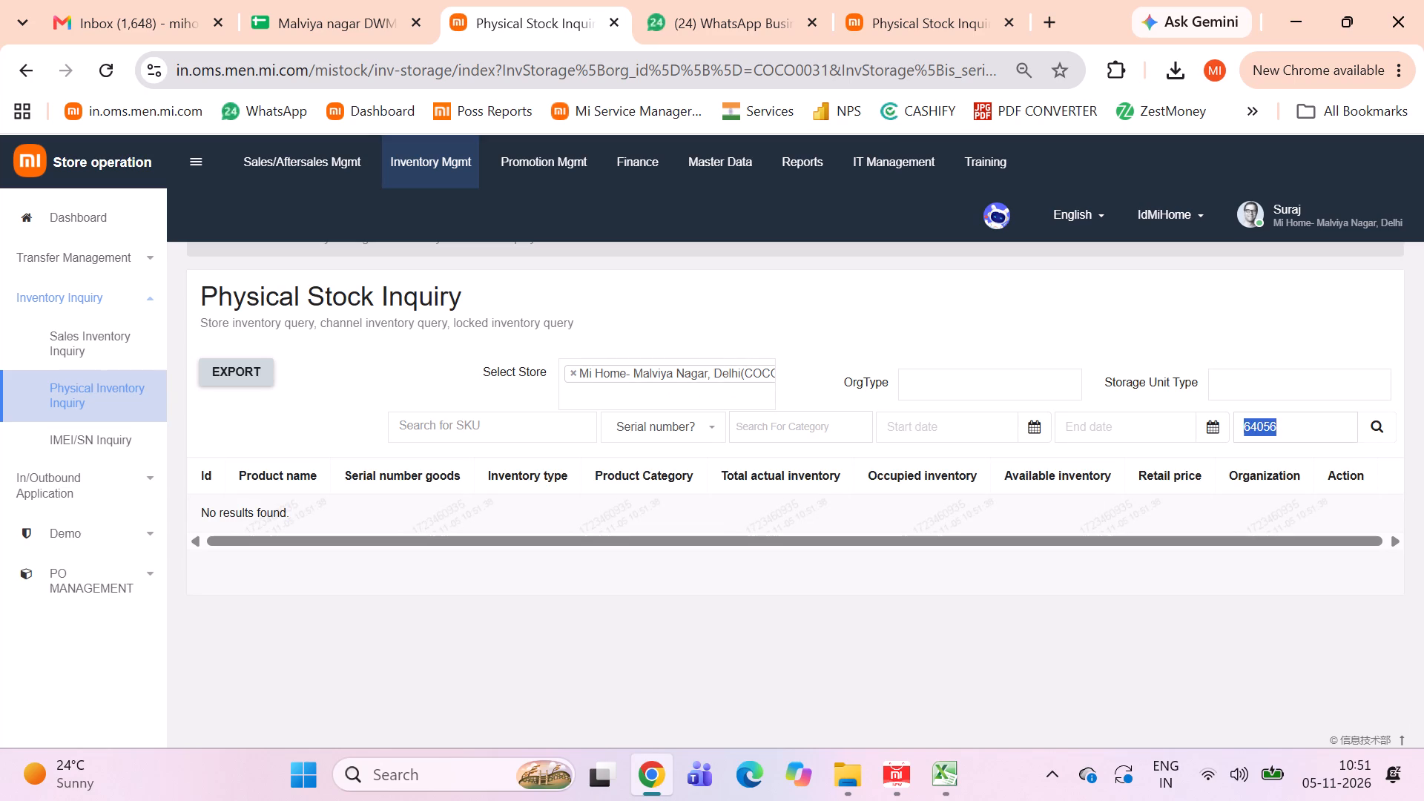
key("BackSpace")
left_click(53, 395)
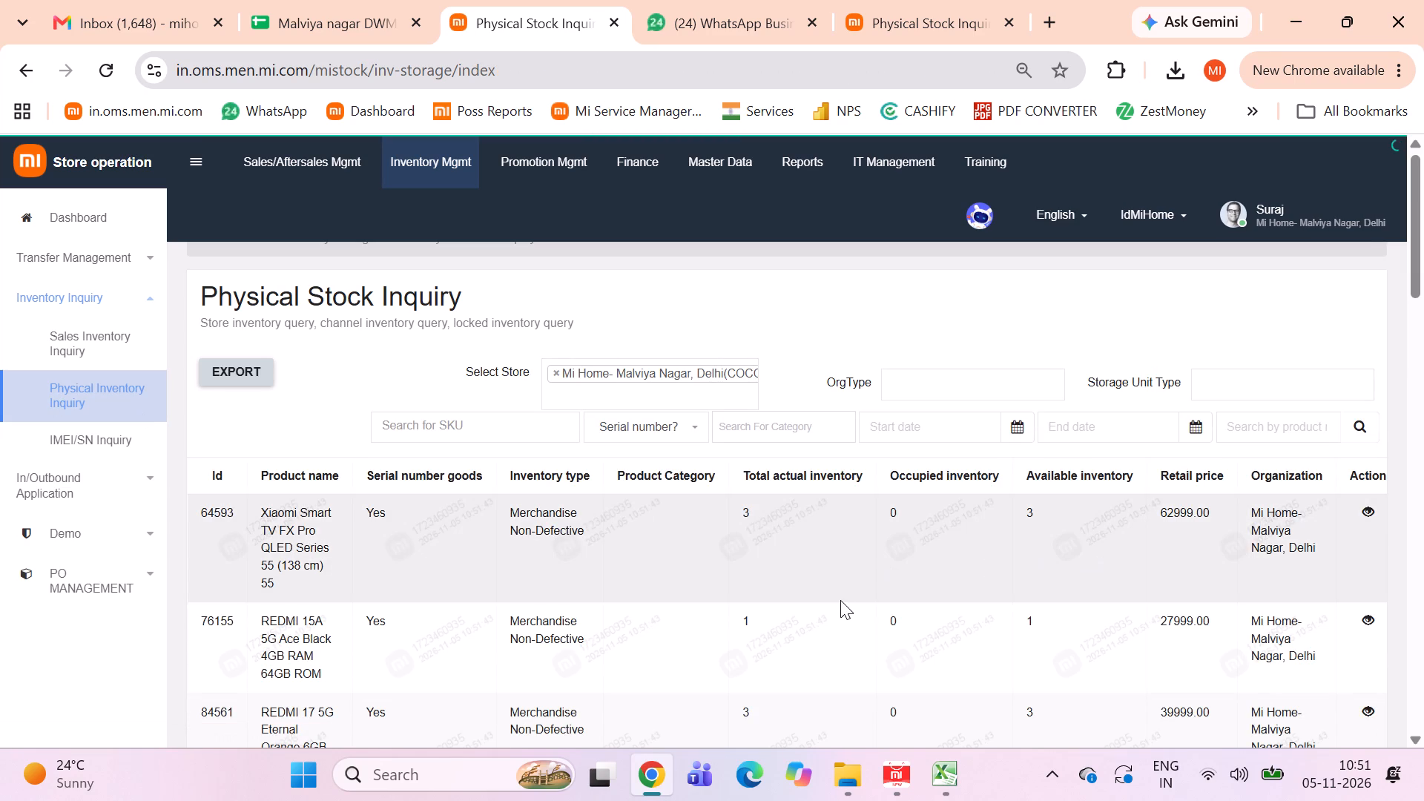
Return to the Malviya Nagar daily audit report in Excel and save it.
key("alt+Tab")
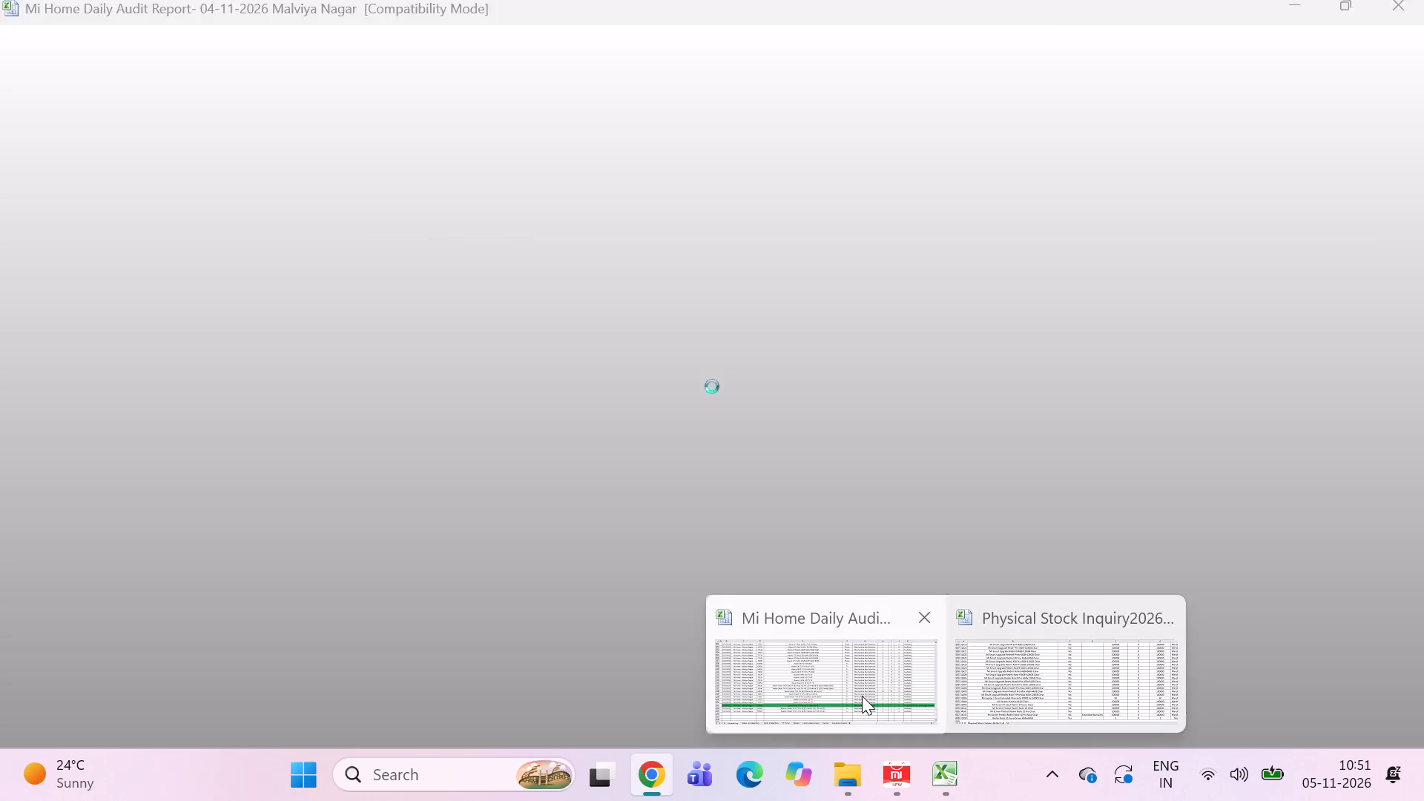
left_click(862, 696)
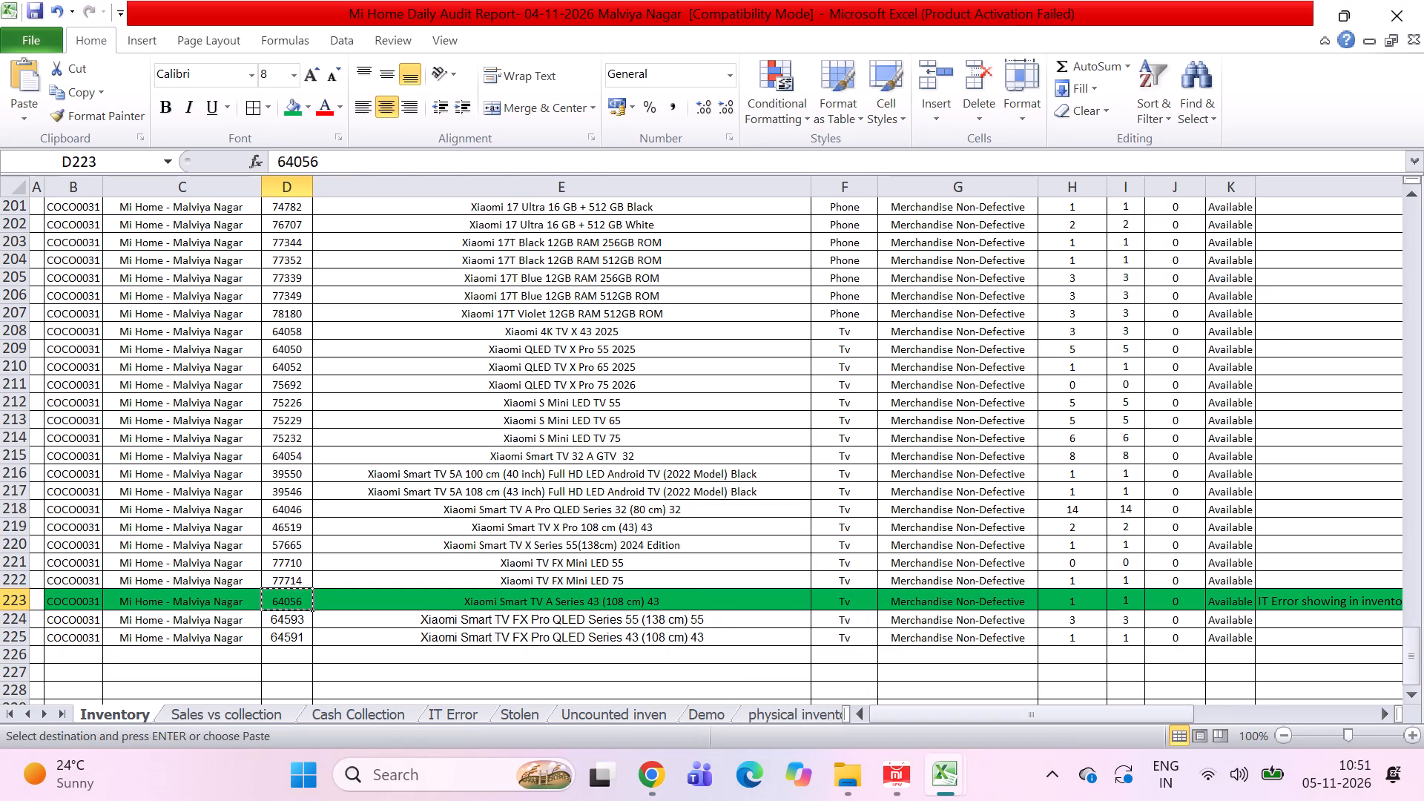
key("ctrl+s")
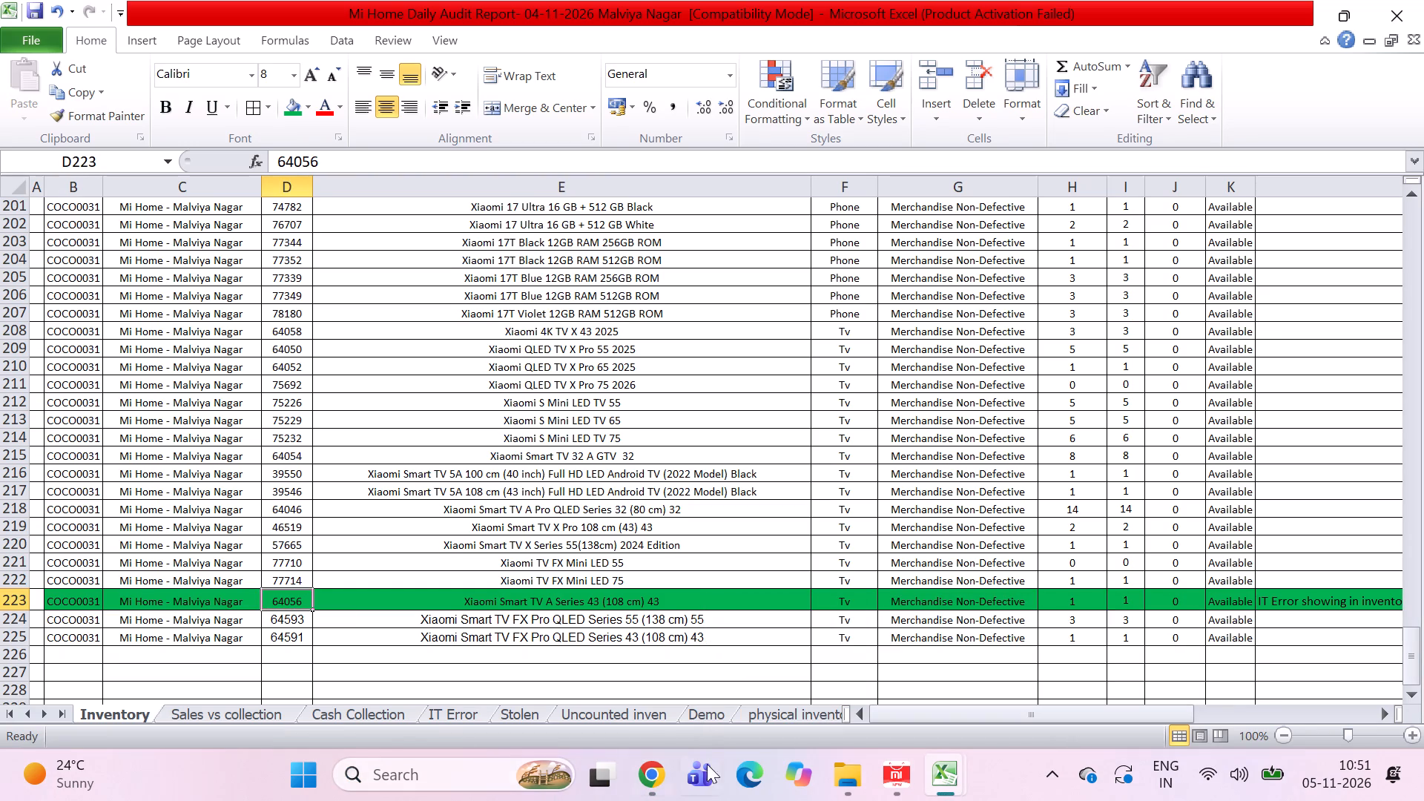
Switch to Chrome, filter the Physical Stock Inquiry by product "Tv" and look through the first page of listed items.
left_click(666, 774)
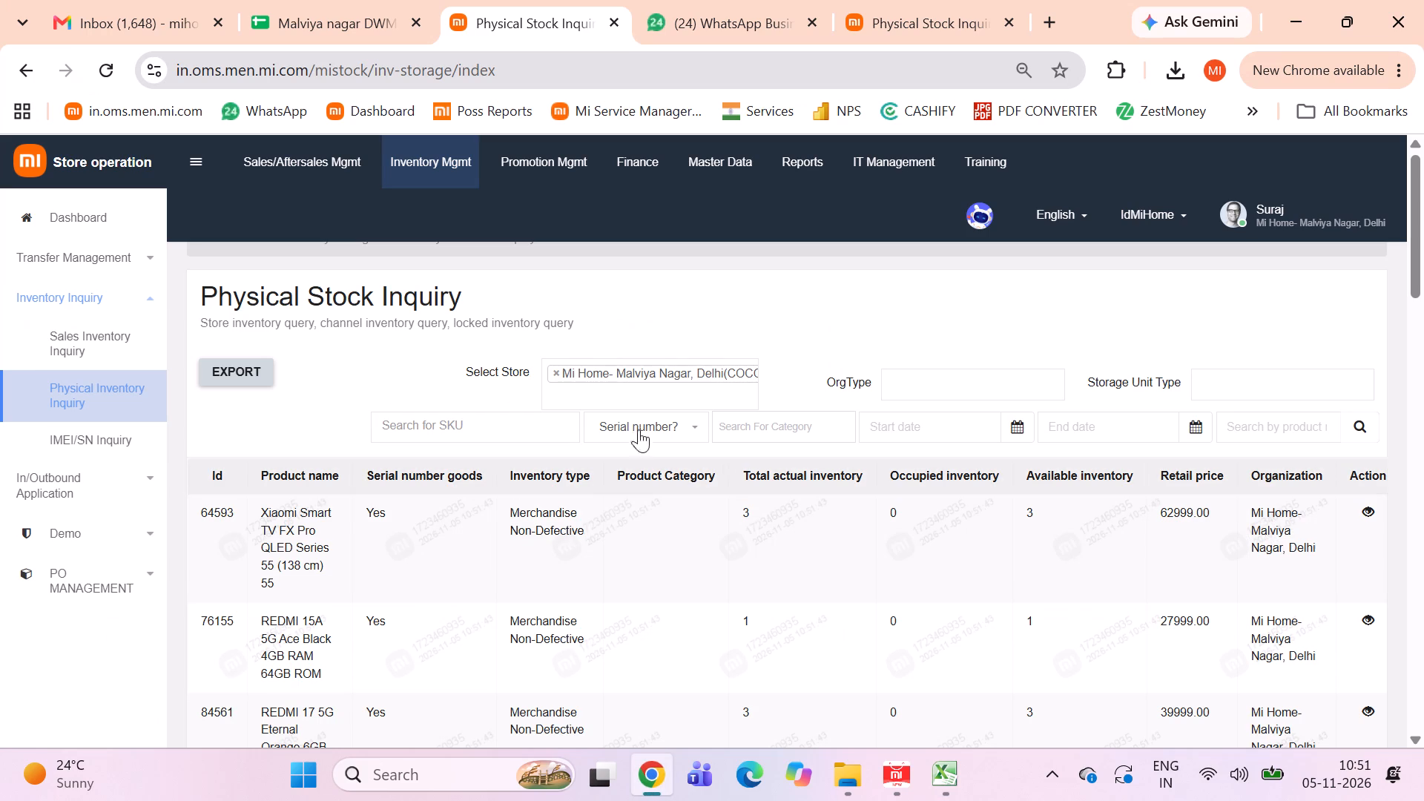
left_click(1255, 429)
type("Tv")
key("Return")
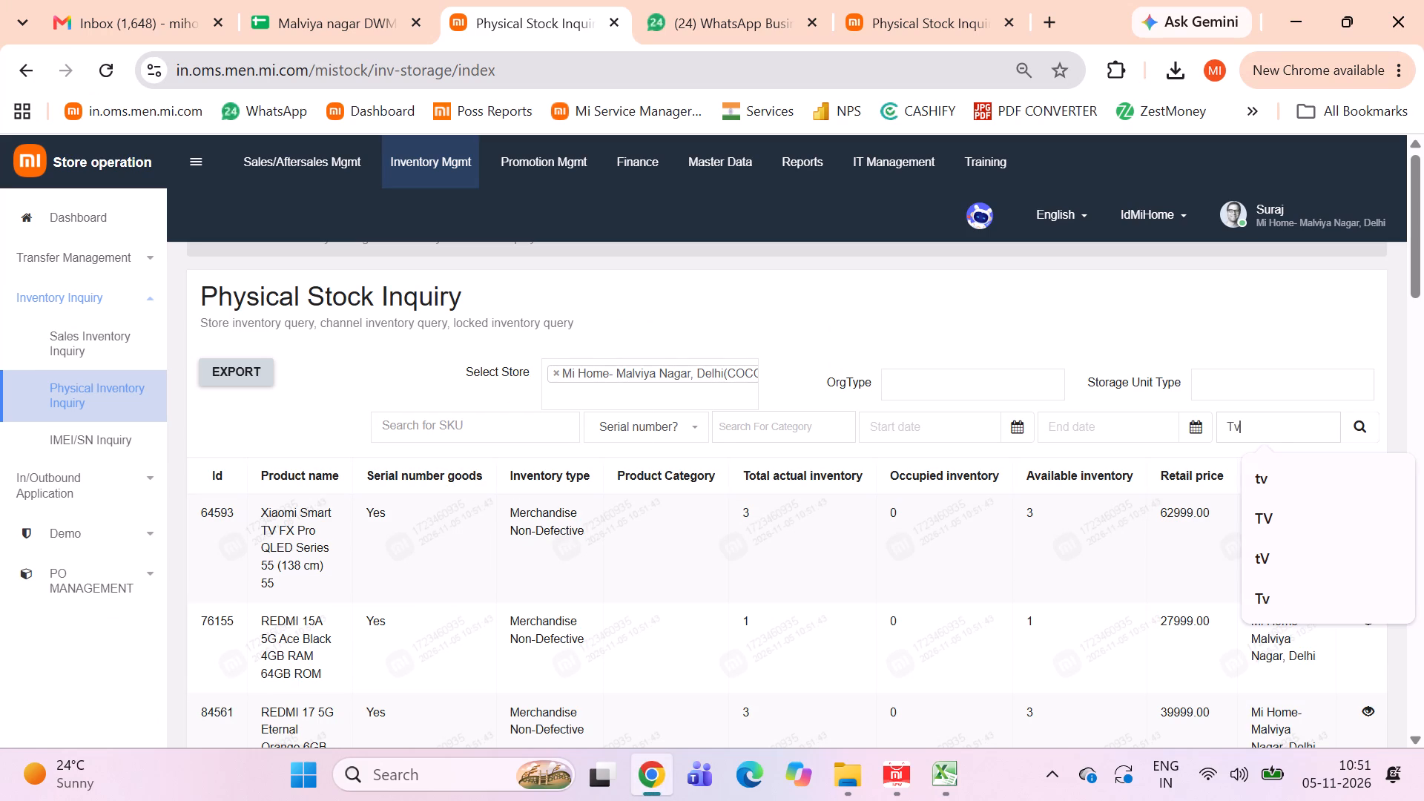
scroll(690, 688, "down", 3)
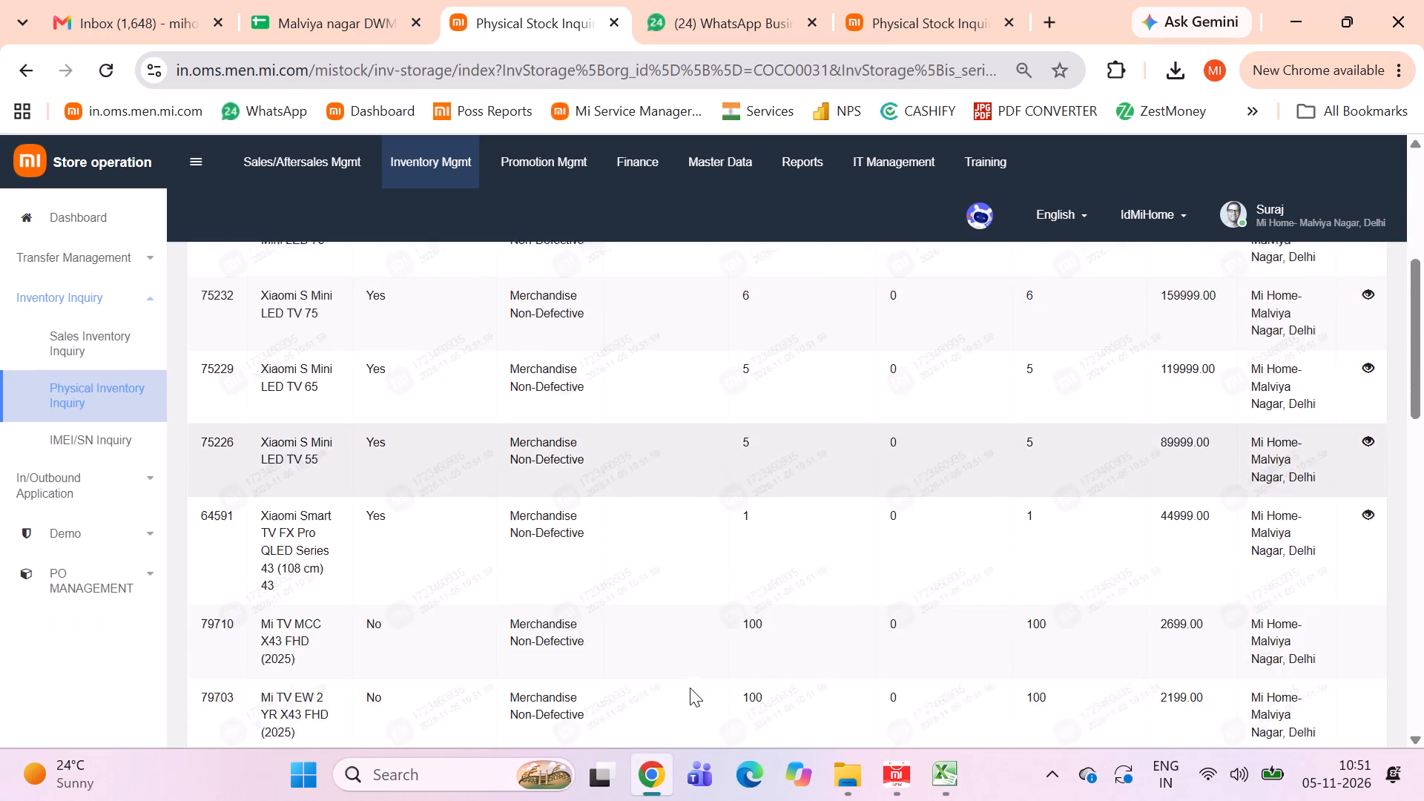
scroll(690, 688, "down", 2)
scroll(690, 688, "up", 1)
scroll(690, 688, "down", 1)
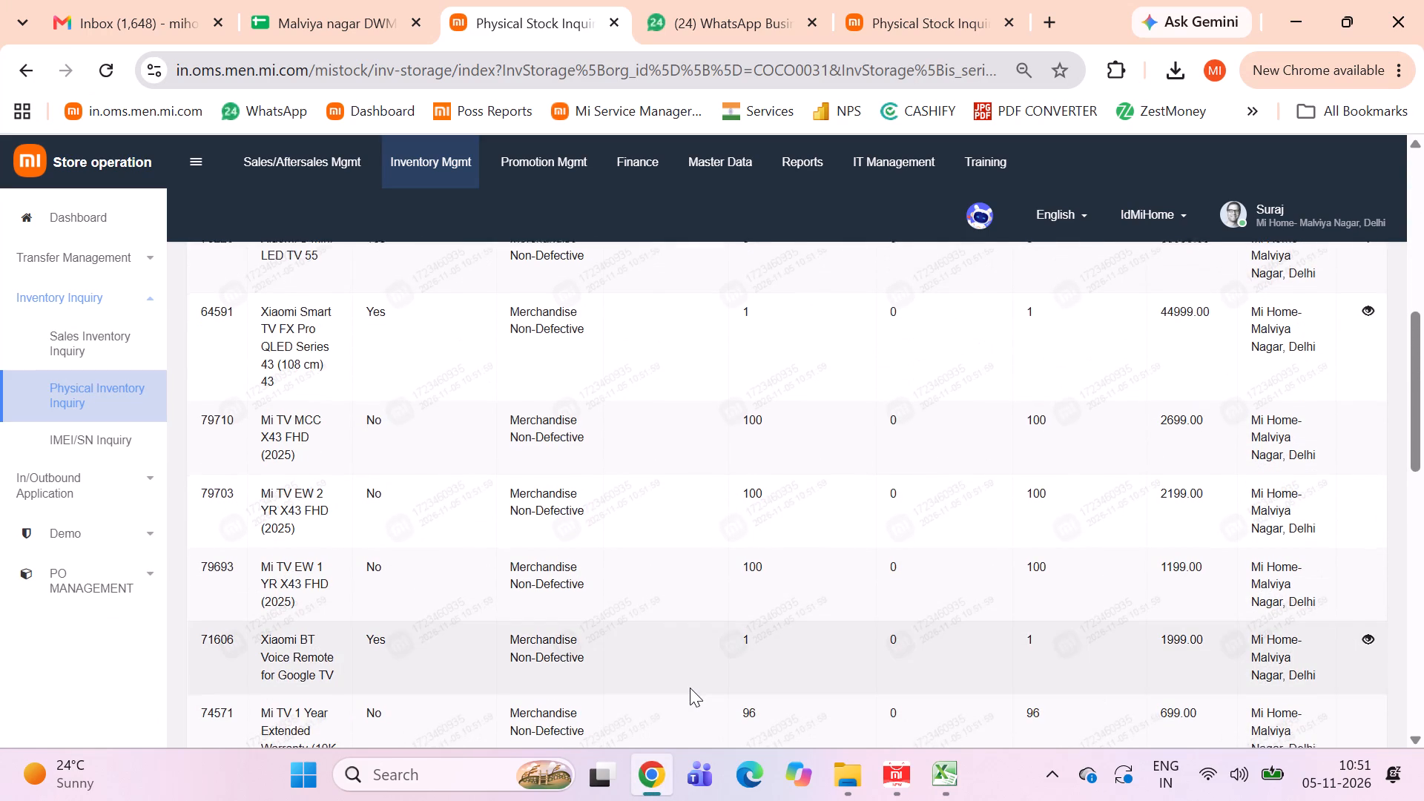
scroll(690, 688, "down", 2)
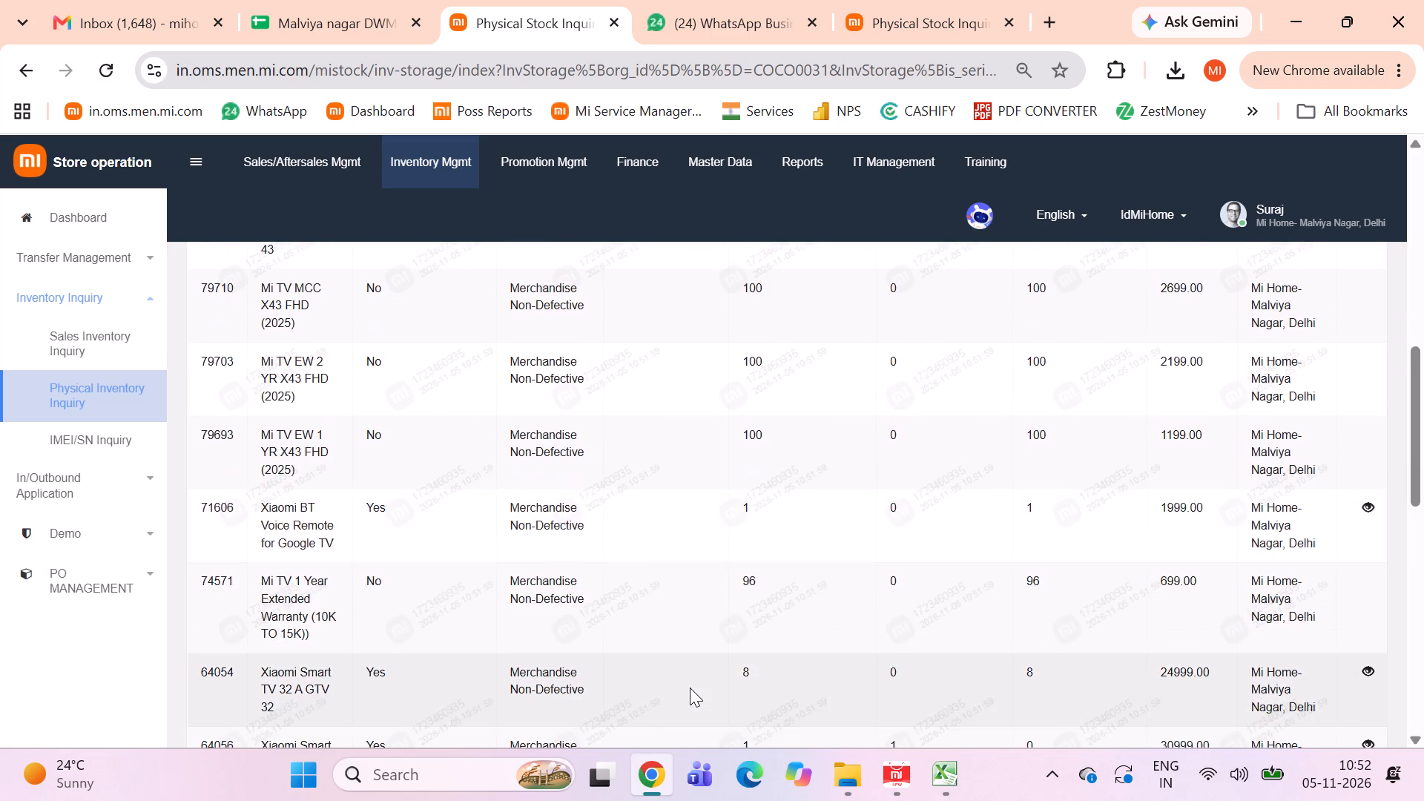
scroll(690, 688, "down", 5)
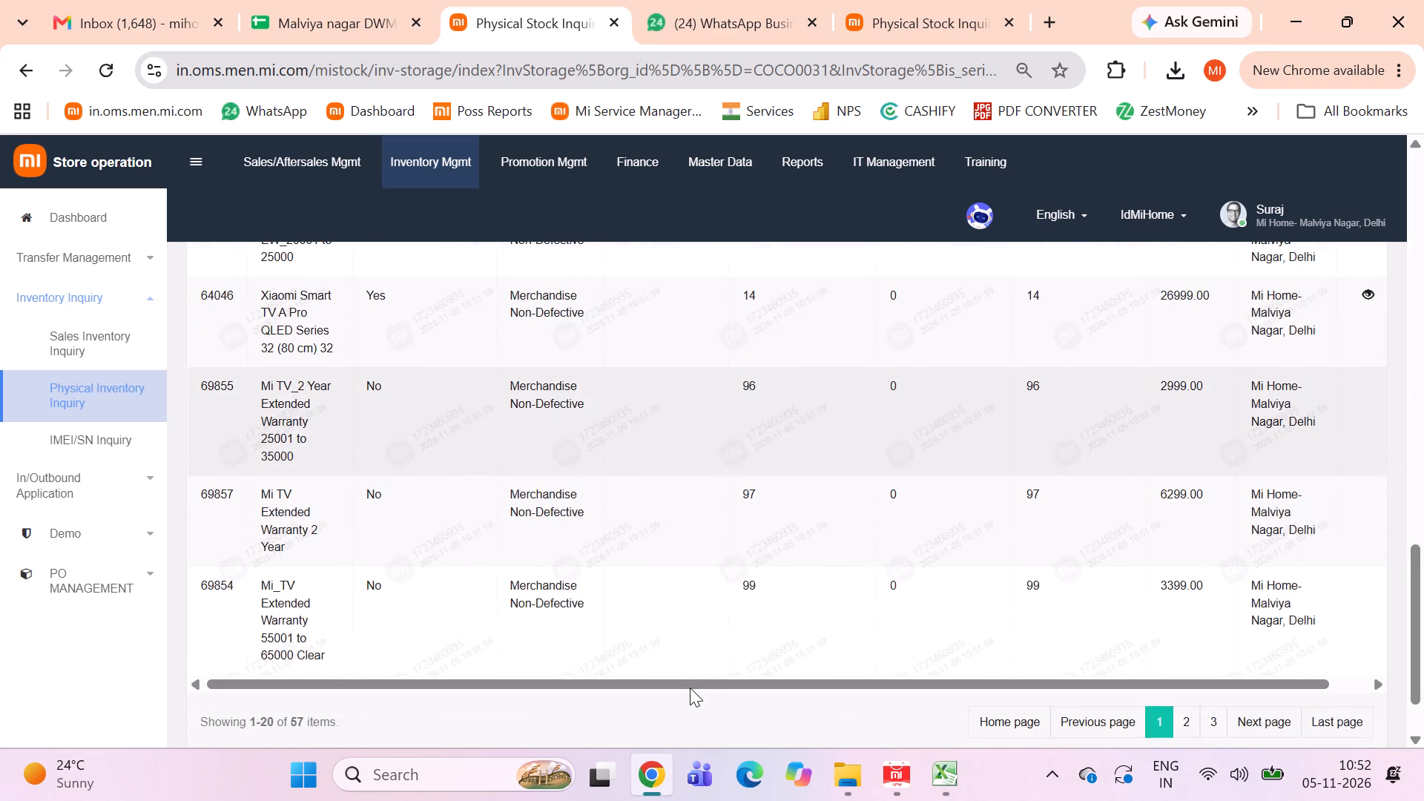
scroll(690, 688, "down", 1)
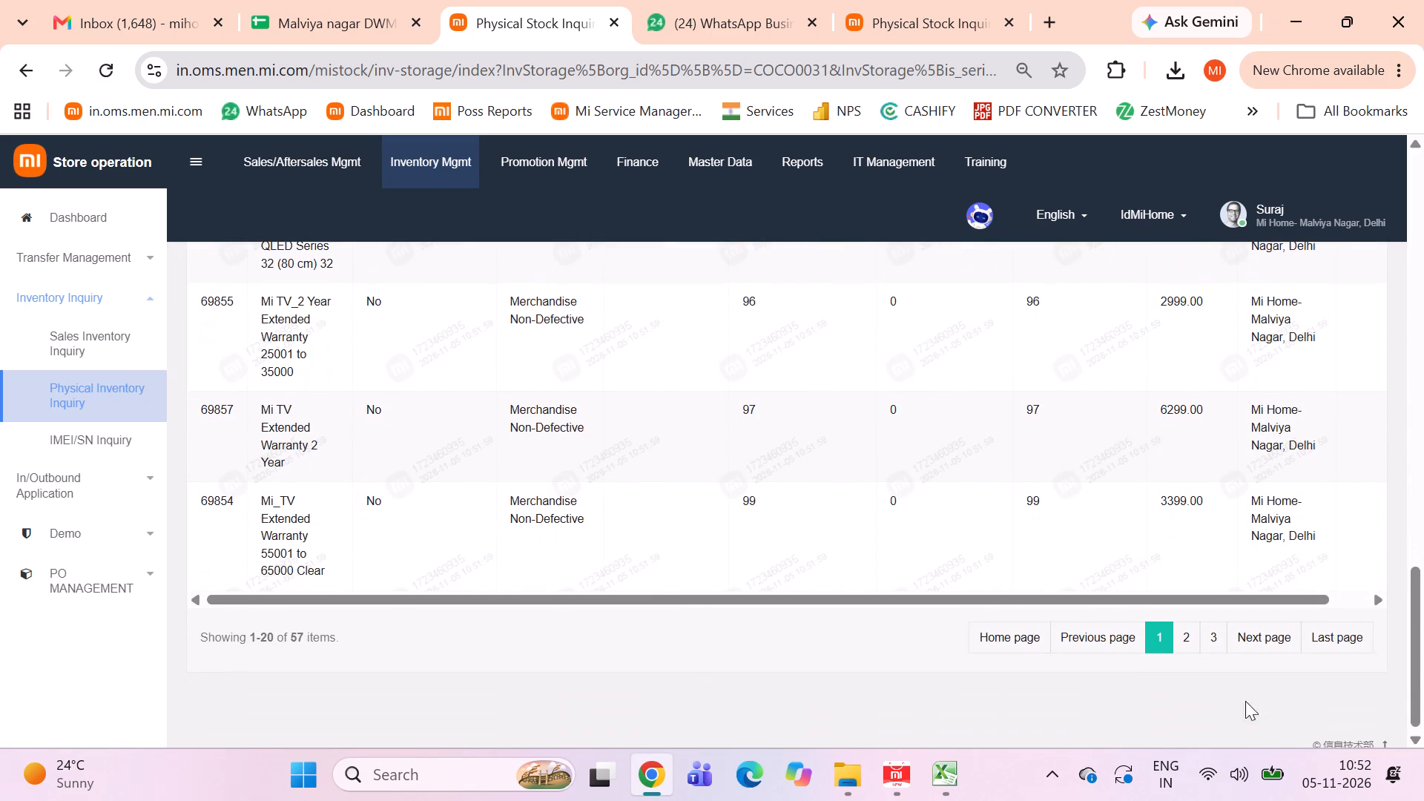
Export the Tv-filtered Physical Stock Inquiry and open the downloaded CSV file in Excel.
scroll(681, 507, "up", 9)
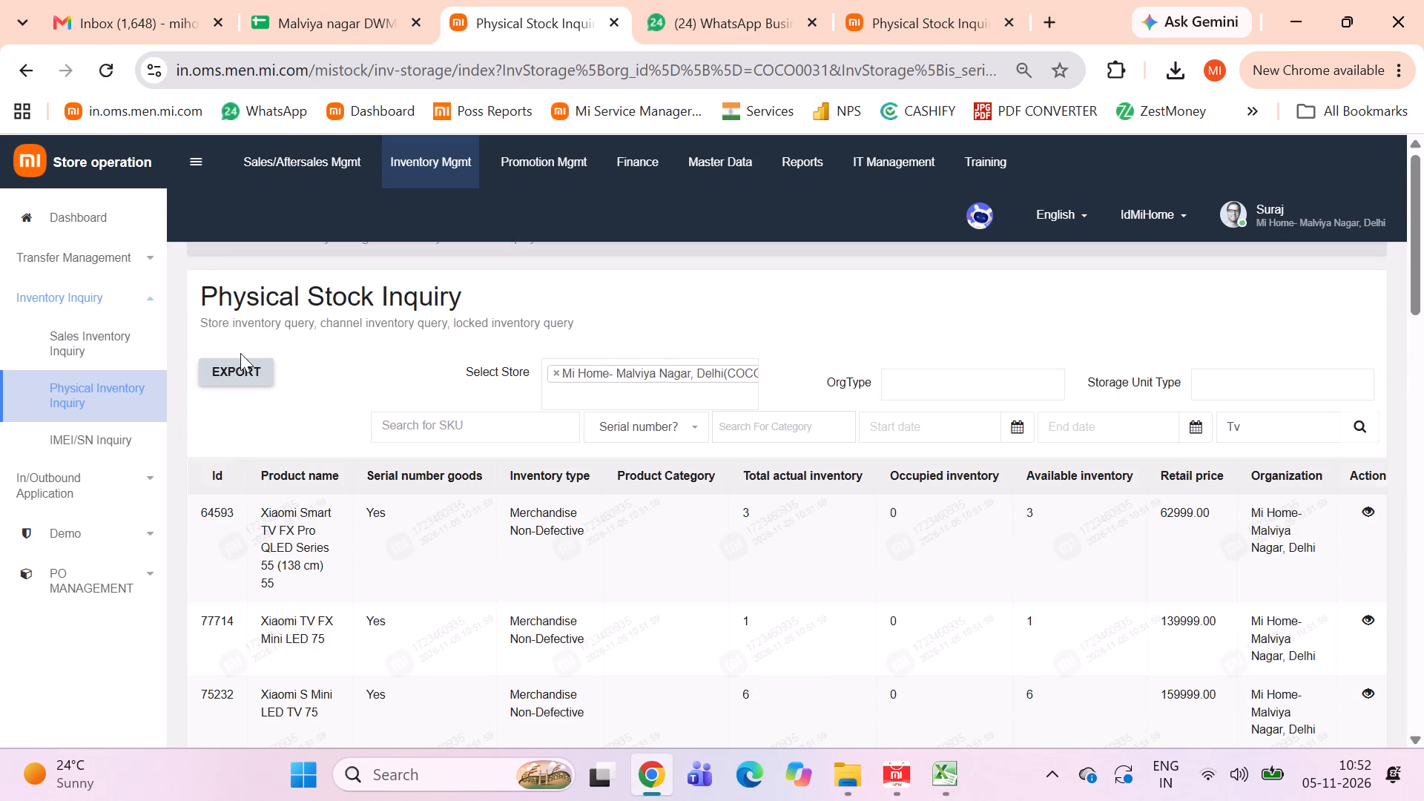
left_click(252, 377)
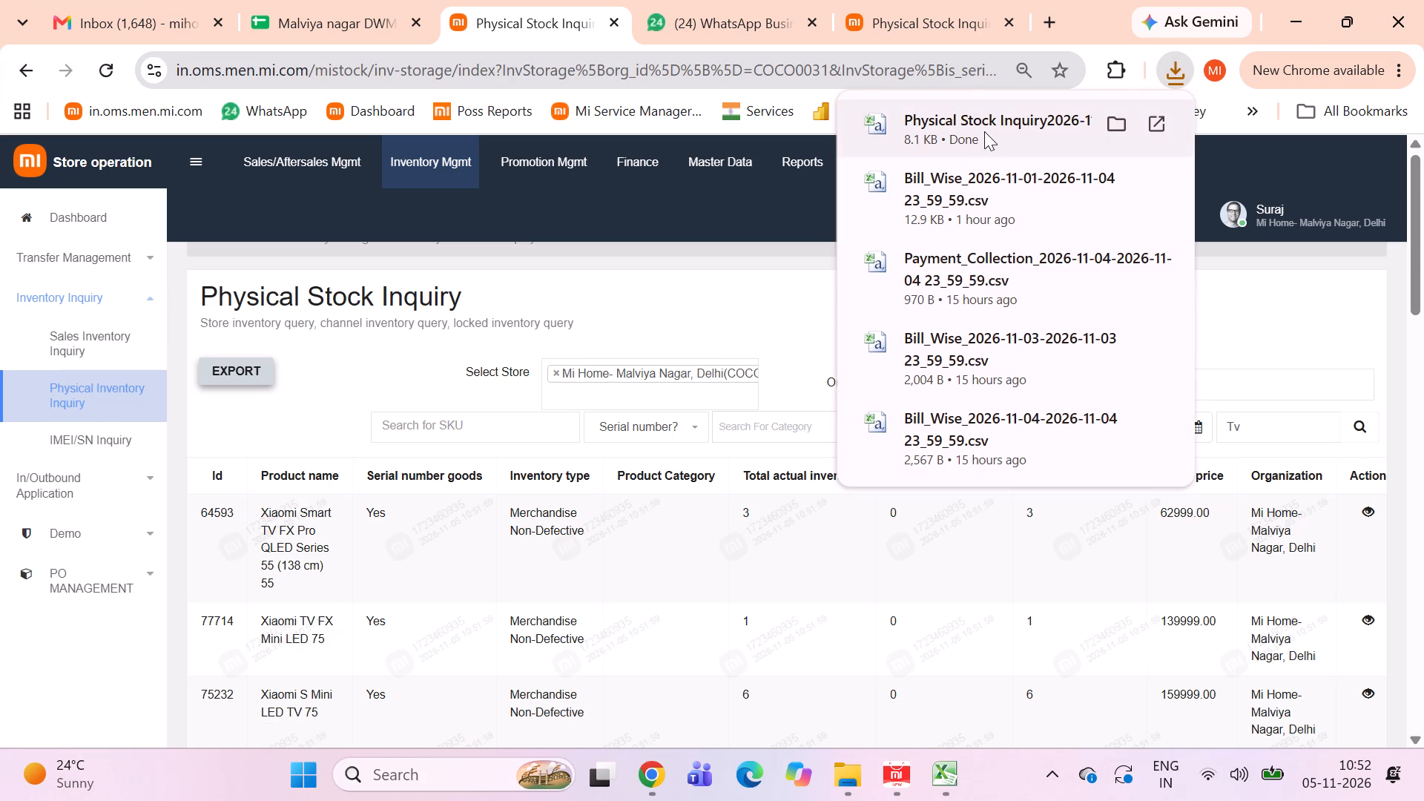
double_click(984, 131)
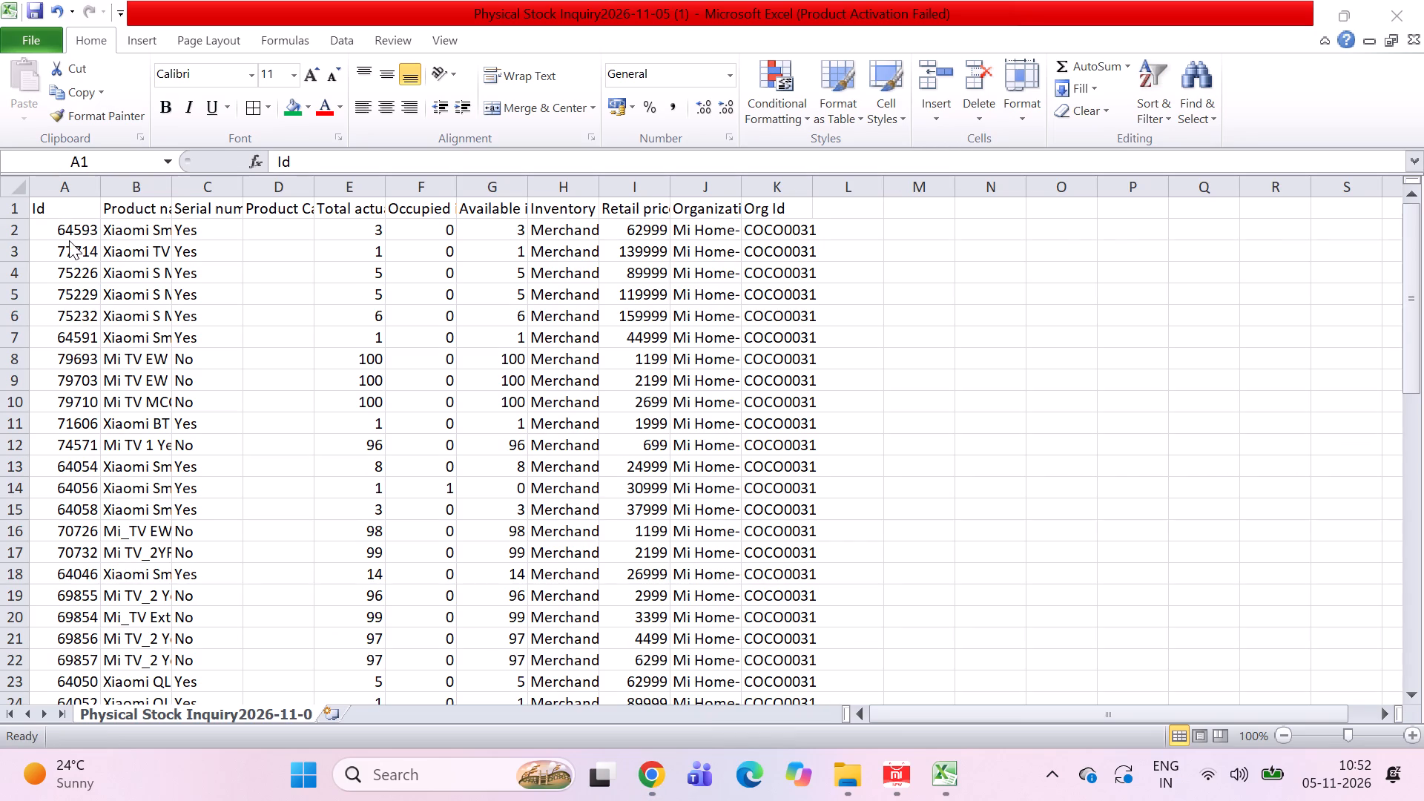
Search the exported Tv-filtered stock CSV for 64056, review its row, and close the file.
left_click(69, 240)
key("ctrl+f")
key("ctrl+v")
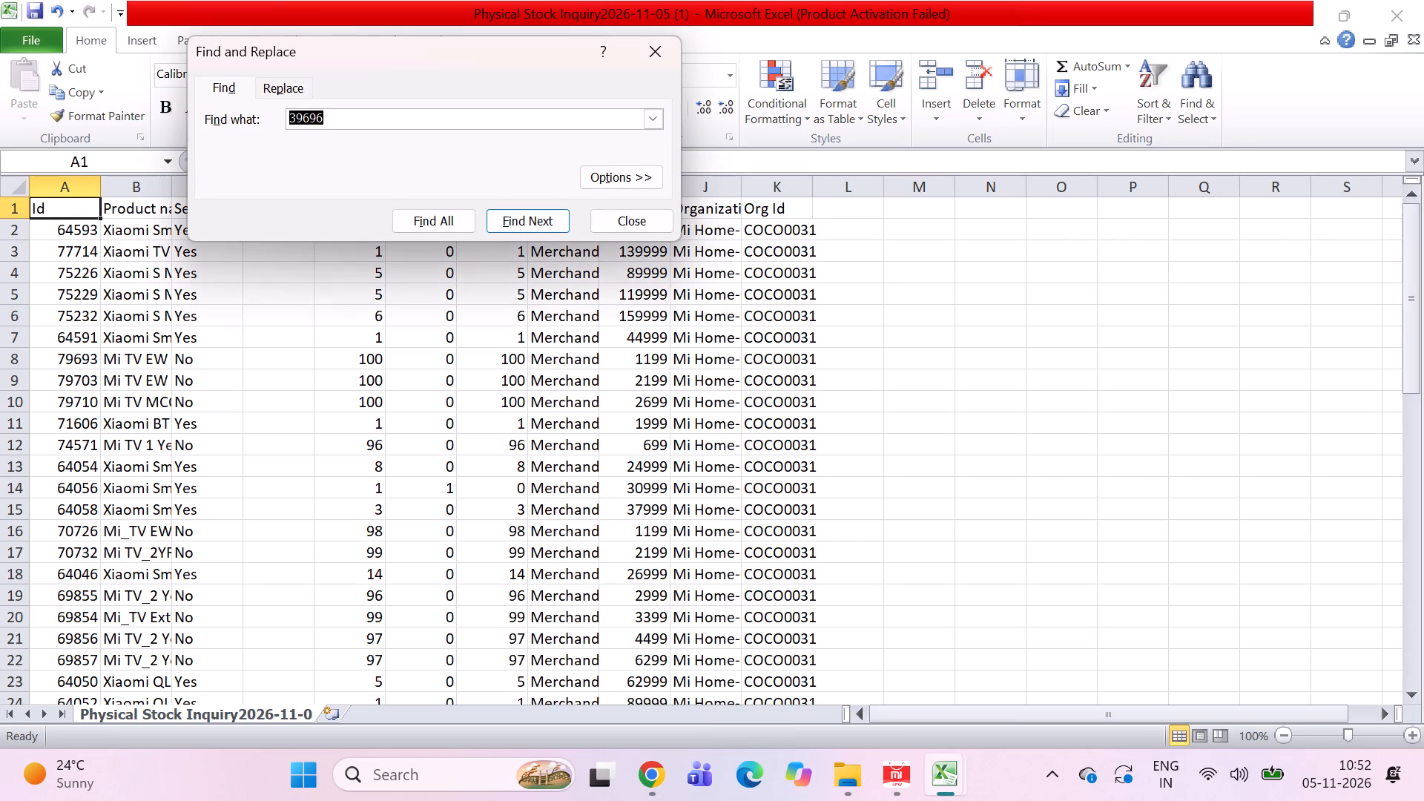
key("ctrl+v")
triple_click(337, 113)
key("BackSpace")
key("BackSpace")
key("BackSpace")
key("BackSpace")
key("BackSpace")
key("BackSpace")
key("BackSpace")
key("BackSpace")
key("BackSpace")
key("BackSpace")
key("BackSpace")
key("BackSpace")
key("BackSpace")
key("BackSpace")
key("BackSpace")
key("BackSpace")
key("BackSpace")
key("BackSpace")
key("BackSpace")
key("BackSpace")
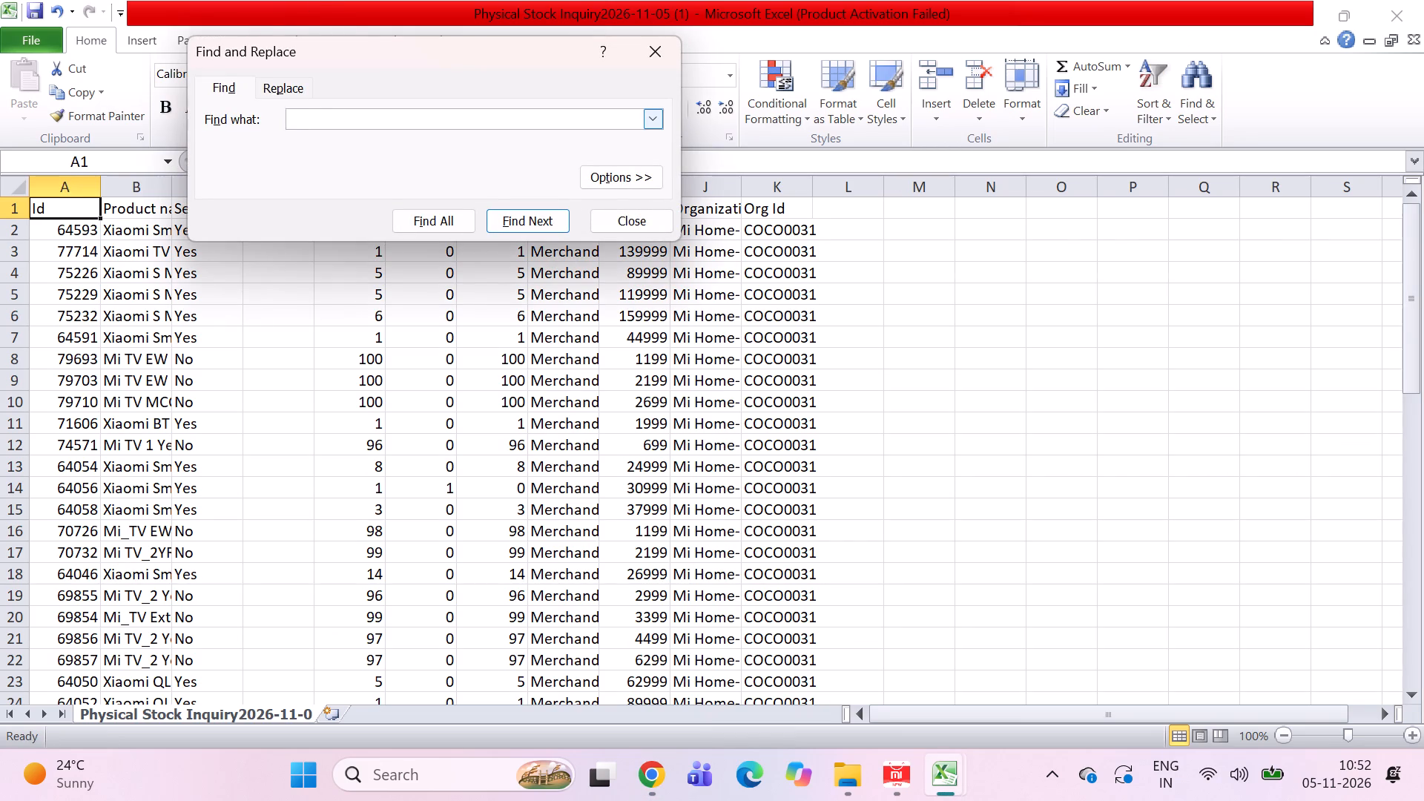
type("64056")
key("Return")
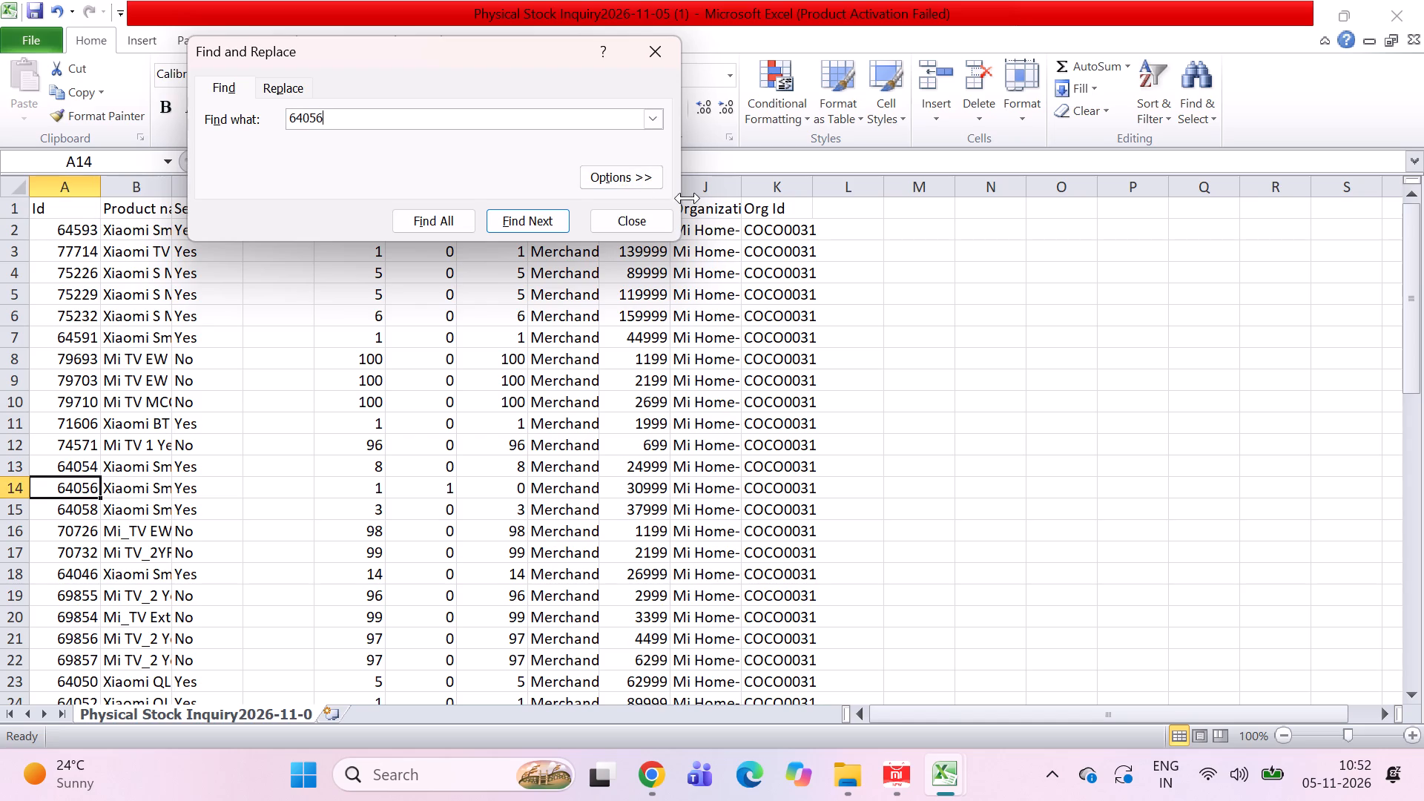
left_click(639, 220)
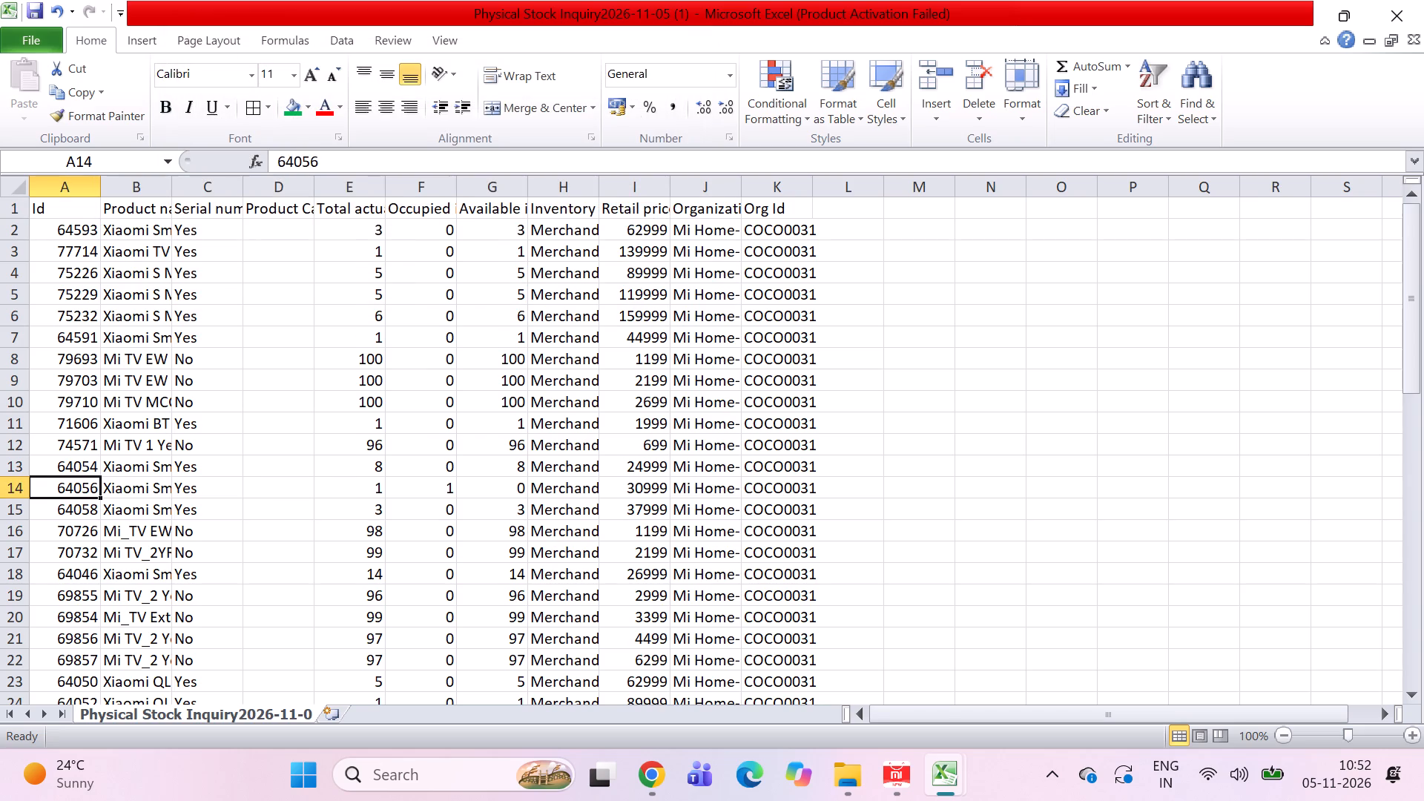
left_click(1401, 1)
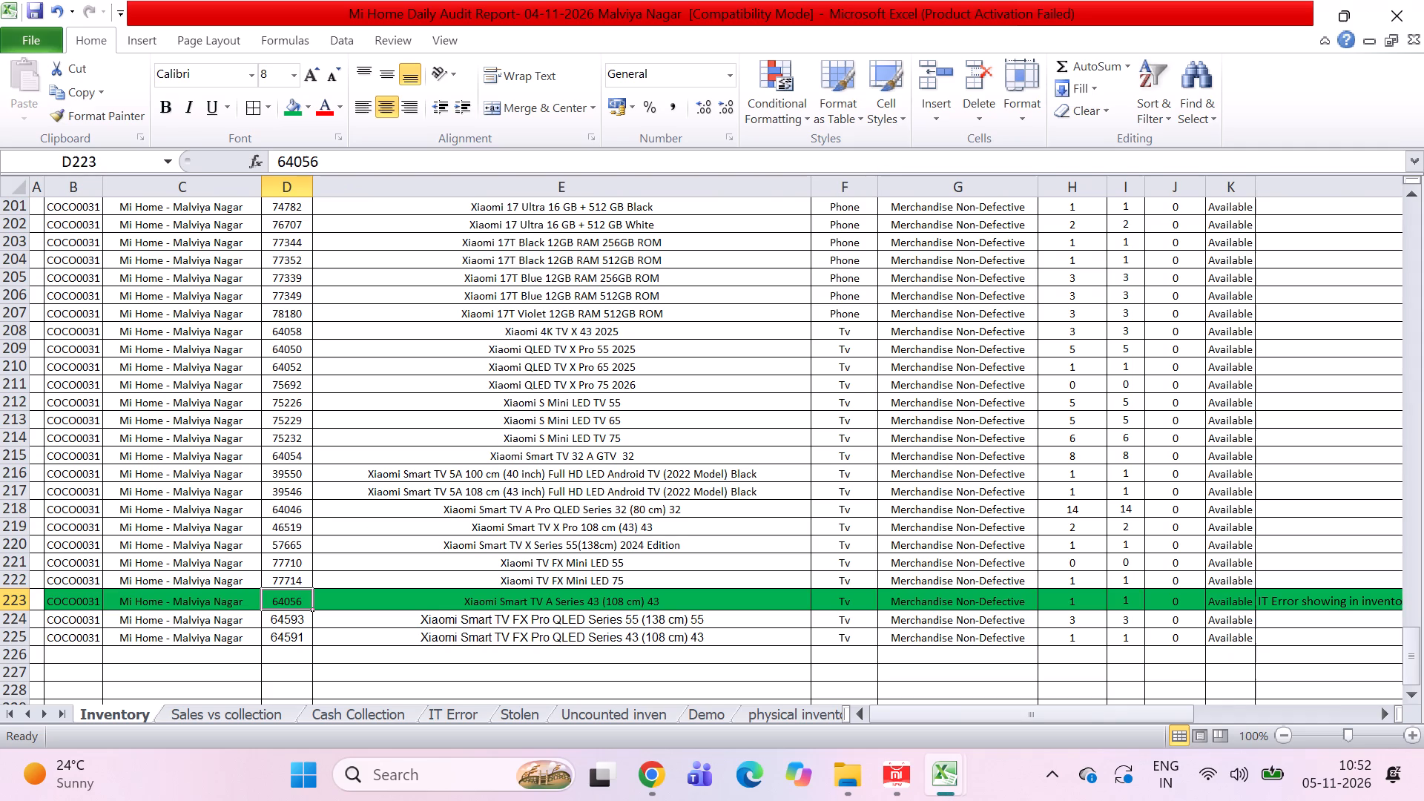
Examine the stock lookup formulas in column H of the Inventory sheet, from the TV rows back to the first product row.
left_click(1055, 561)
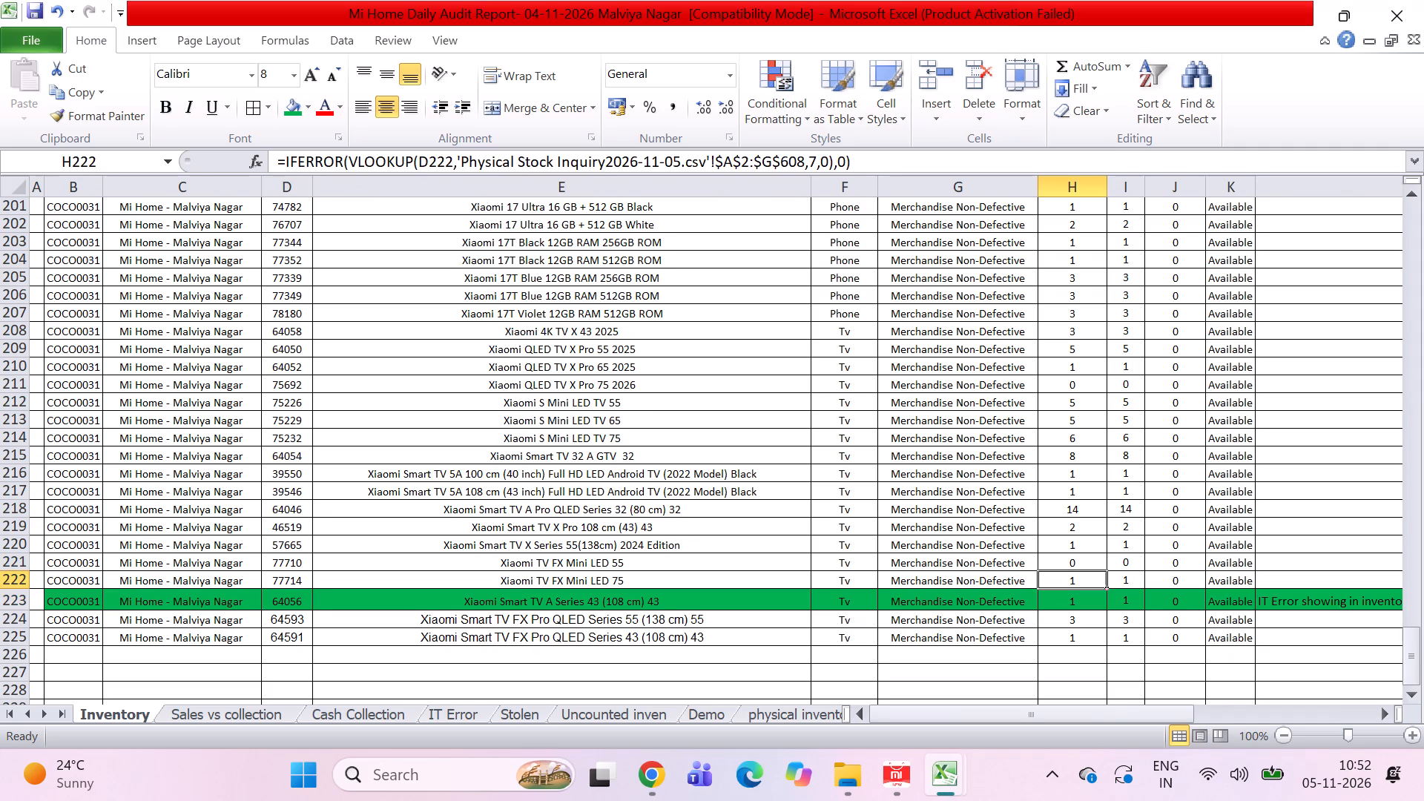
key("Down")
key("Down")
key("ctrl+Up")
key("ctrl+Up")
key("ctrl+Up")
key("Down")
key("Down")
key("Down")
key("Down")
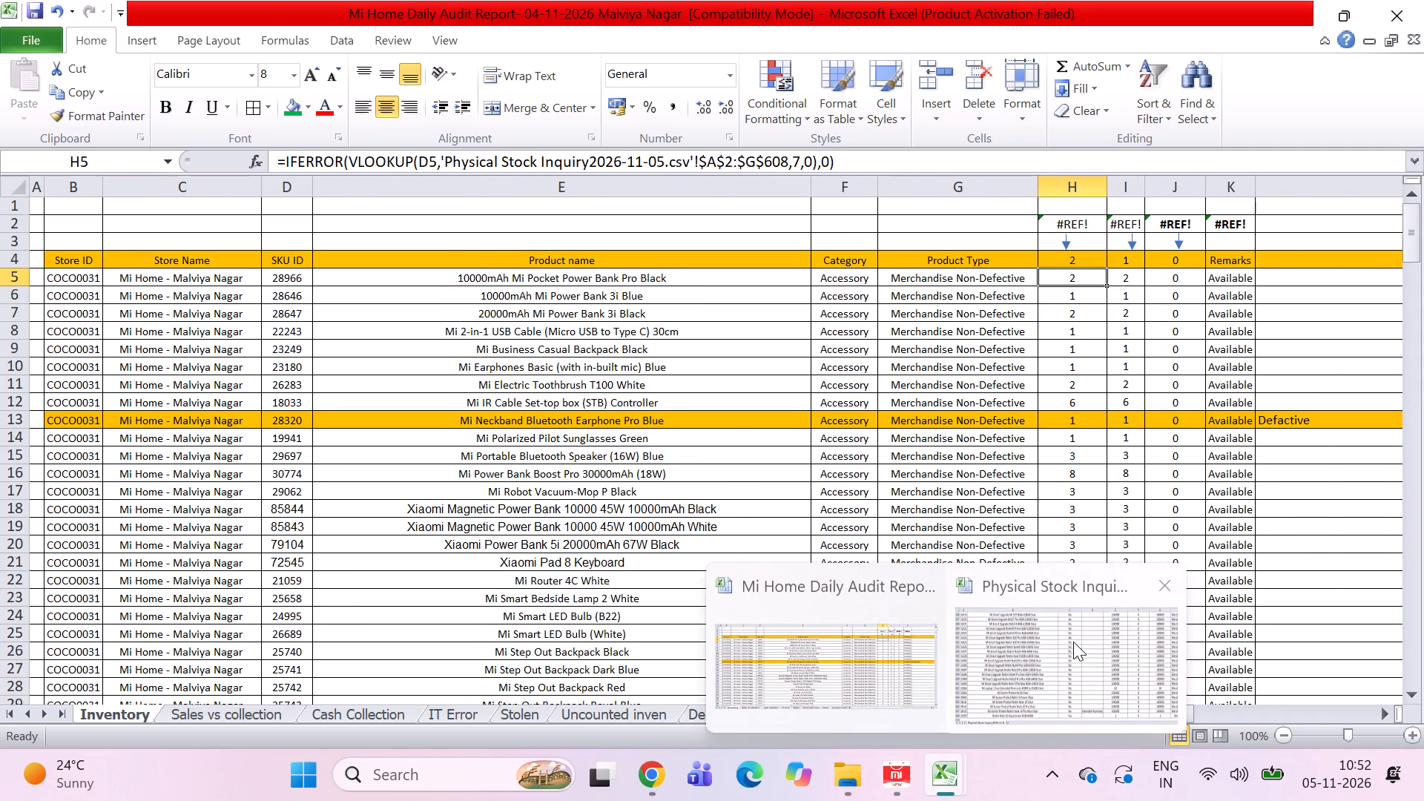
Switch to the Physical Stock Inquiry2026-11-05 workbook, find 64056, and check the inventory quantities in its row.
left_click(1065, 642)
left_click(67, 483)
key("ctrl+f")
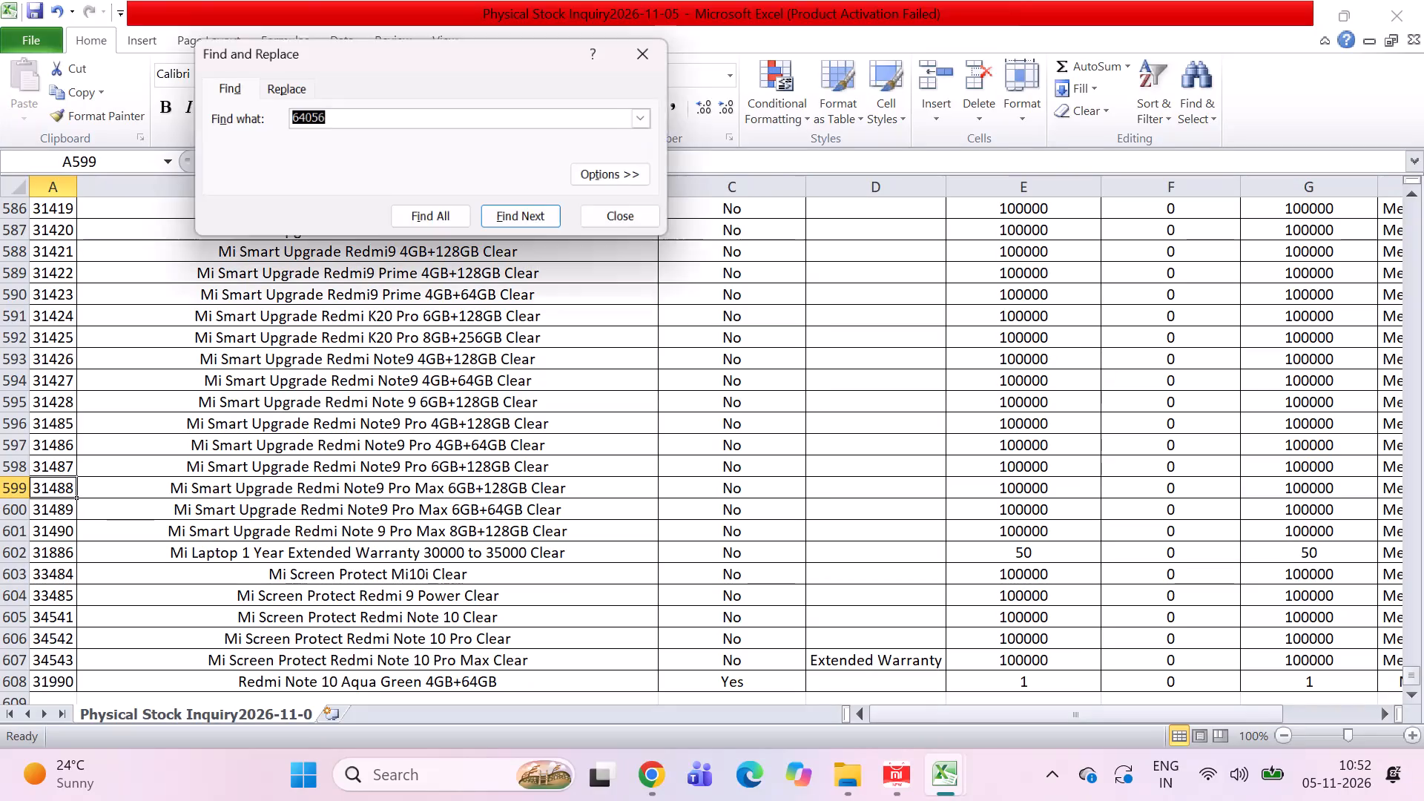
key("Return")
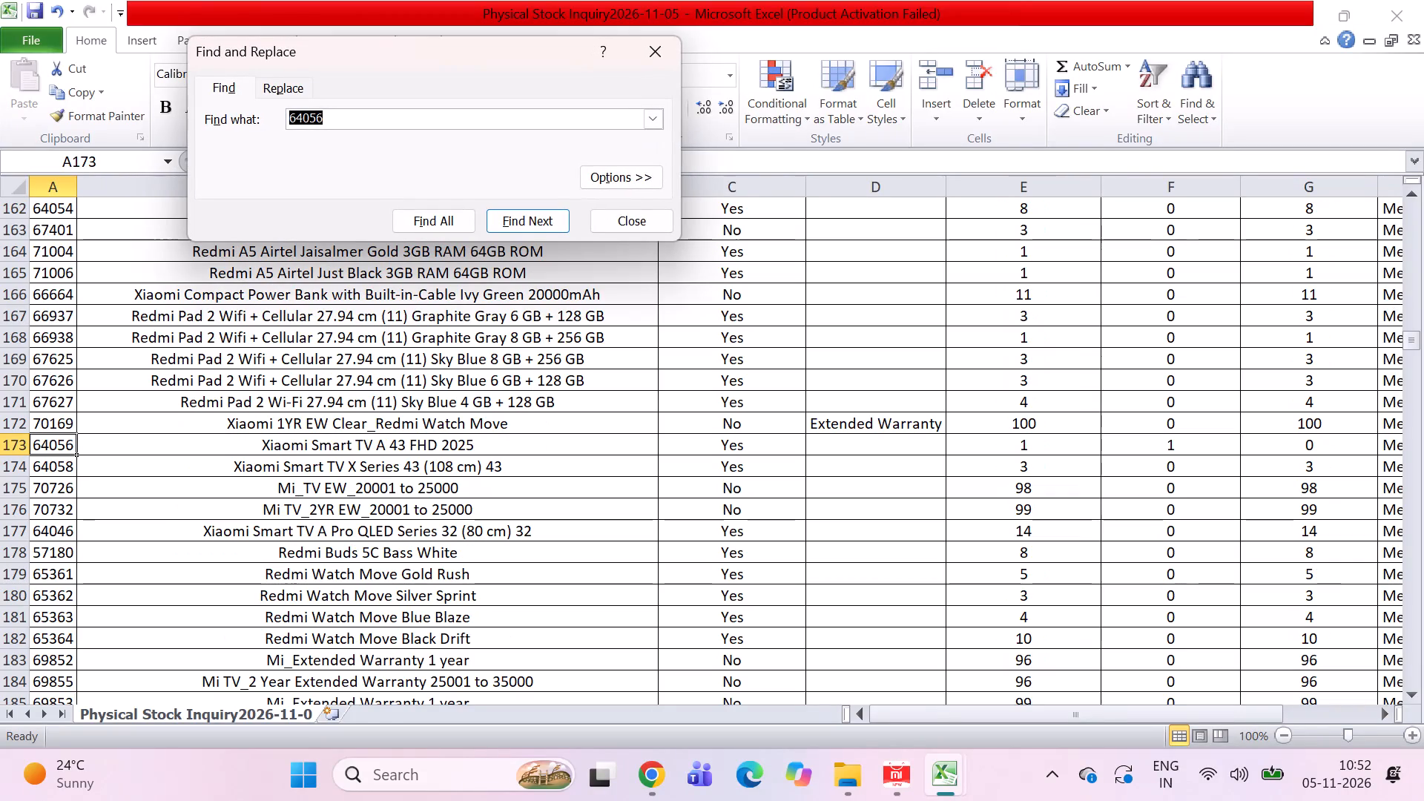
left_click(632, 217)
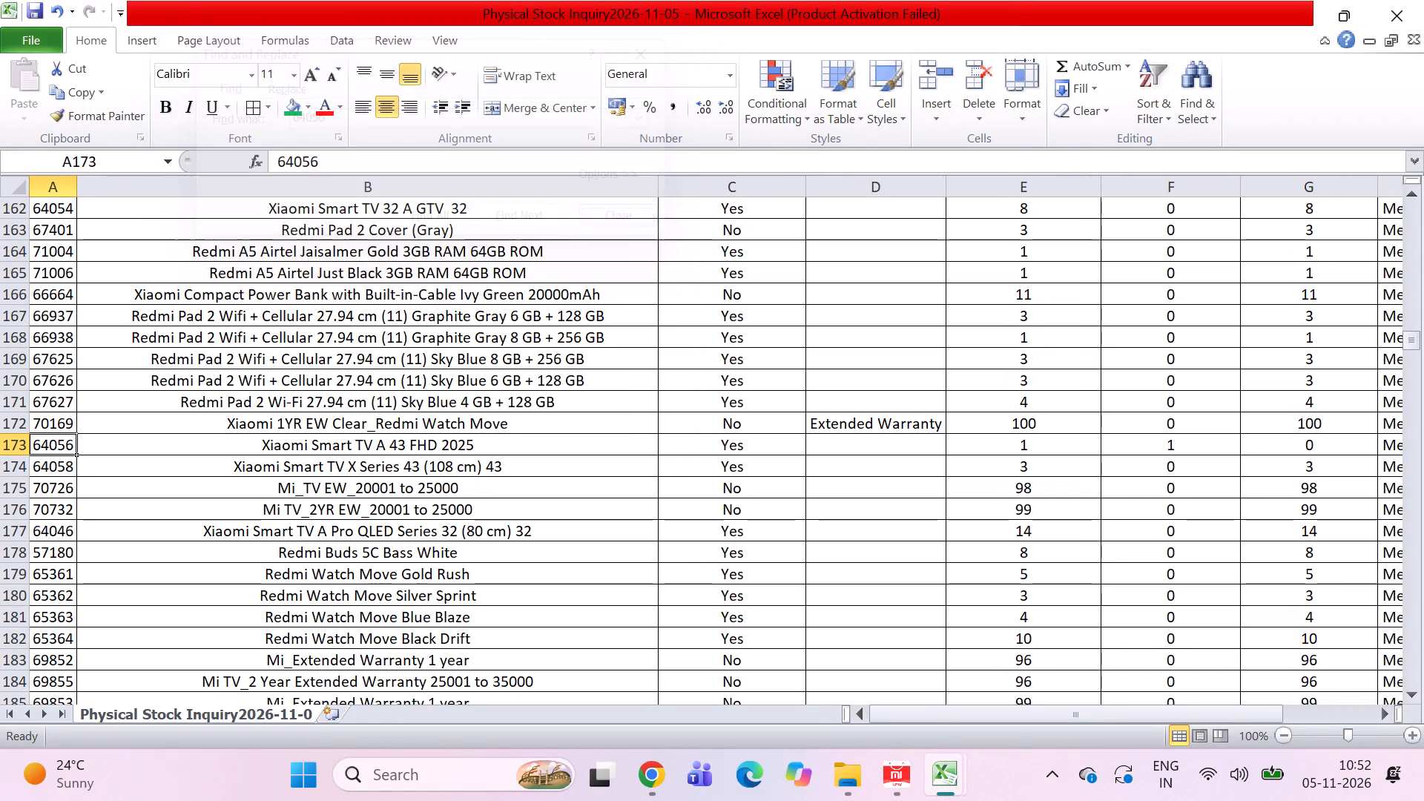
key("Right")
key("Right")
key("Right")
key("Right")
key("Right")
key("Left")
key("Left")
key("Left")
key("Left")
key("Left")
key("Left")
key("Left")
key("Left")
key("Left")
key("Left")
key("Left")
key("Left")
key("Left")
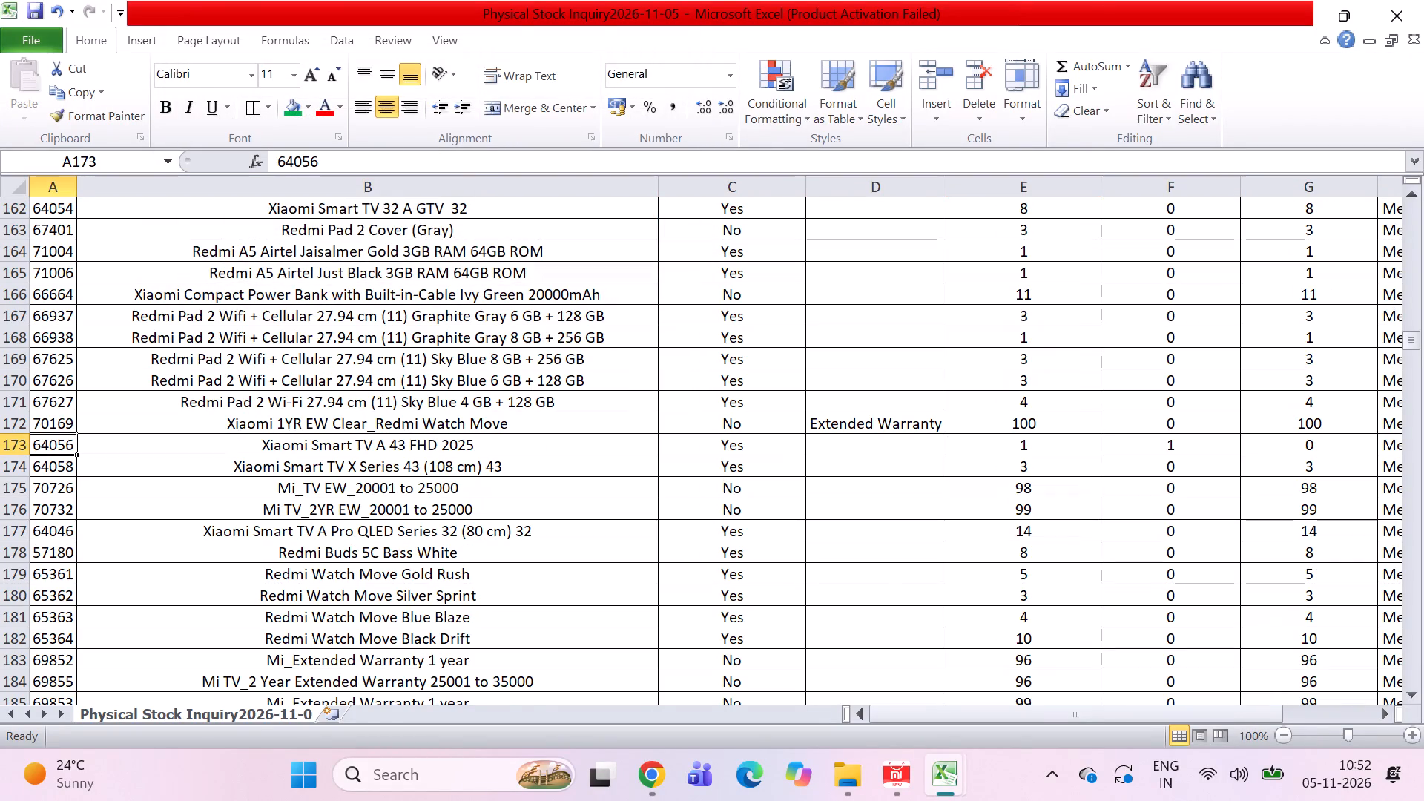
Return to the Malviya Nagar audit report and review the IT Error TV row's stock counts and remark in the Inventory sheet.
key("alt+Tab")
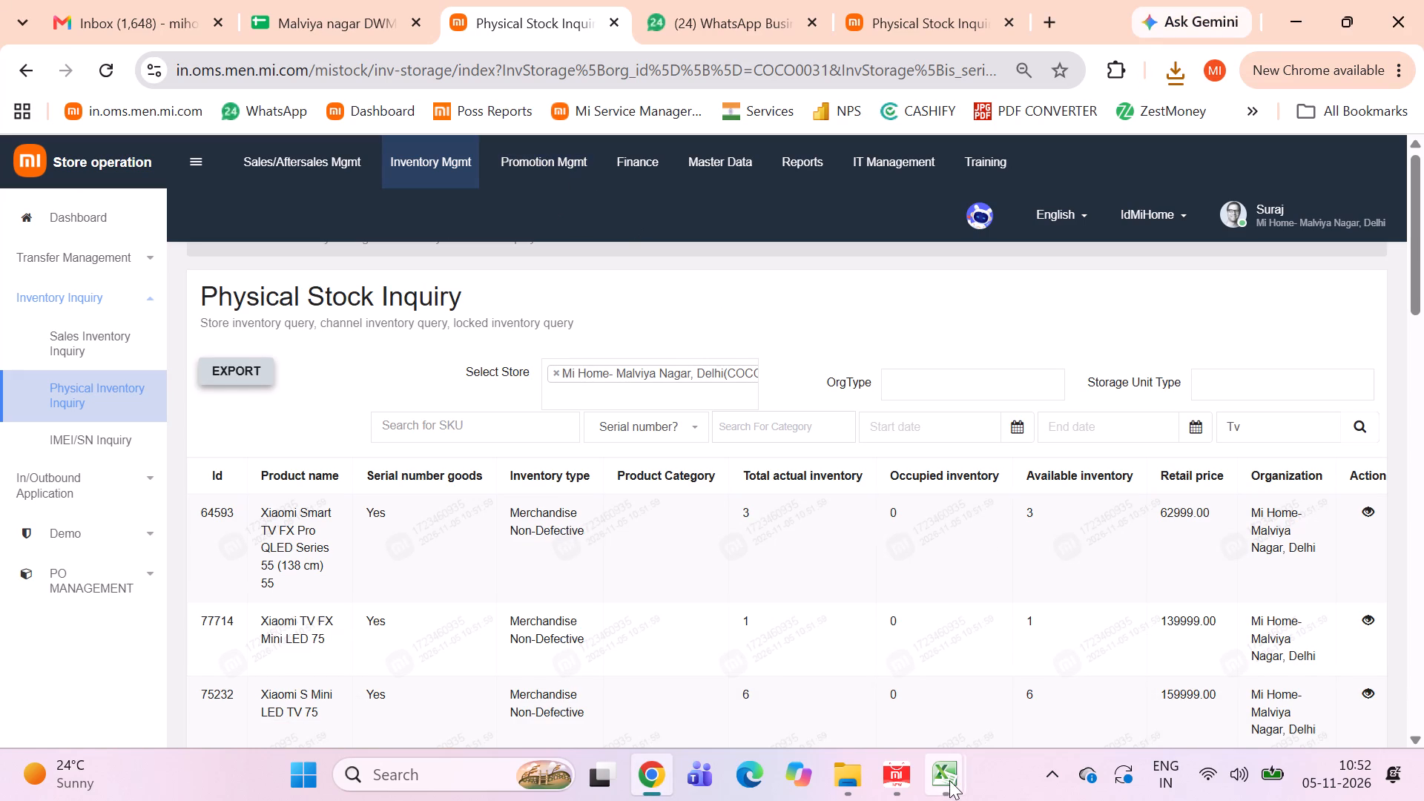
left_click(885, 682)
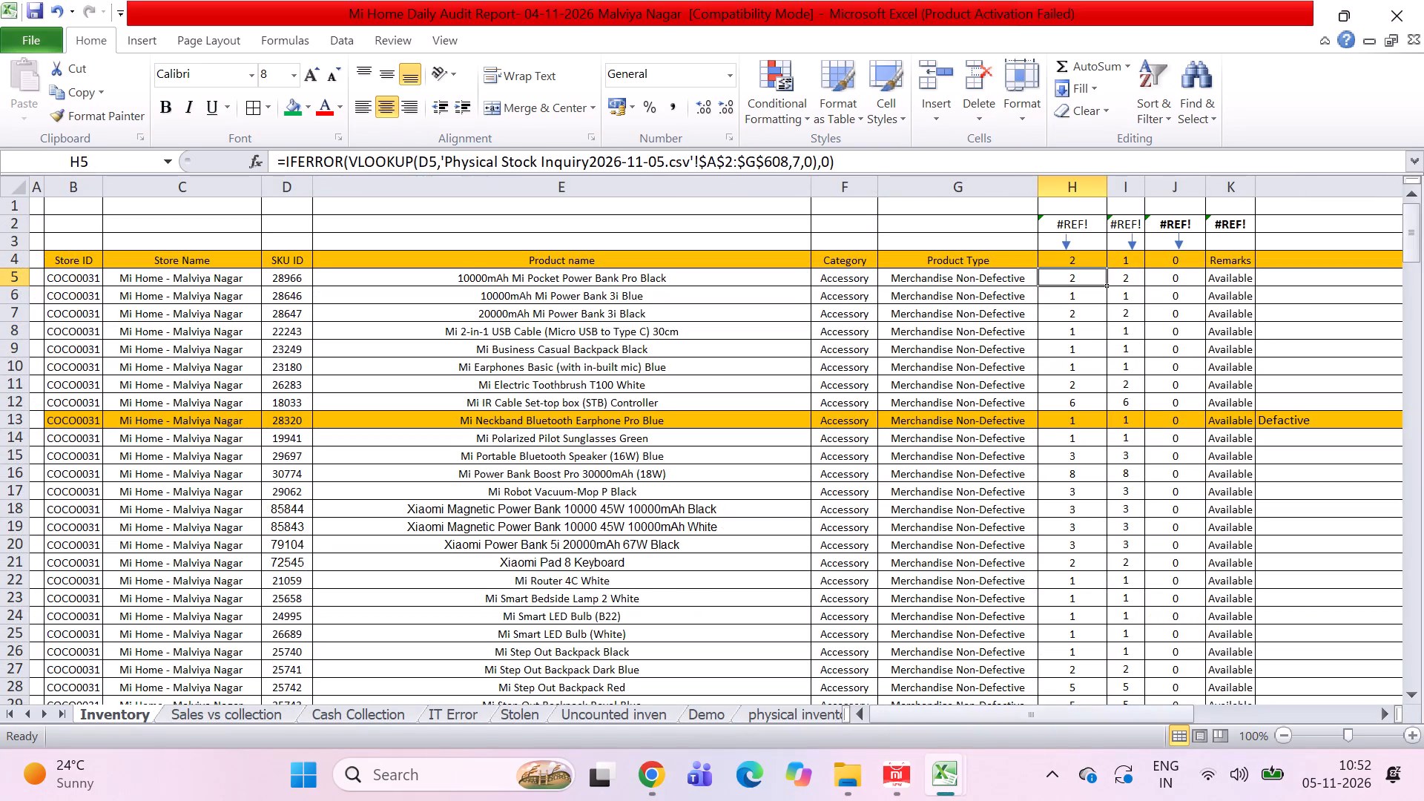
left_click(848, 571)
key("Right")
key("Right")
key("Right")
key("Right")
key("Right")
key("Right")
key("ctrl+Down")
key("Down")
key("Down")
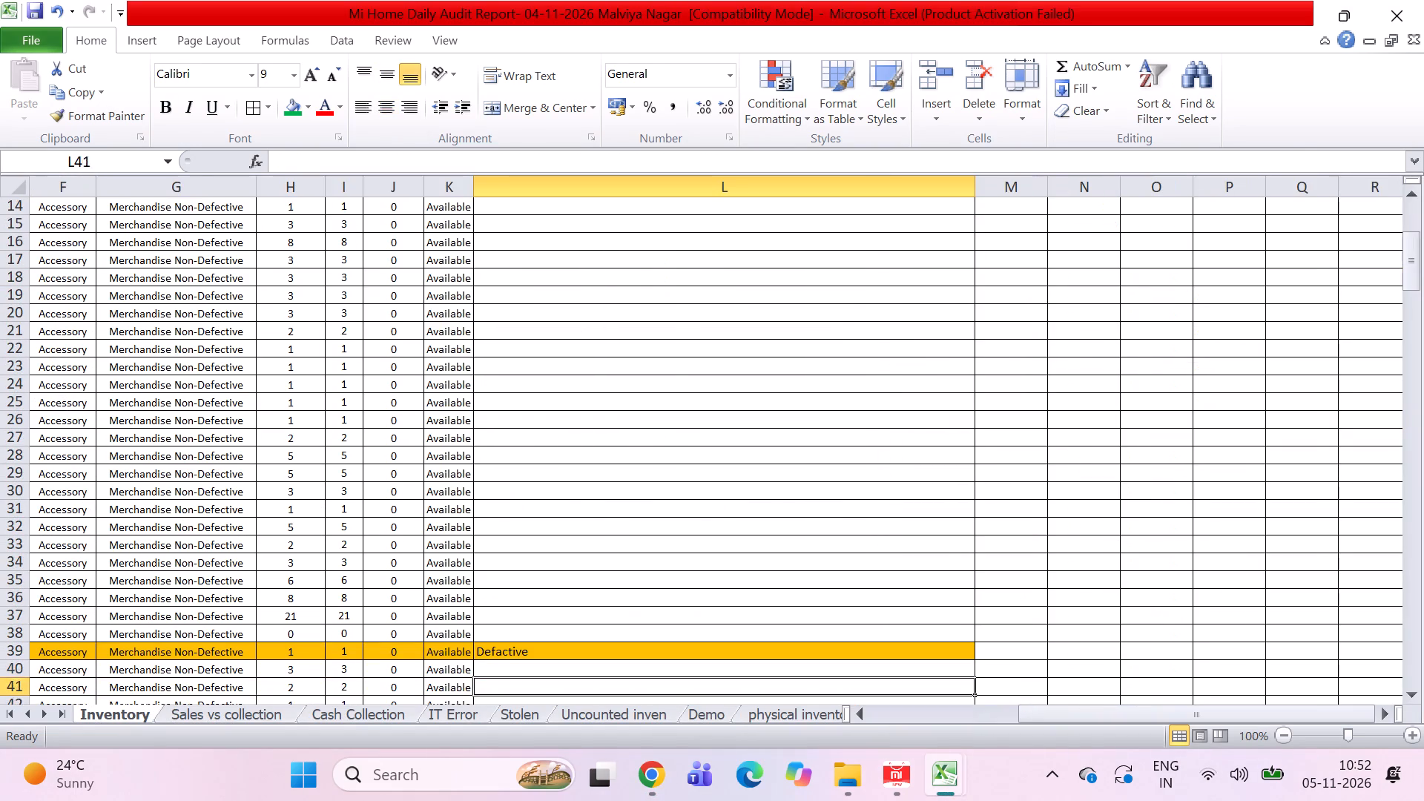
key("Down")
key("Down")
key("ctrl+Down")
key("Down")
key("Down")
key("Down")
key("Up")
key("Up")
key("Up")
key("Left")
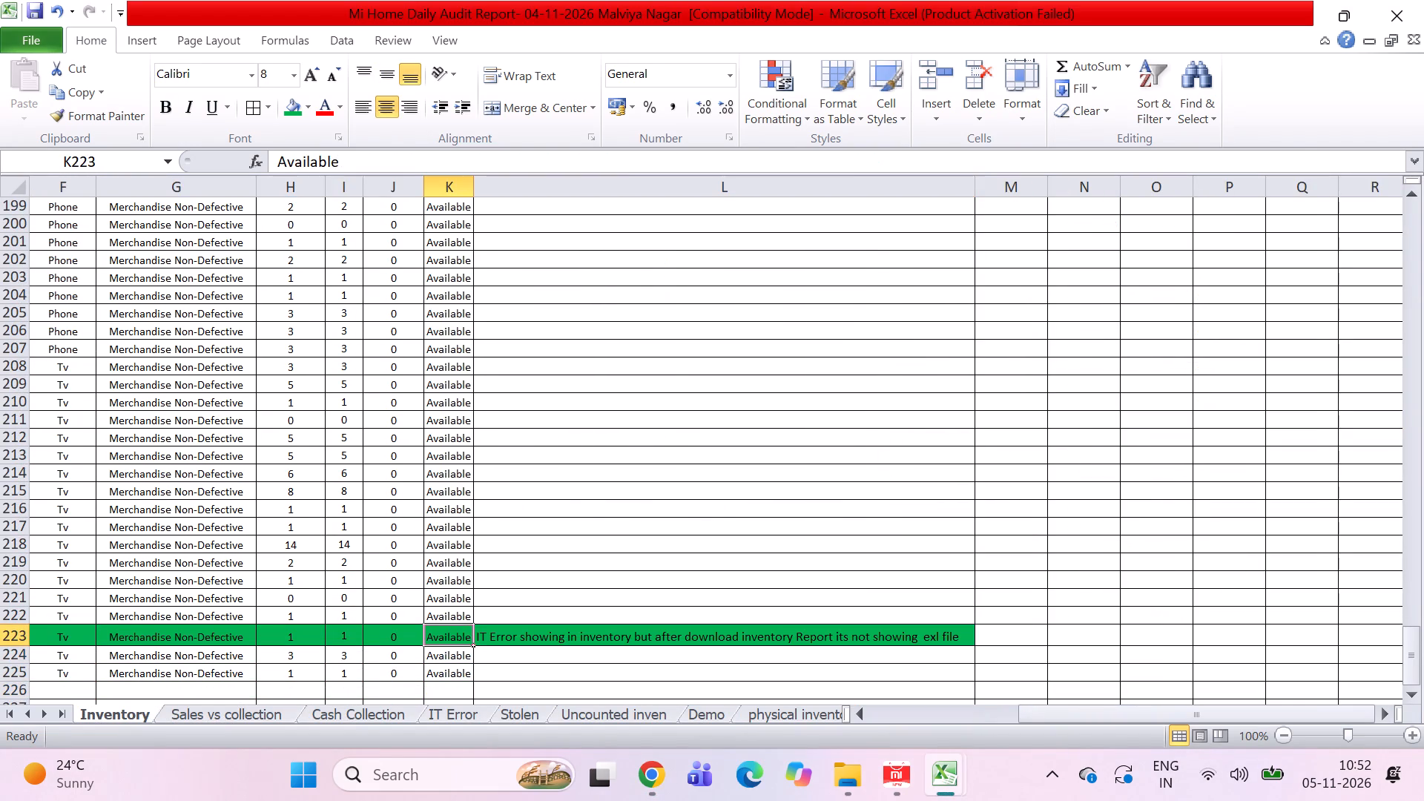
key("Right")
key("Right")
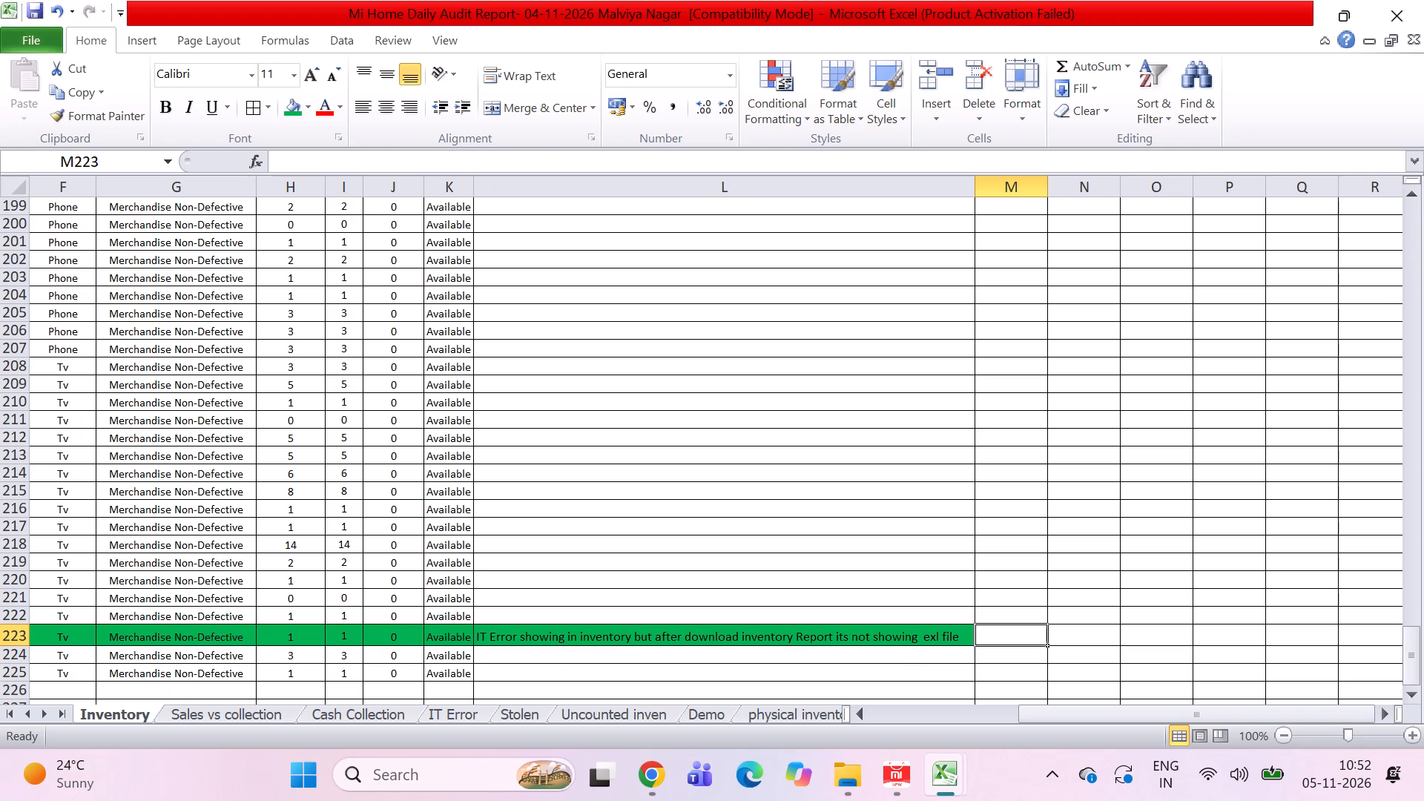
key("Left")
key("Left")
key("Left")
key("Left")
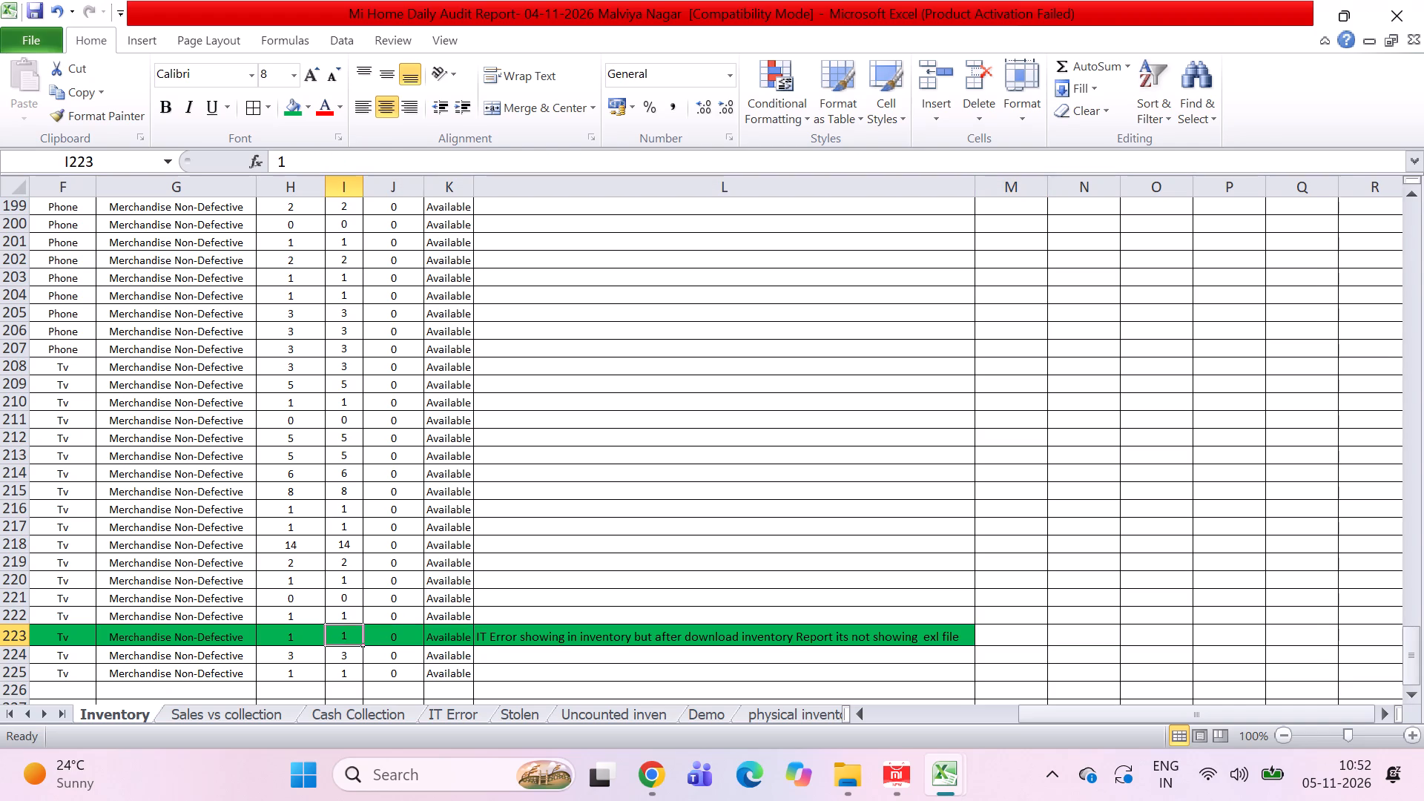
key("Left")
key("Left")
key("Right")
Re-enter H5 as an IFERROR VLOOKUP of D5 in Physical Stock Inquiry2026-11-05 range $A$2:$G$608, column 7, exact match, with 0 on error.
key("ctrl+Up")
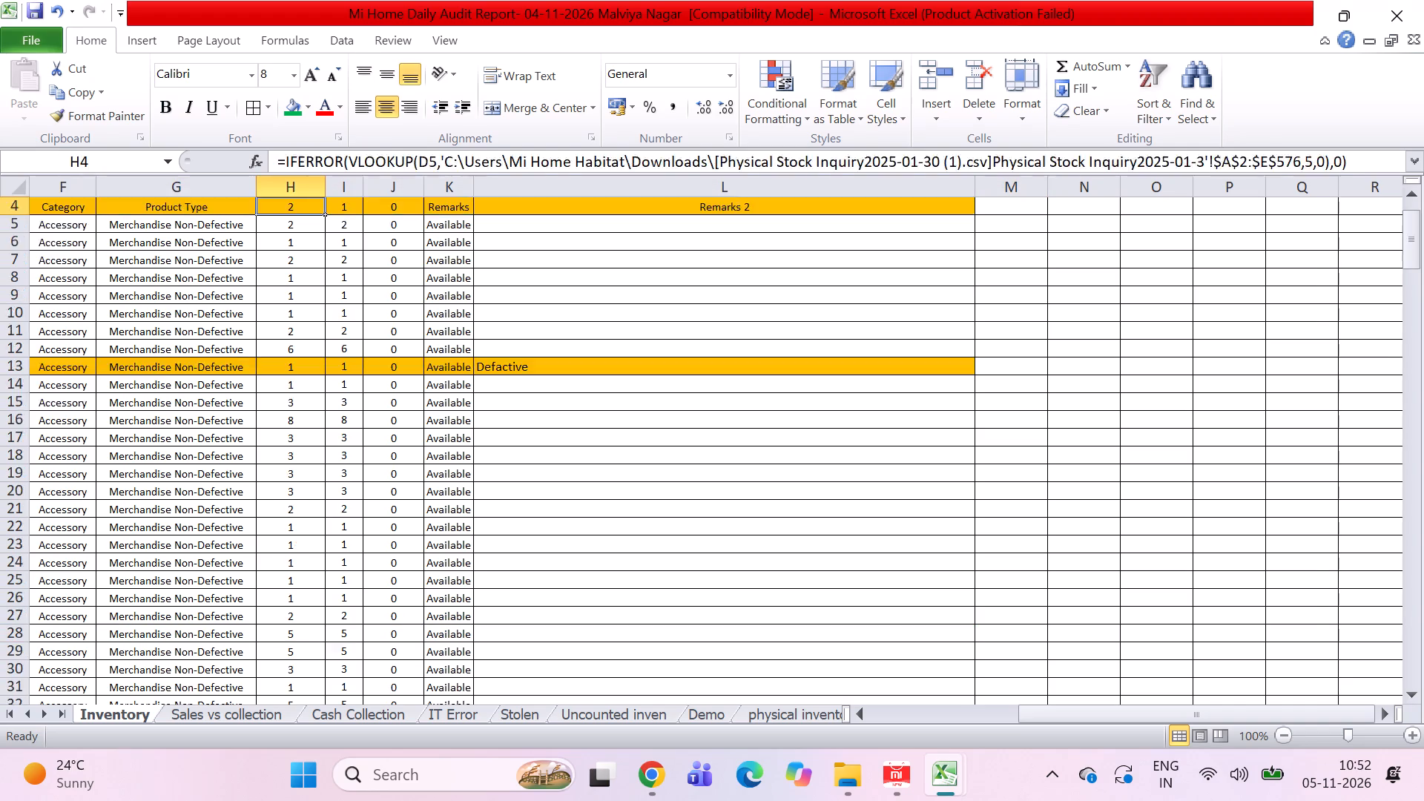
key("ctrl+Up")
key("ctrl+Up")
key("Down")
key("Down")
key("Down")
key("Down")
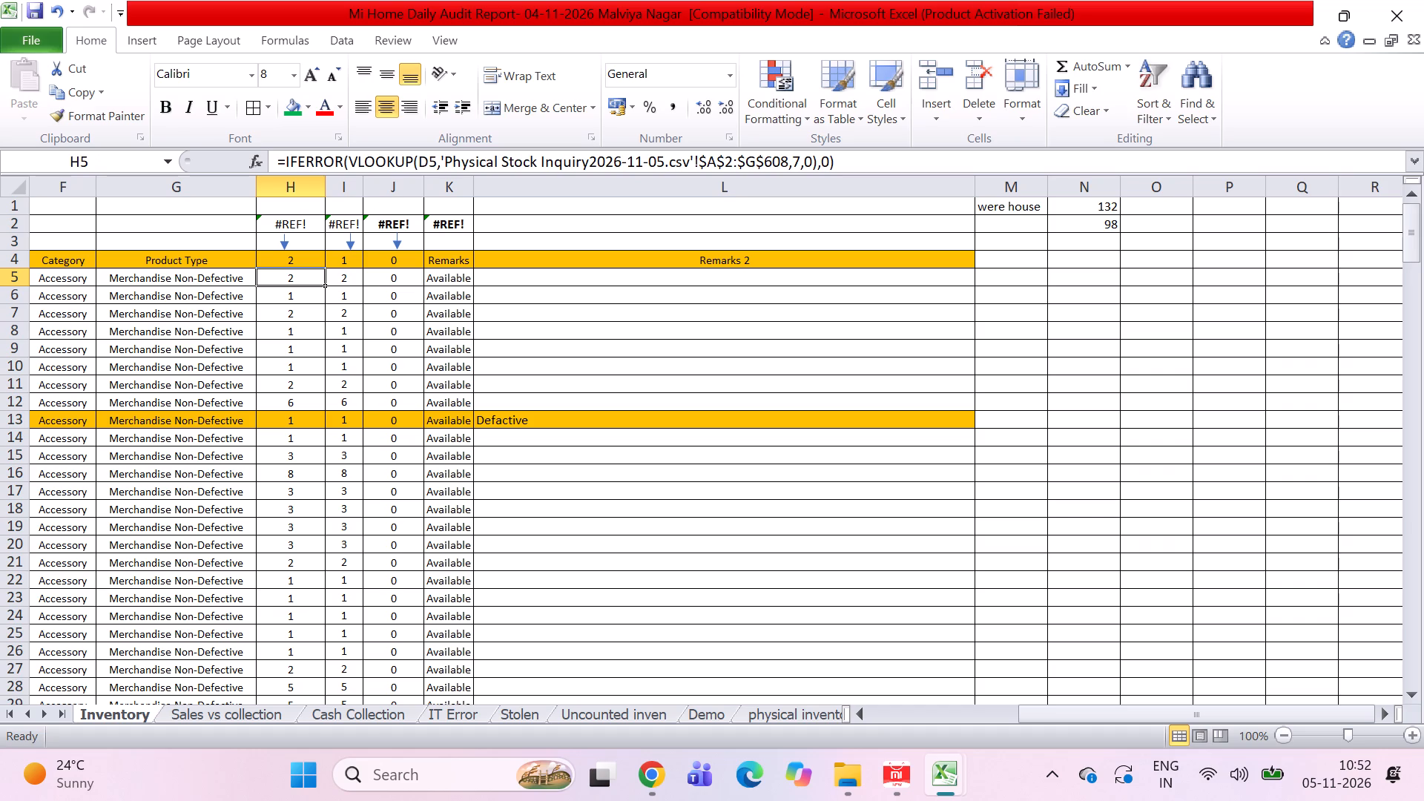
key("equal")
type("if")
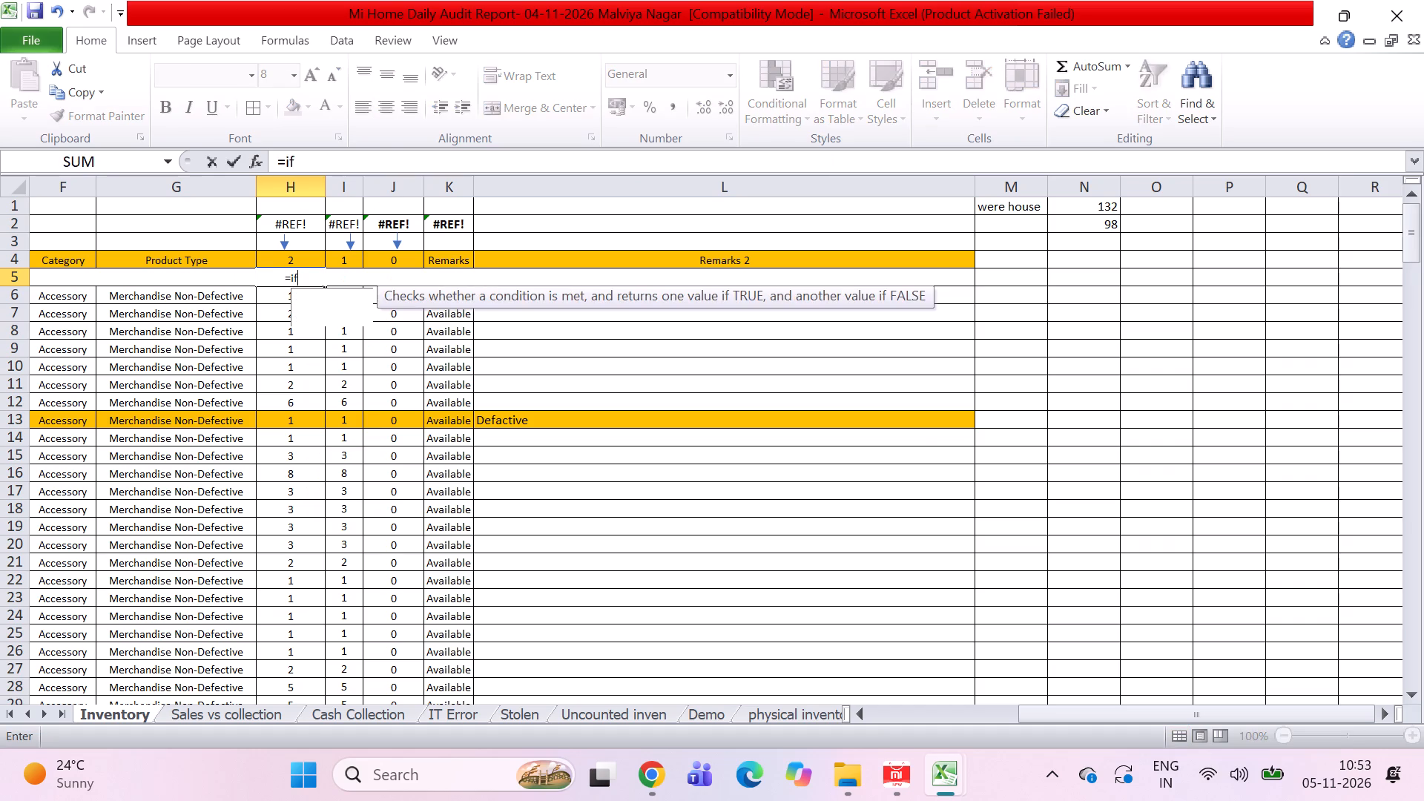
key("Down")
key("Tab")
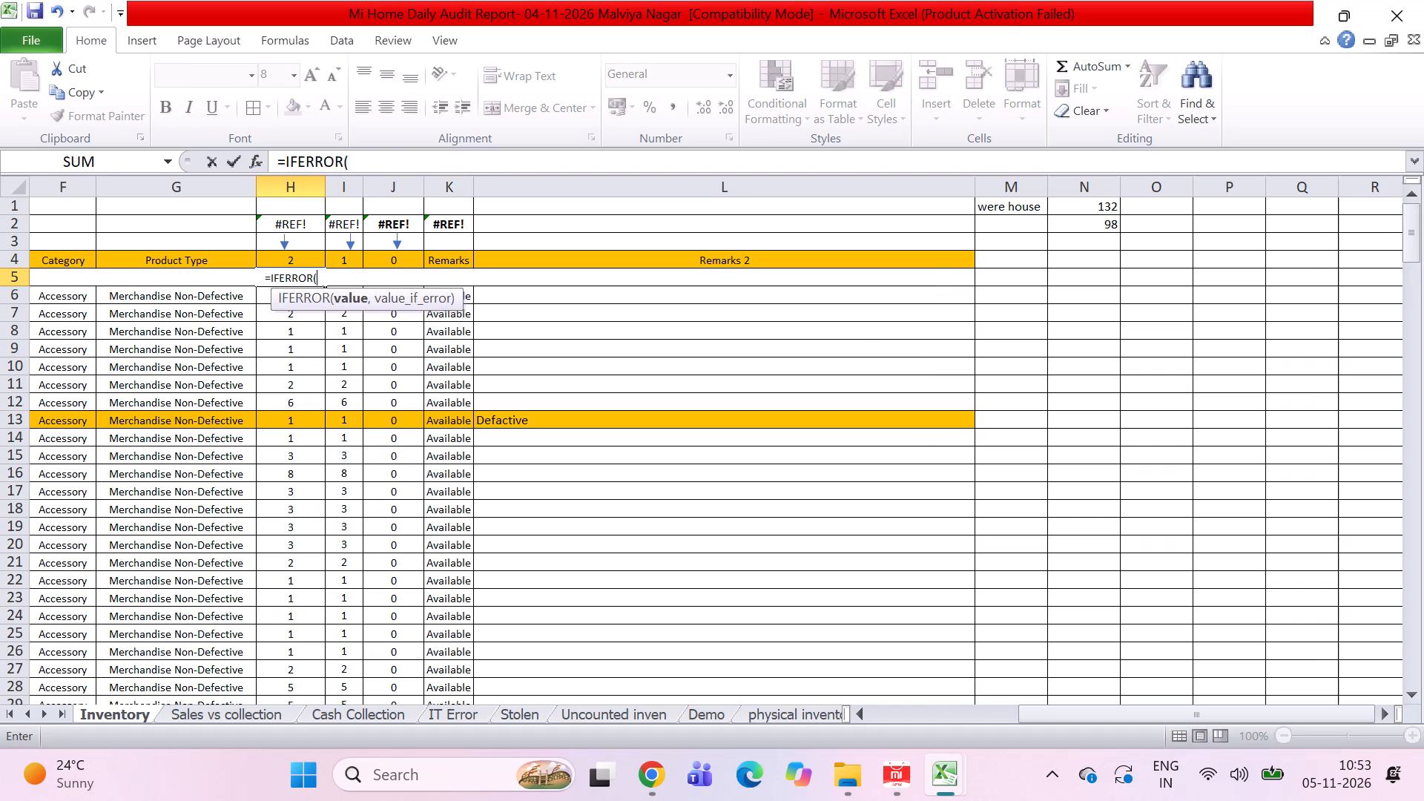
type("vl")
key("Tab")
key("Left")
key("Left")
key("Left")
key("Left")
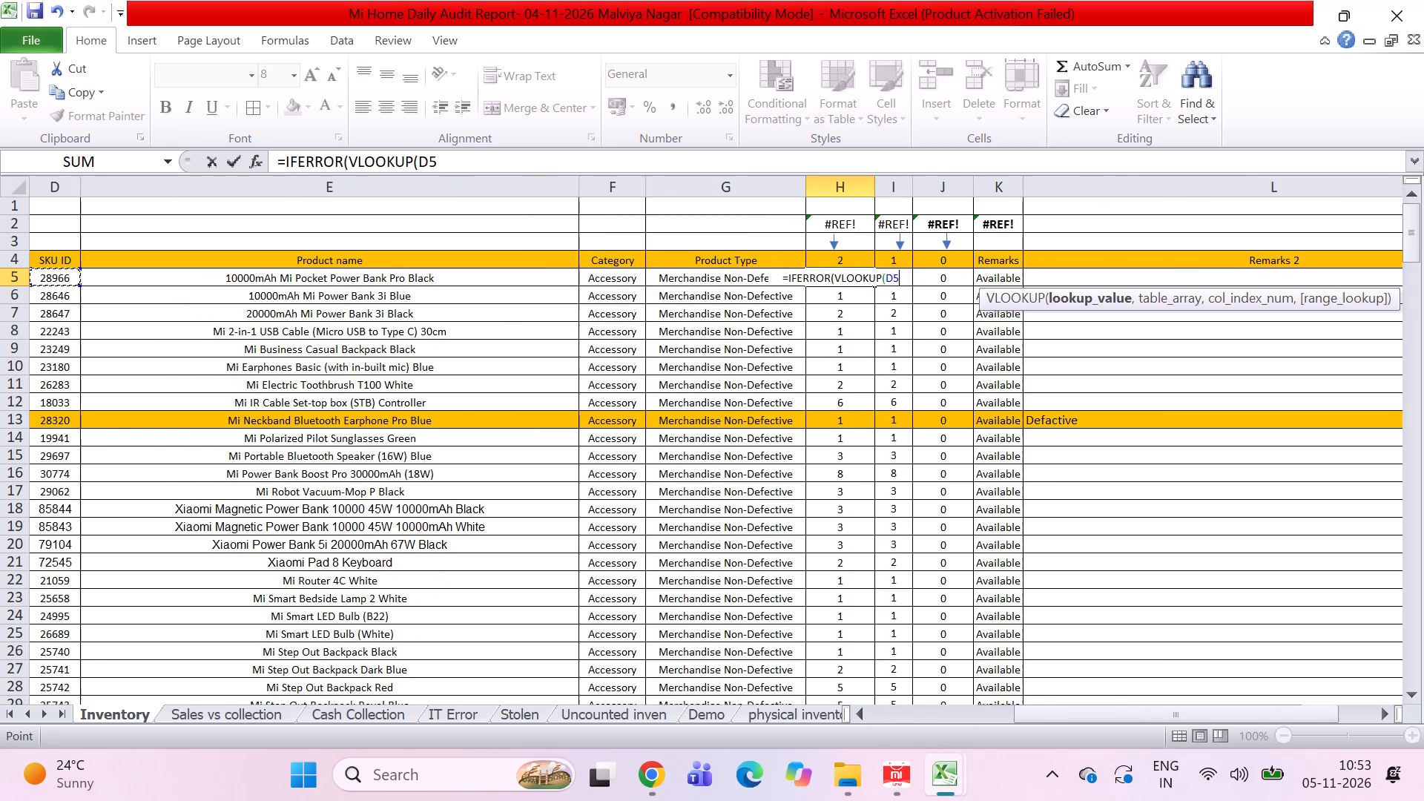
key("Left")
key("Left")
key("Right")
key("Right")
key("comma")
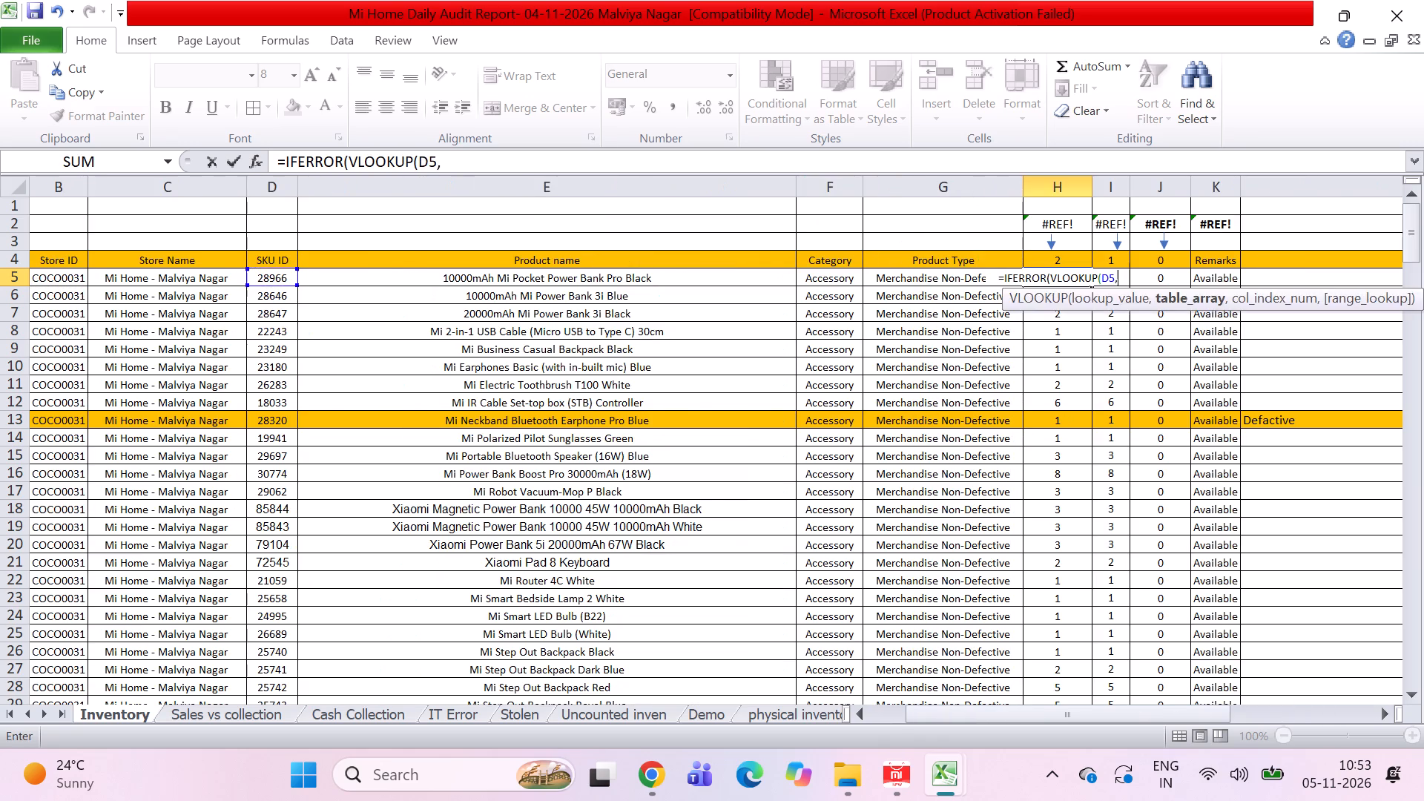
key("alt+Tab")
key("alt+Tab")
key("alt+Tab")
key("alt+Tab")
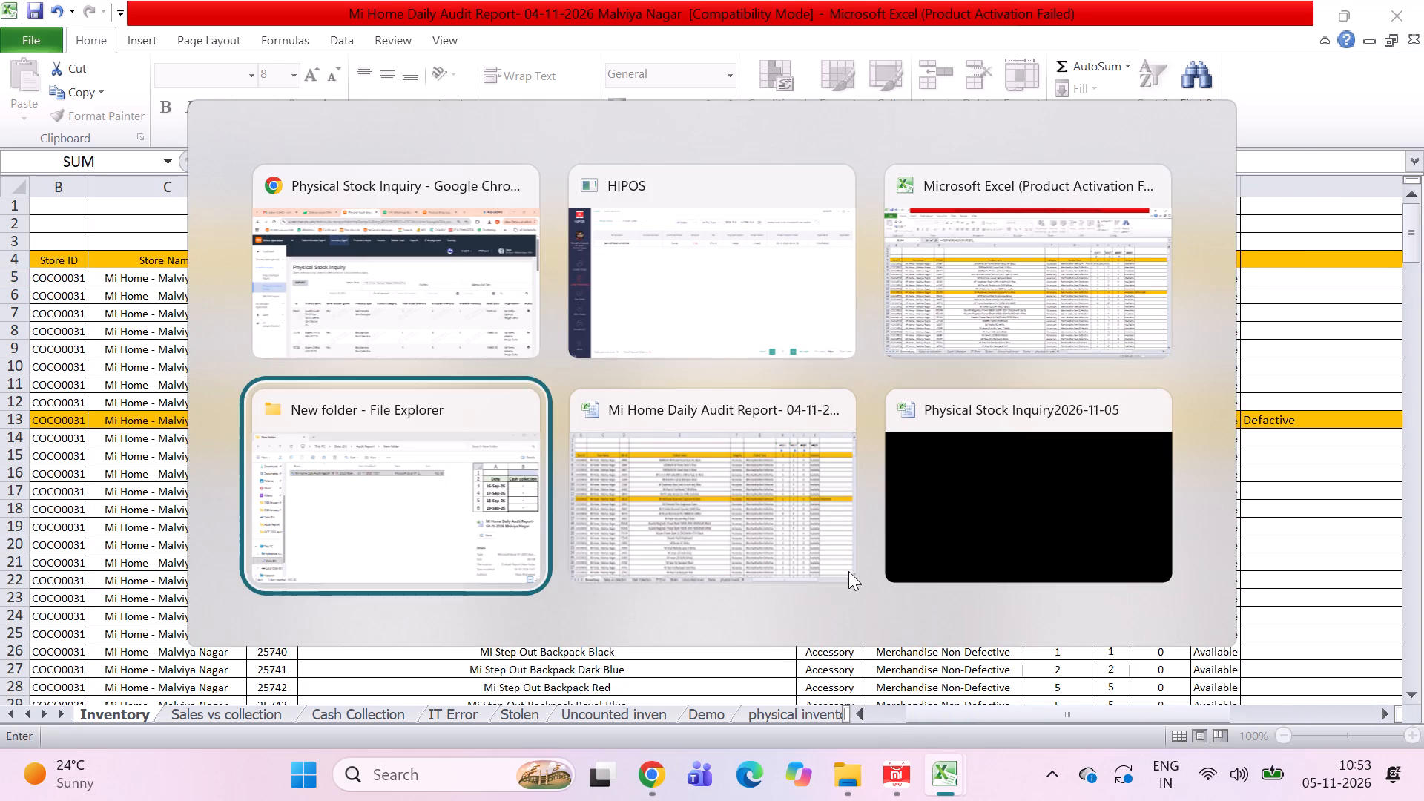
key("alt+Tab")
key("alt+Tab")
key("Left")
key("Left")
key("ctrl+Up")
key("Down")
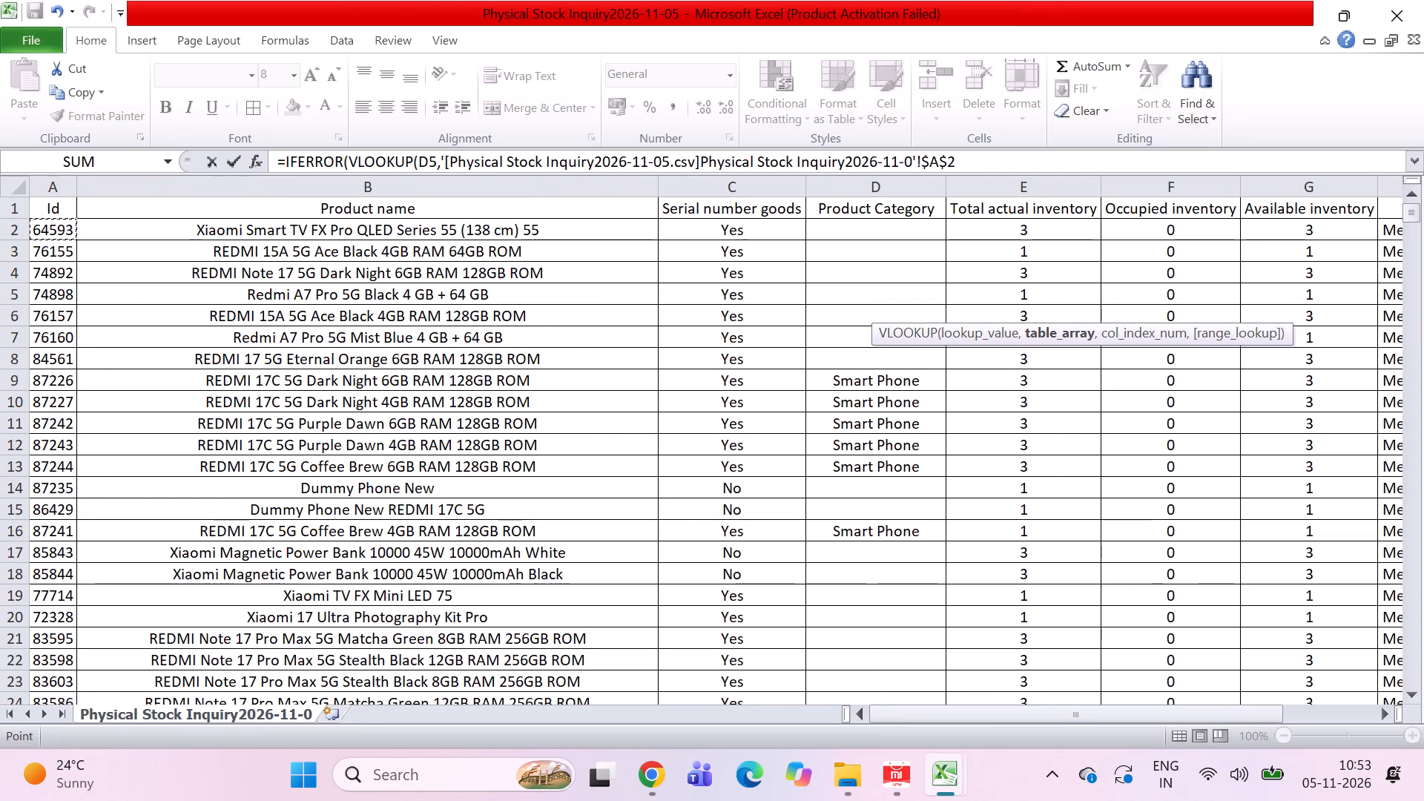
key("shift+Right")
key("shift+Right")
key("shift+Right")
key("shift+Right")
key("shift+Right")
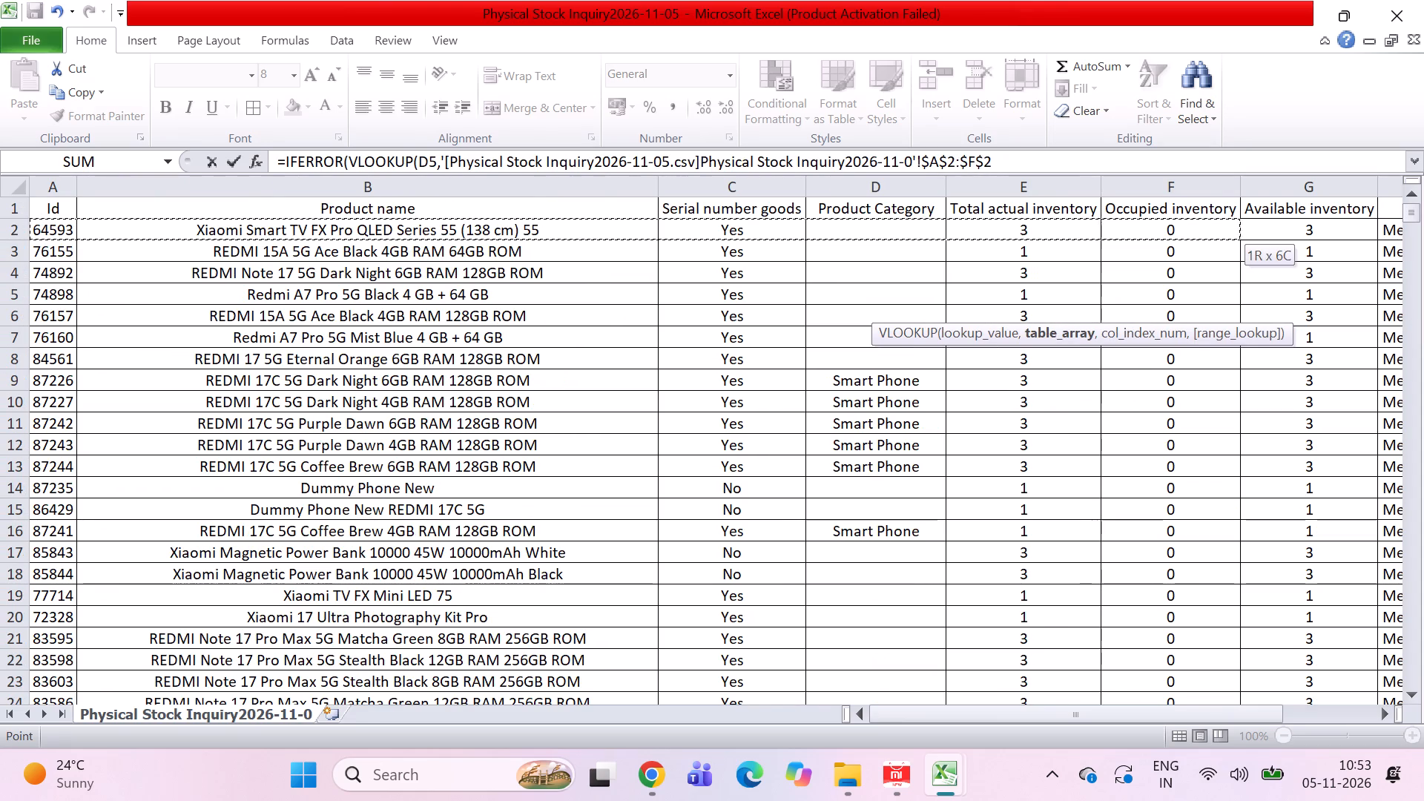
key("shift+Right")
key("ctrl+shift+Down")
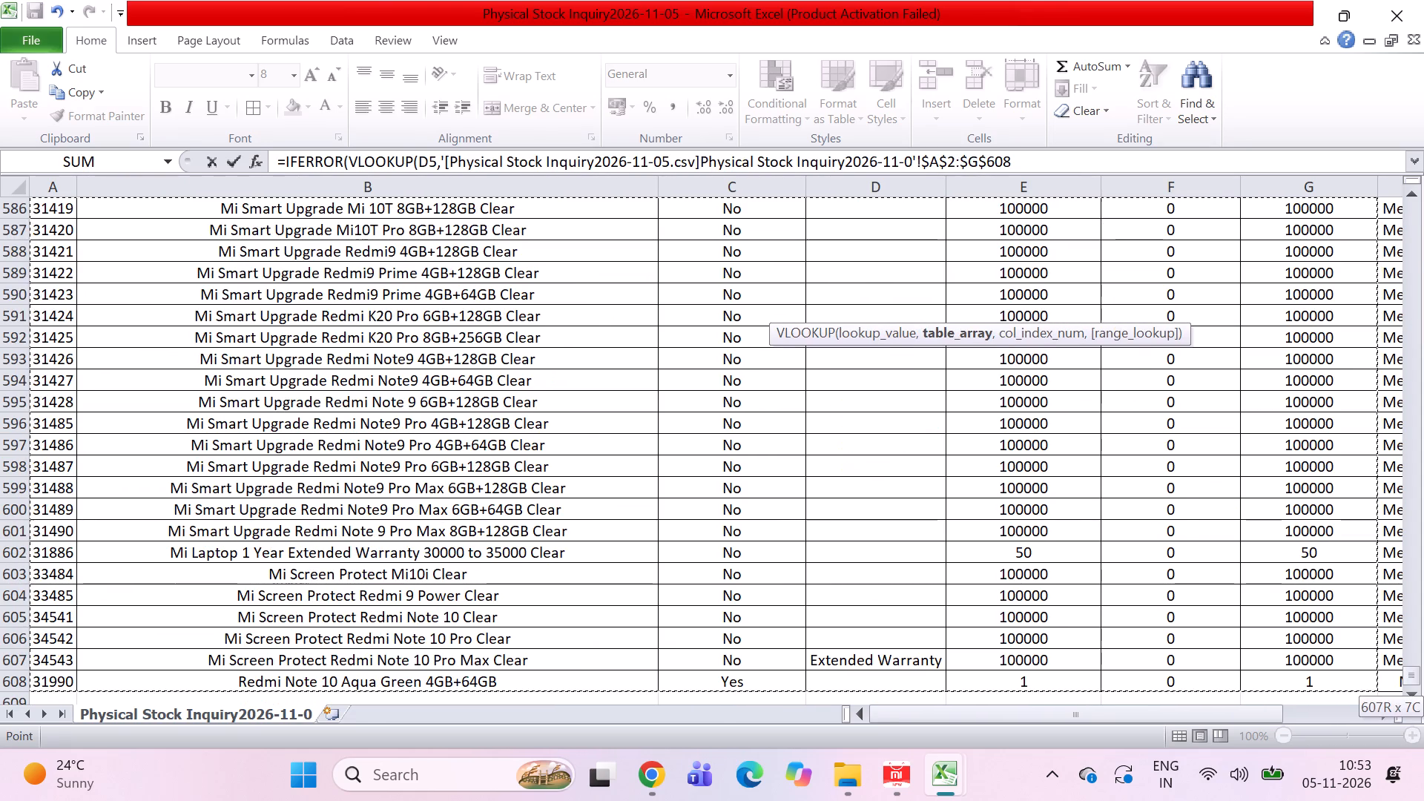
type(",7,0),0)")
key("Return")
Fill the H5 lookup formula down column H through the last product row.
key("Up")
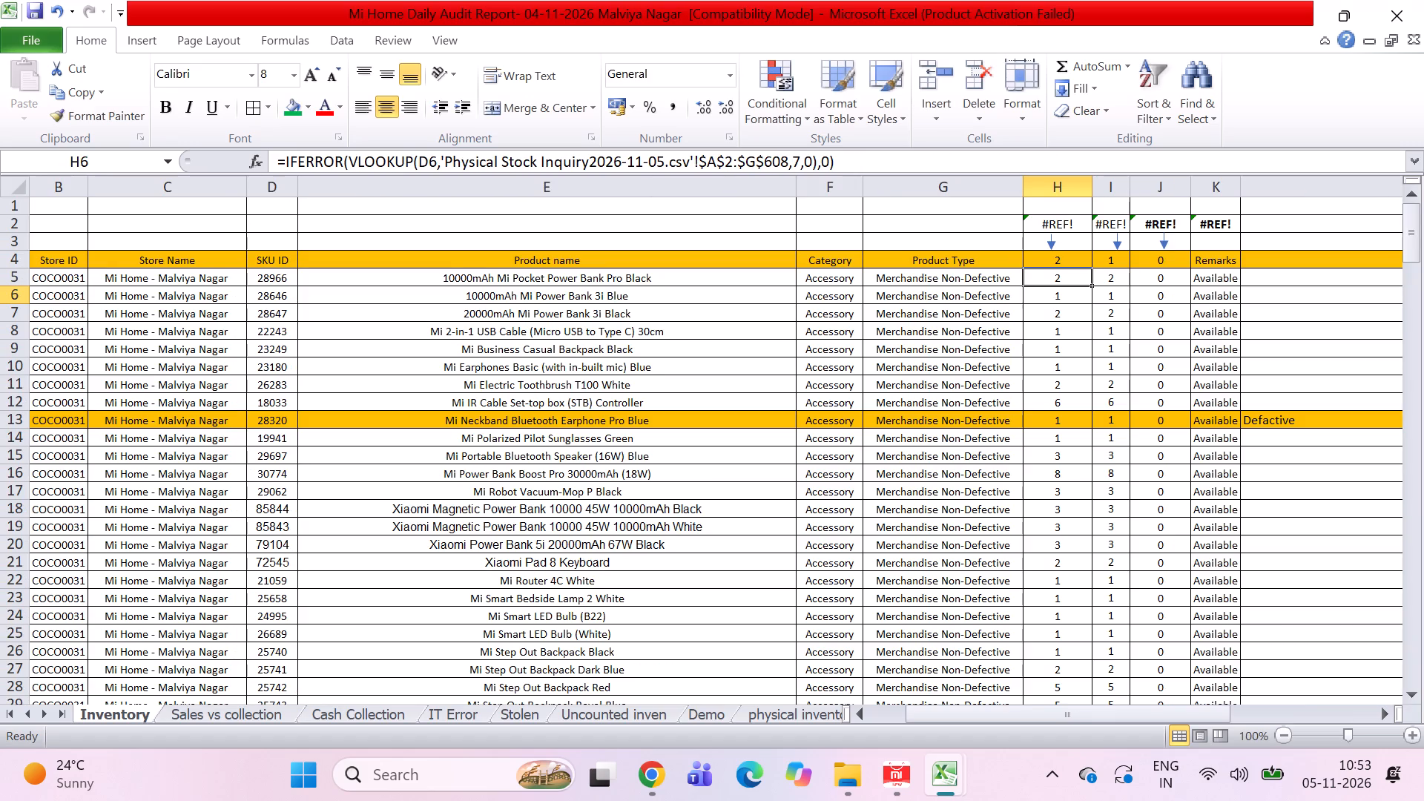
double_click(1088, 286)
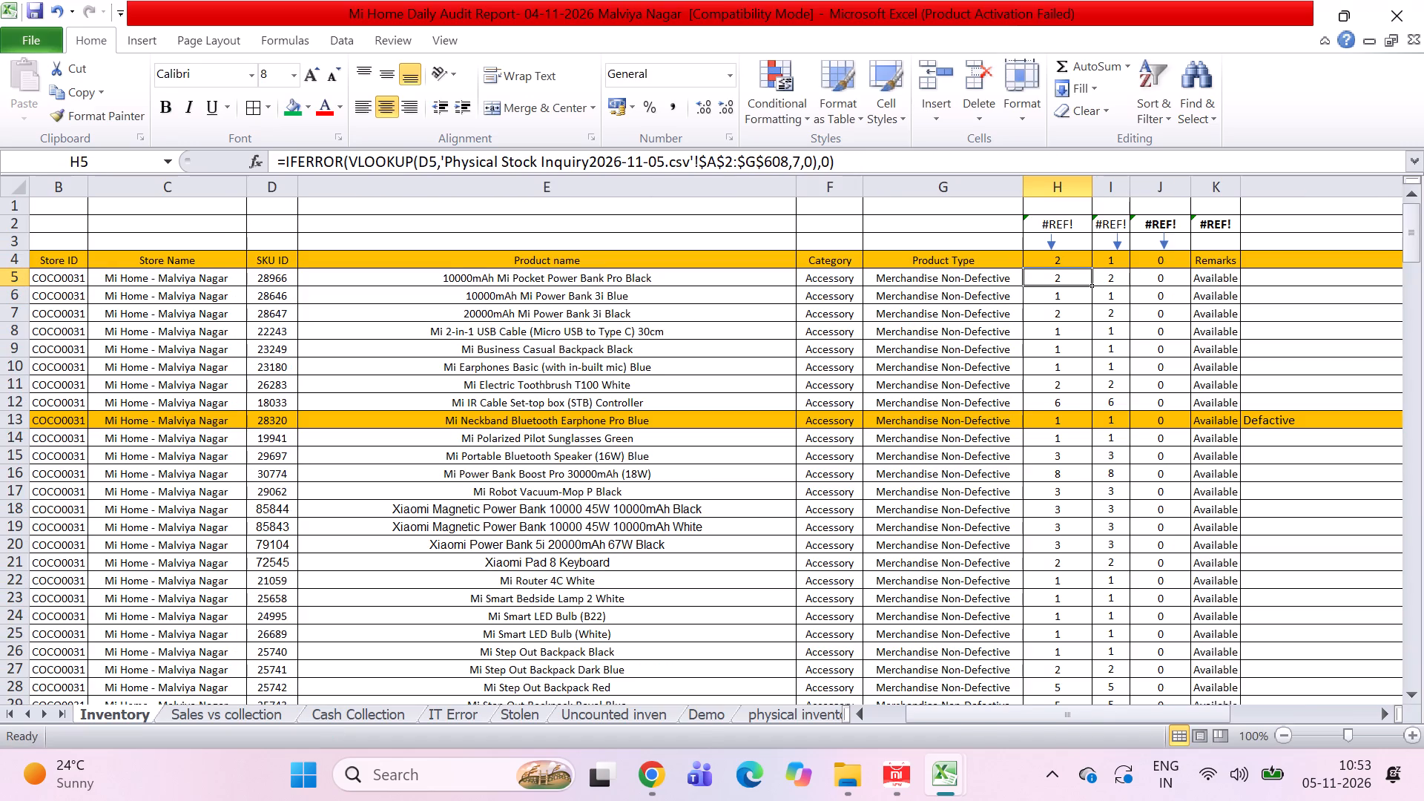
Copy the stock counts in H5:H225 and paste them as values only into column I, starting at I5.
left_click(1069, 383)
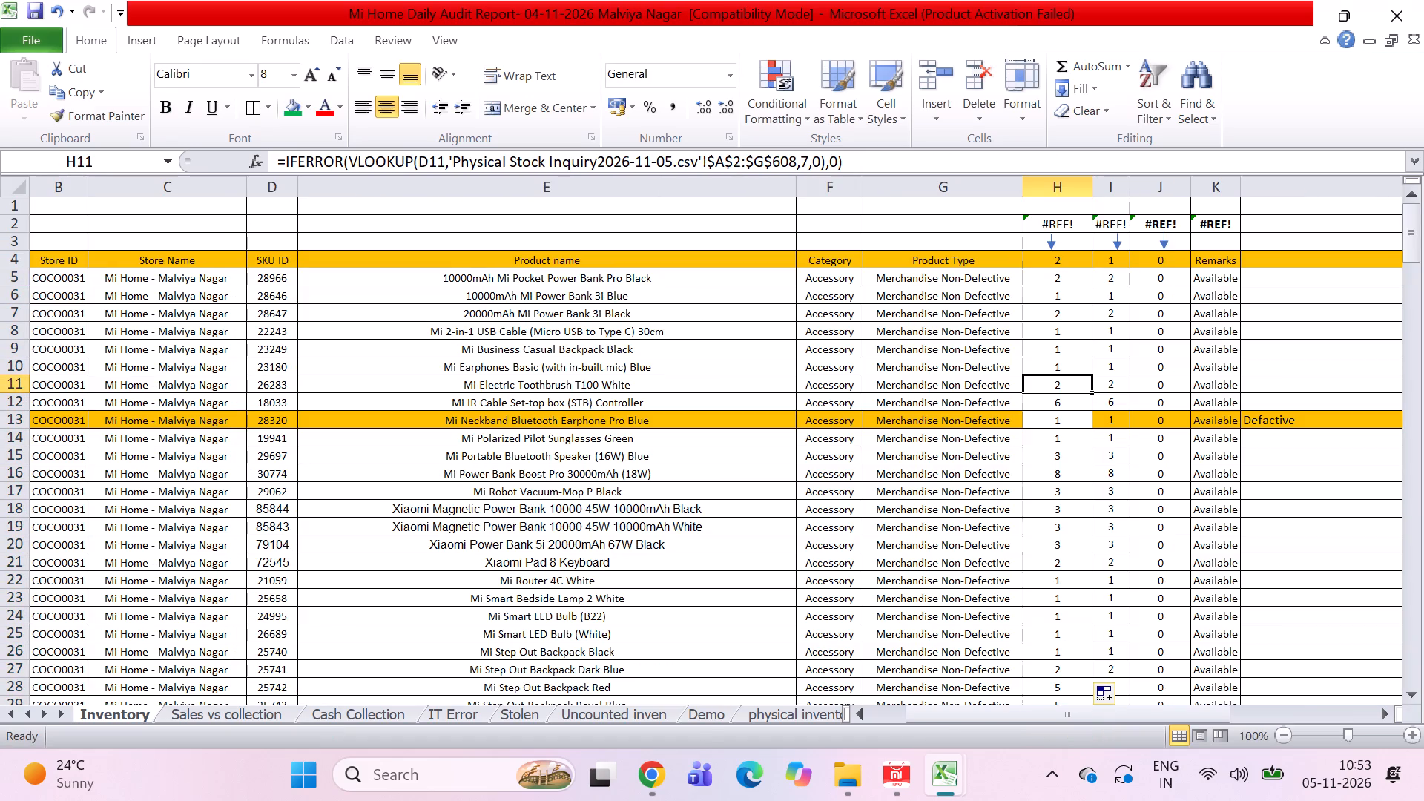
key("Up")
key("Up")
key("Up")
key("Up")
key("Up")
key("Up")
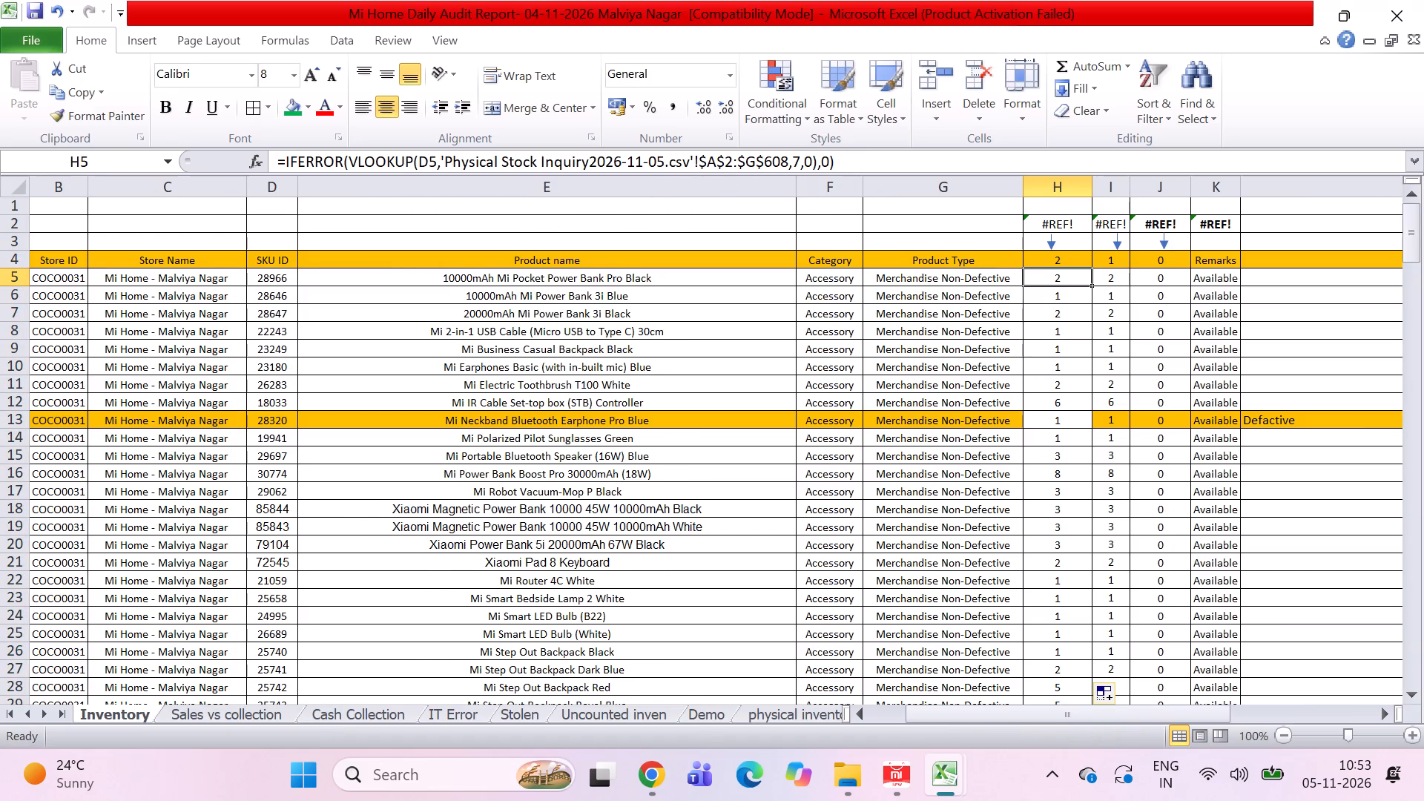
key("ctrl+shift+Down")
key("shift+Down")
key("shift+Down")
key("shift+Down")
key("shift+Up")
key("shift+Up")
key("shift+Up")
key("shift+Up")
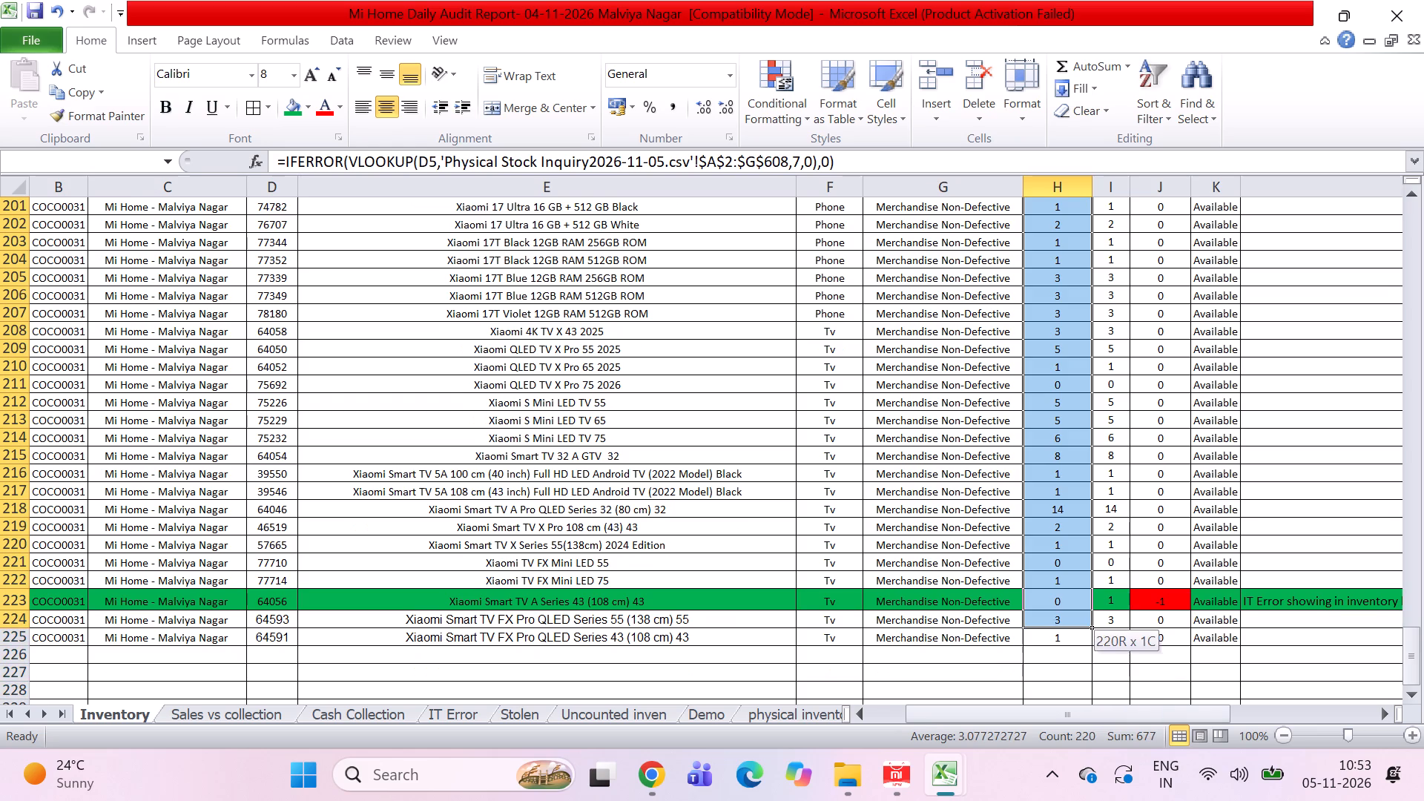
key("shift+Down")
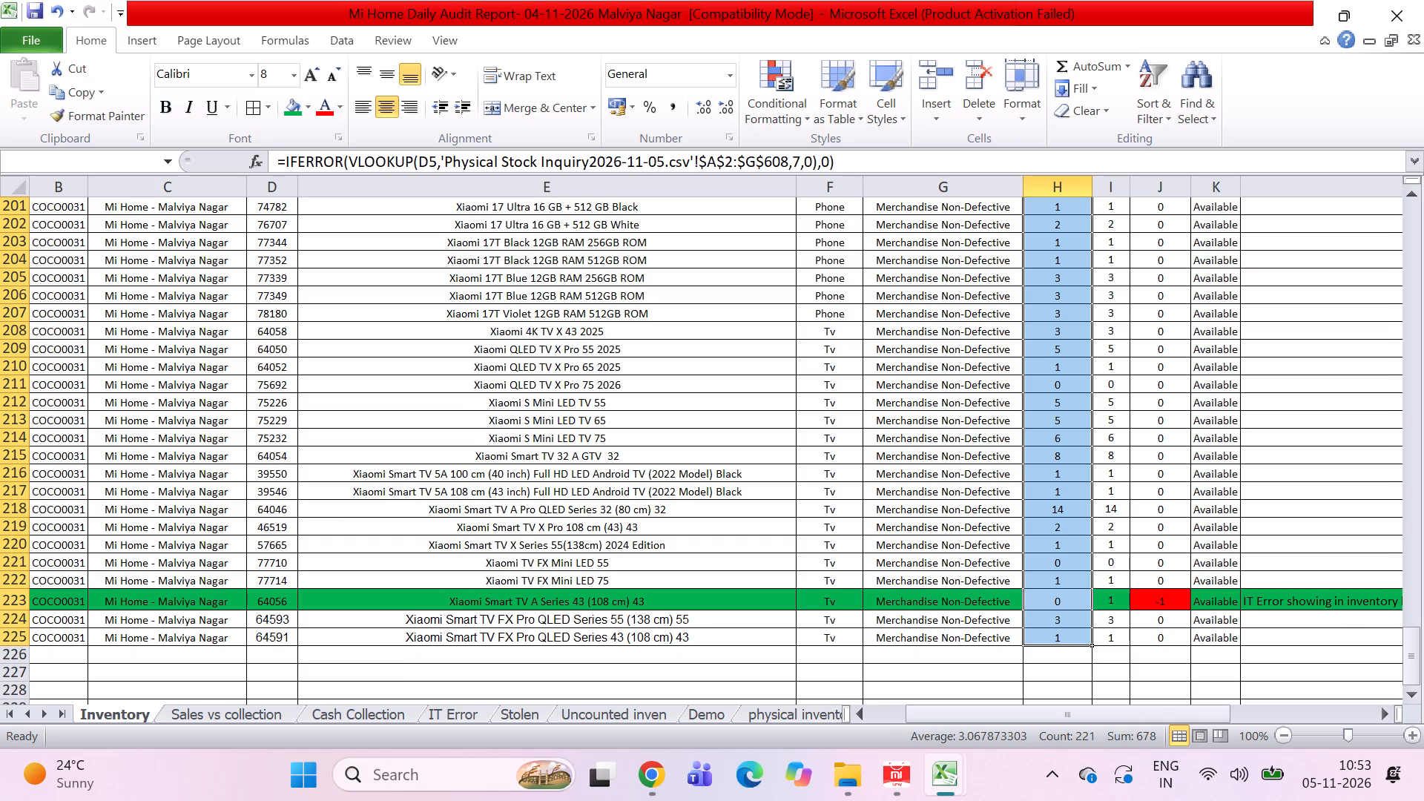
key("ctrl+c")
key("Up")
key("Up")
key("Down")
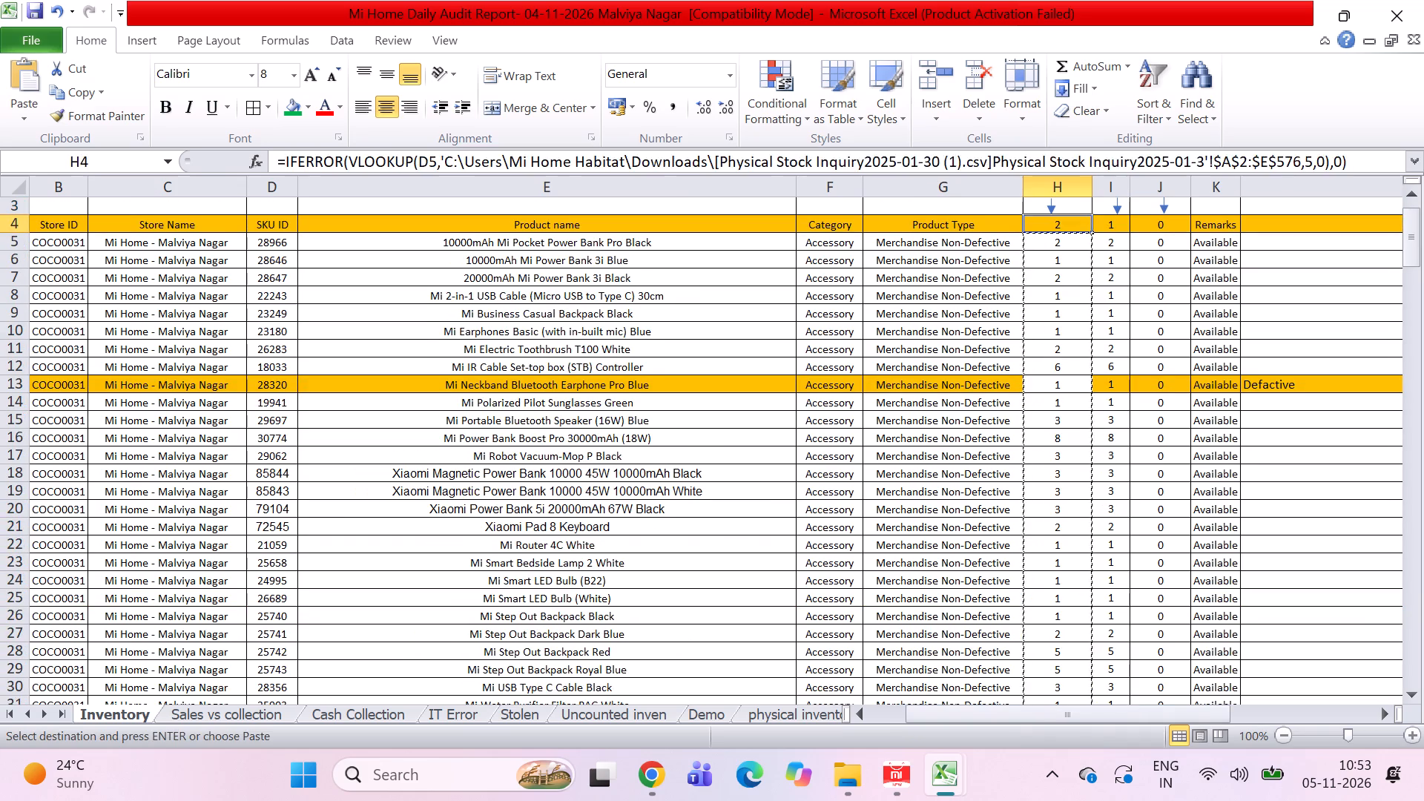
key("Down")
key("Right")
key("ctrl+alt+v")
key("Down")
key("Down")
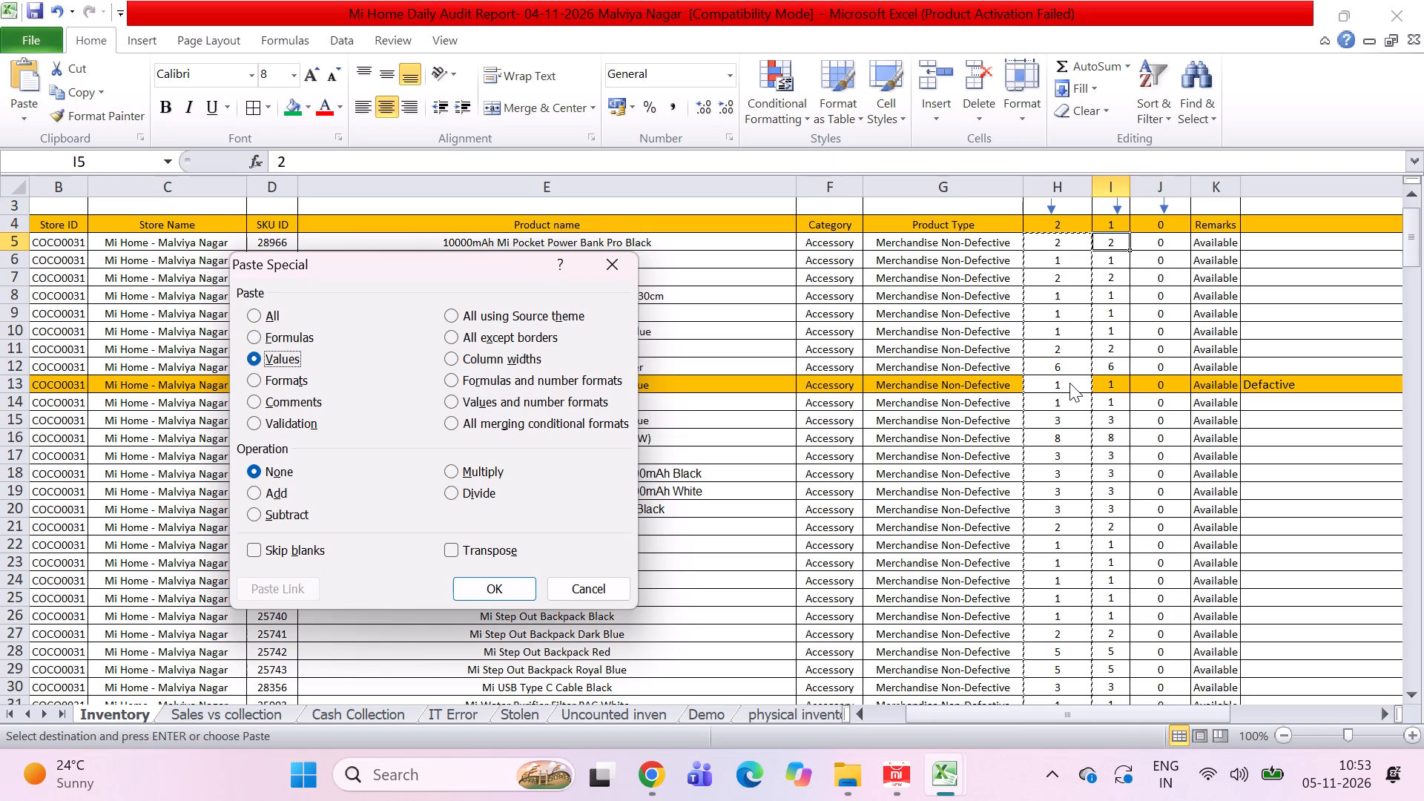
key("Down")
key("Up")
key("Return")
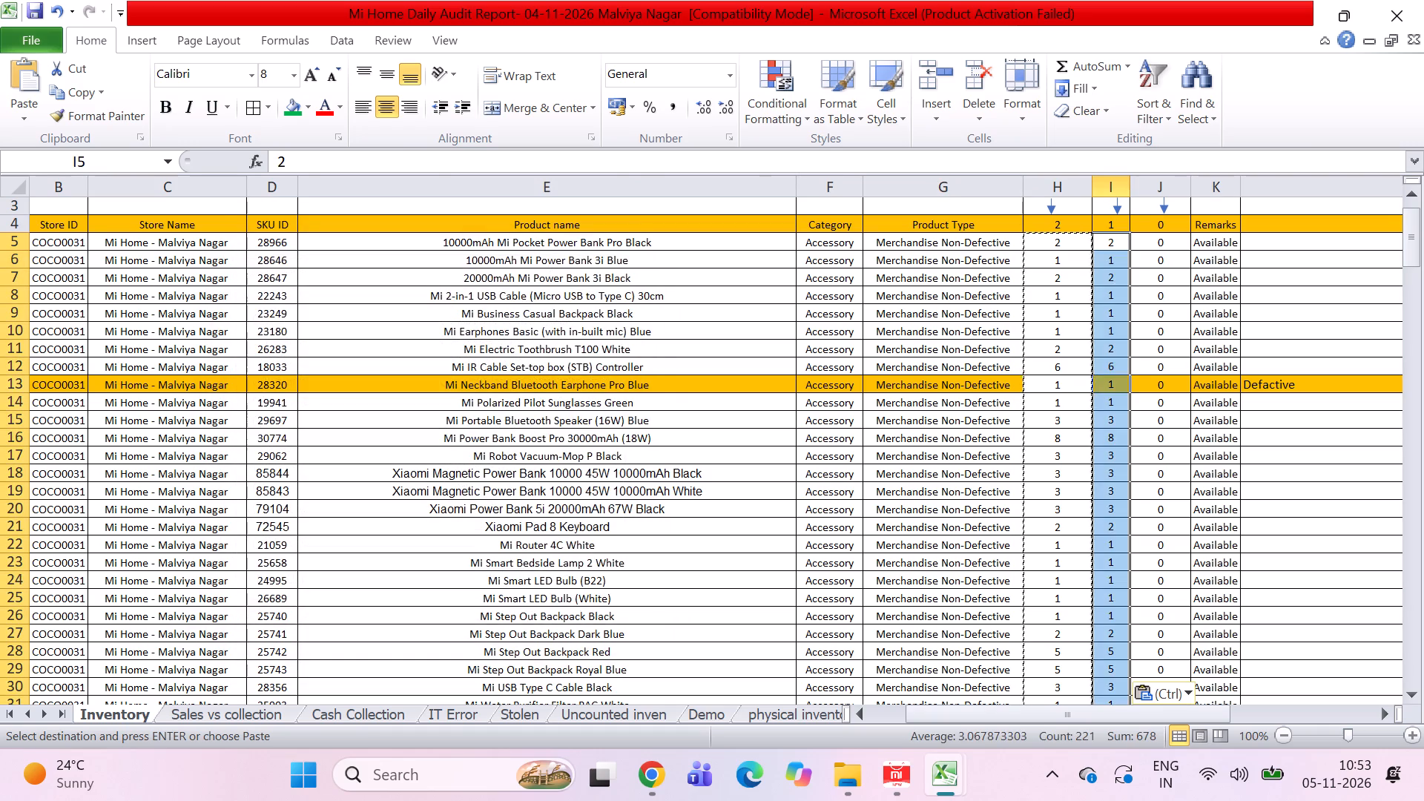
Overwrite both stock counts, H223 and I223, with 1 in the IT Error TV row for SKU 64056.
key("Left")
key("ctrl+Down")
key("Down")
key("Down")
key("Up")
key("Up")
key("Up")
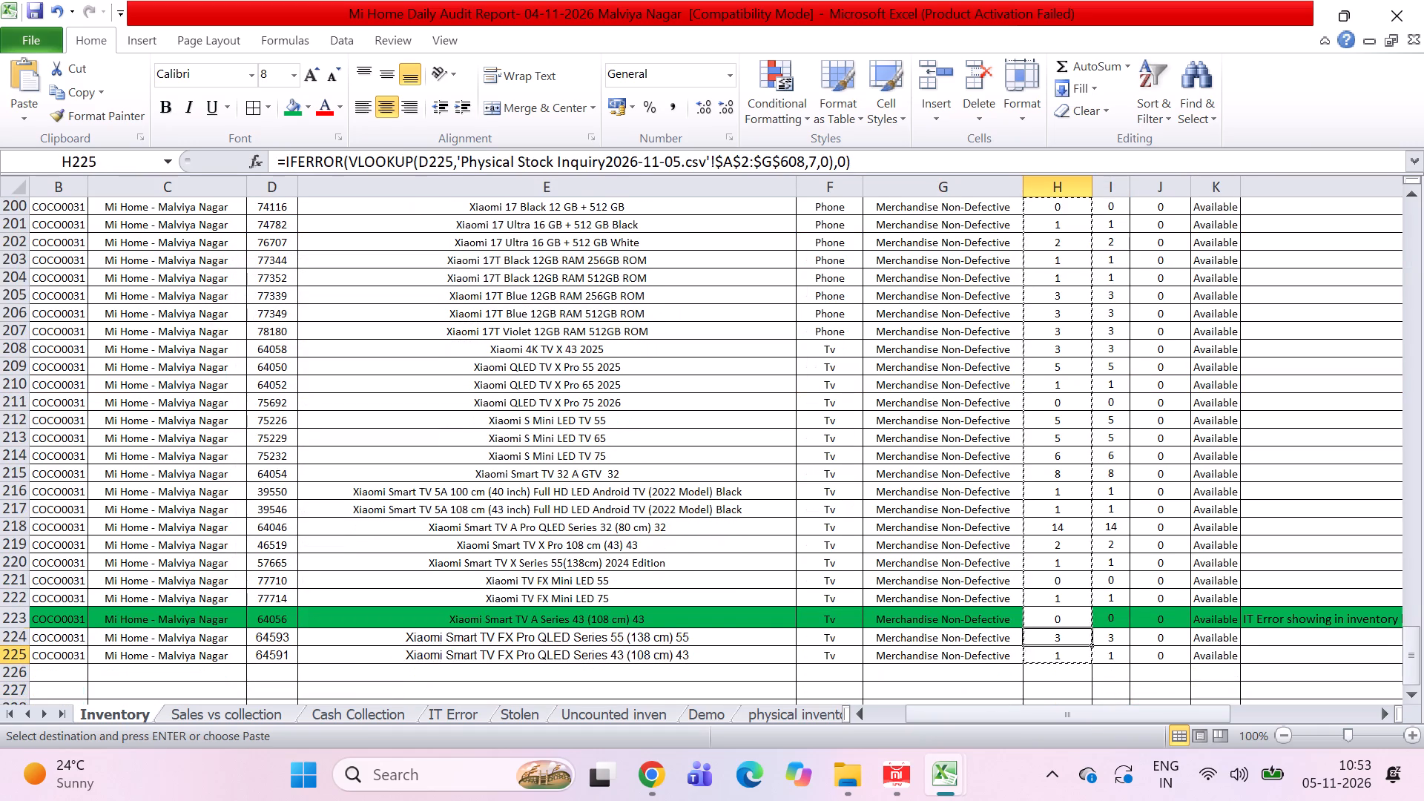
key("Up")
key("1")
key("Down")
key("Right")
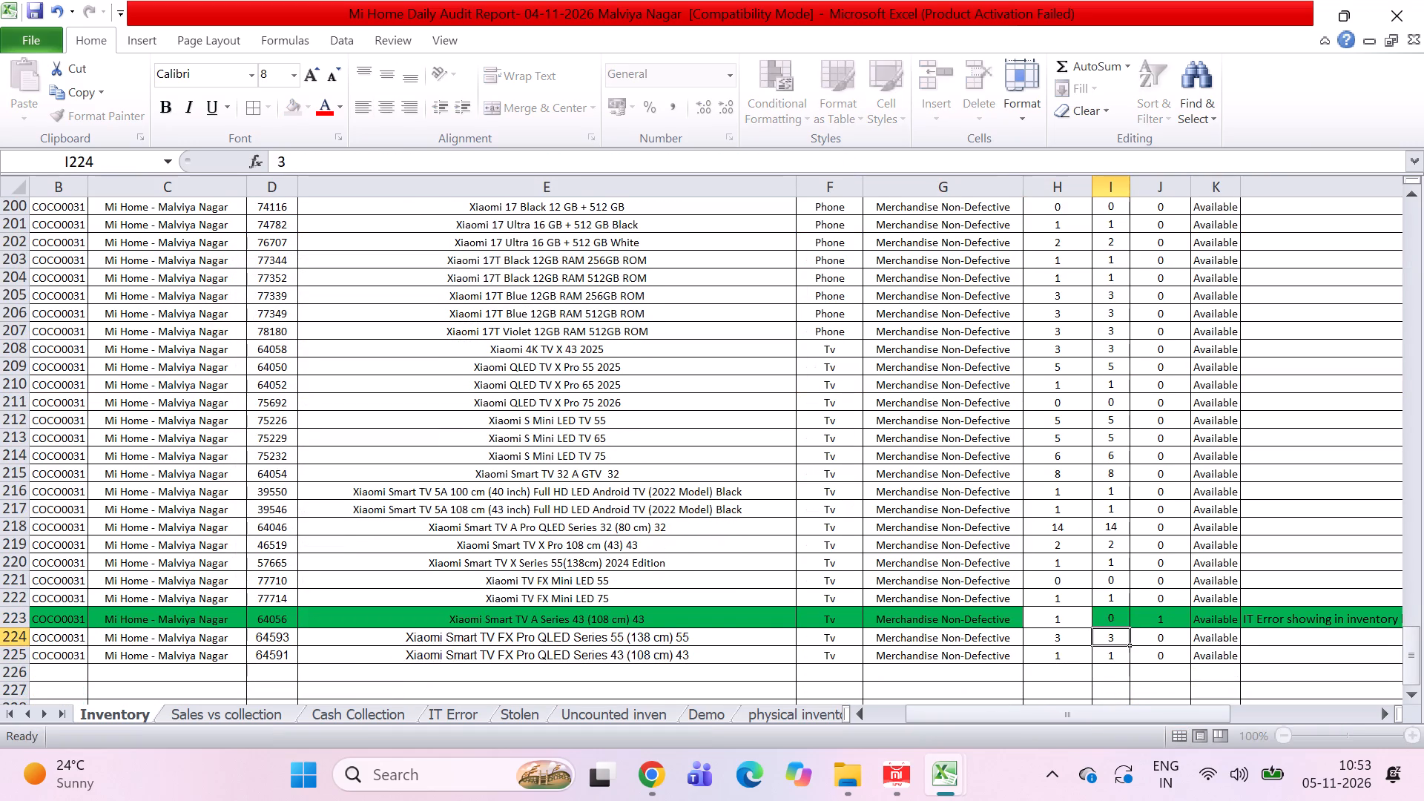
key("Up")
key("1")
key("Left")
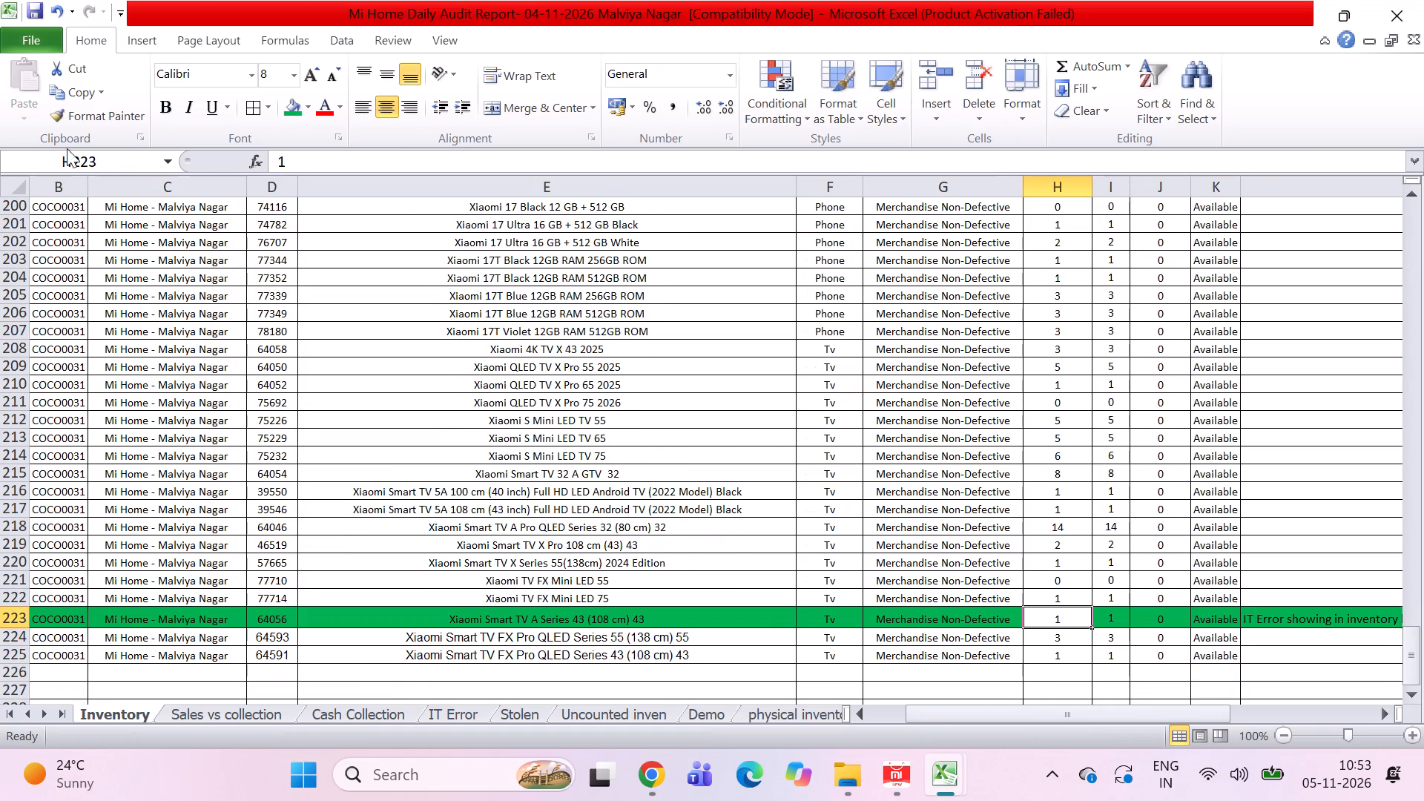
Fill cell H223 with green to match the rest of the IT Error TV row.
left_click(288, 113)
left_click(1296, 514)
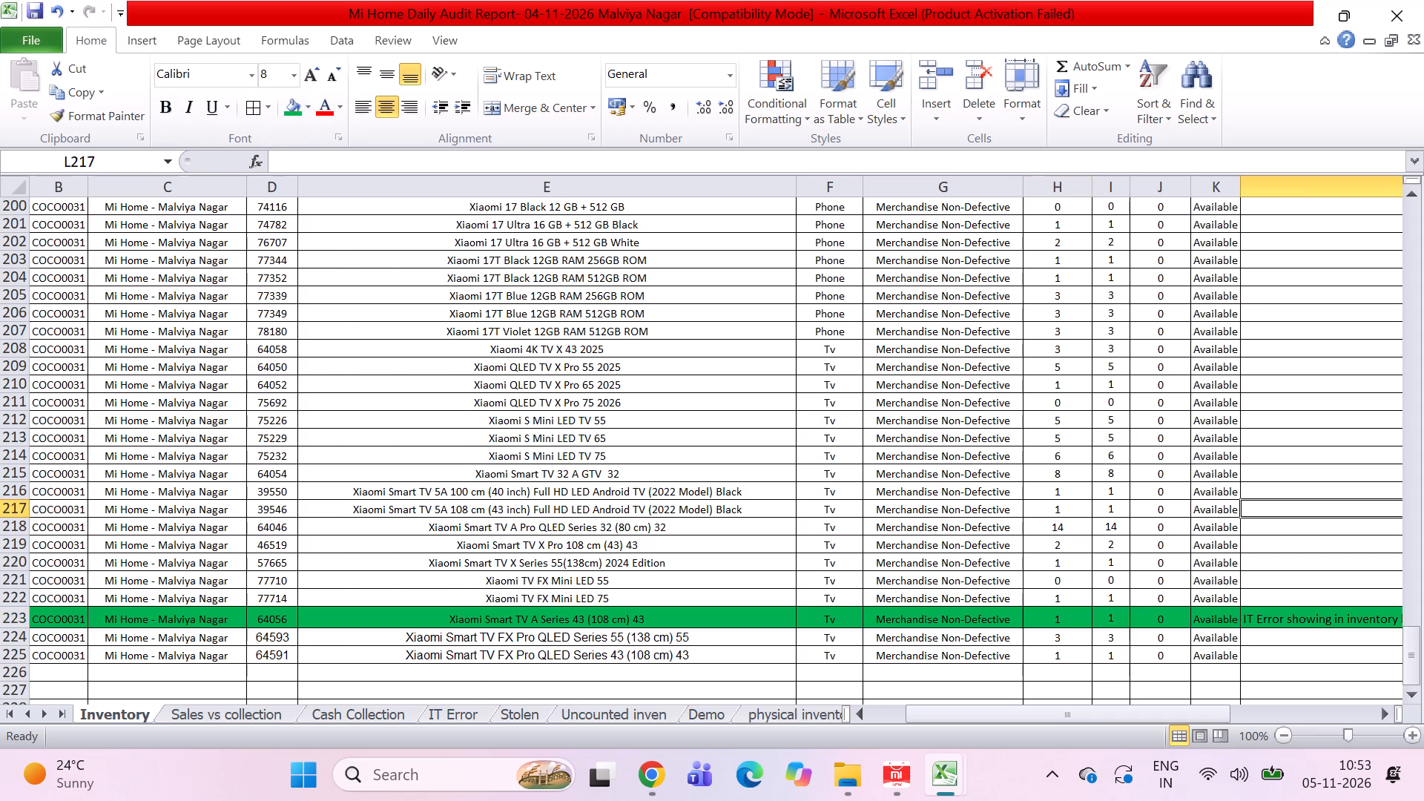
Fill cell H39 with the standard orange to match its Defactive row.
key("ctrl+Up")
key("ctrl+Up")
key("Down")
key("Down")
key("Down")
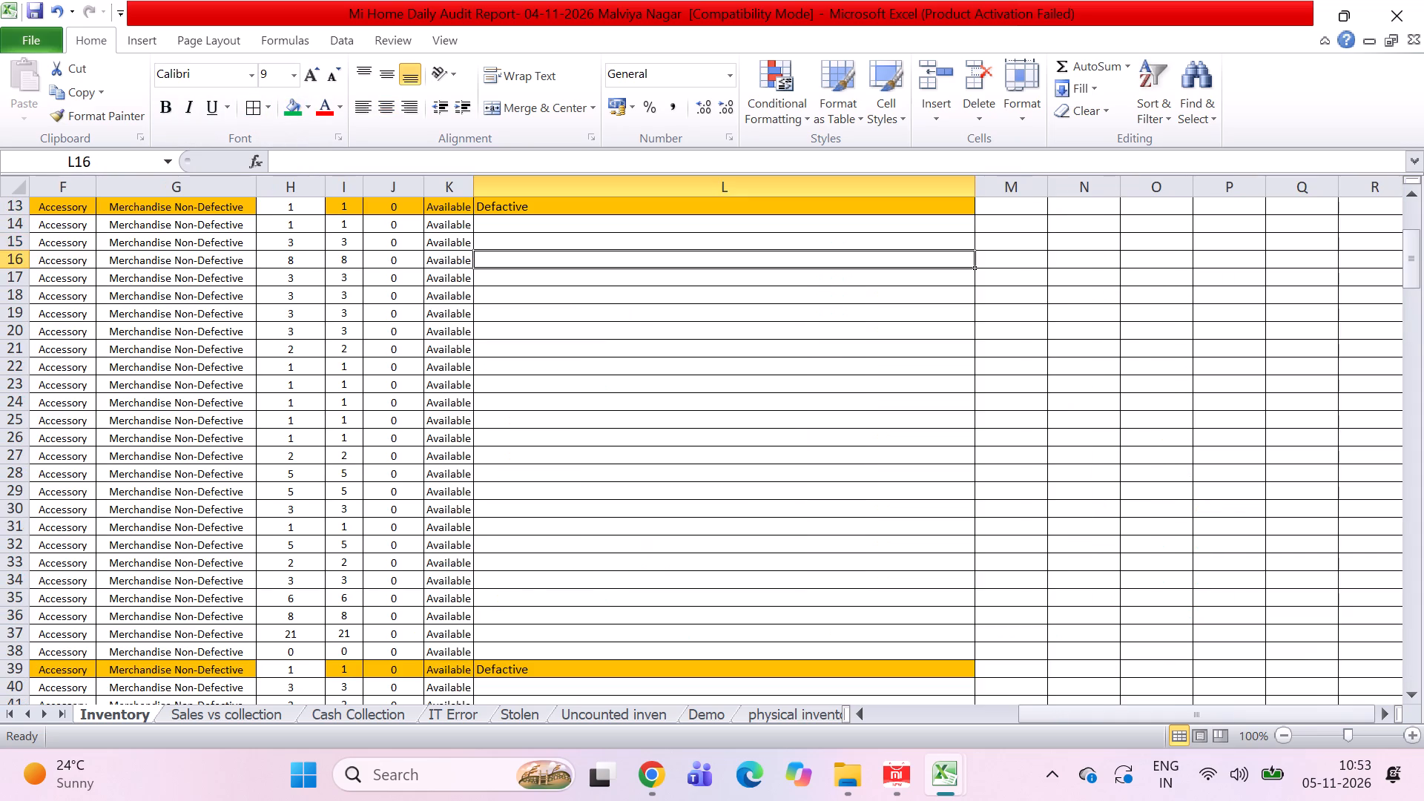
key("ctrl+Down")
key("Left")
key("Left")
key("Left")
key("Left")
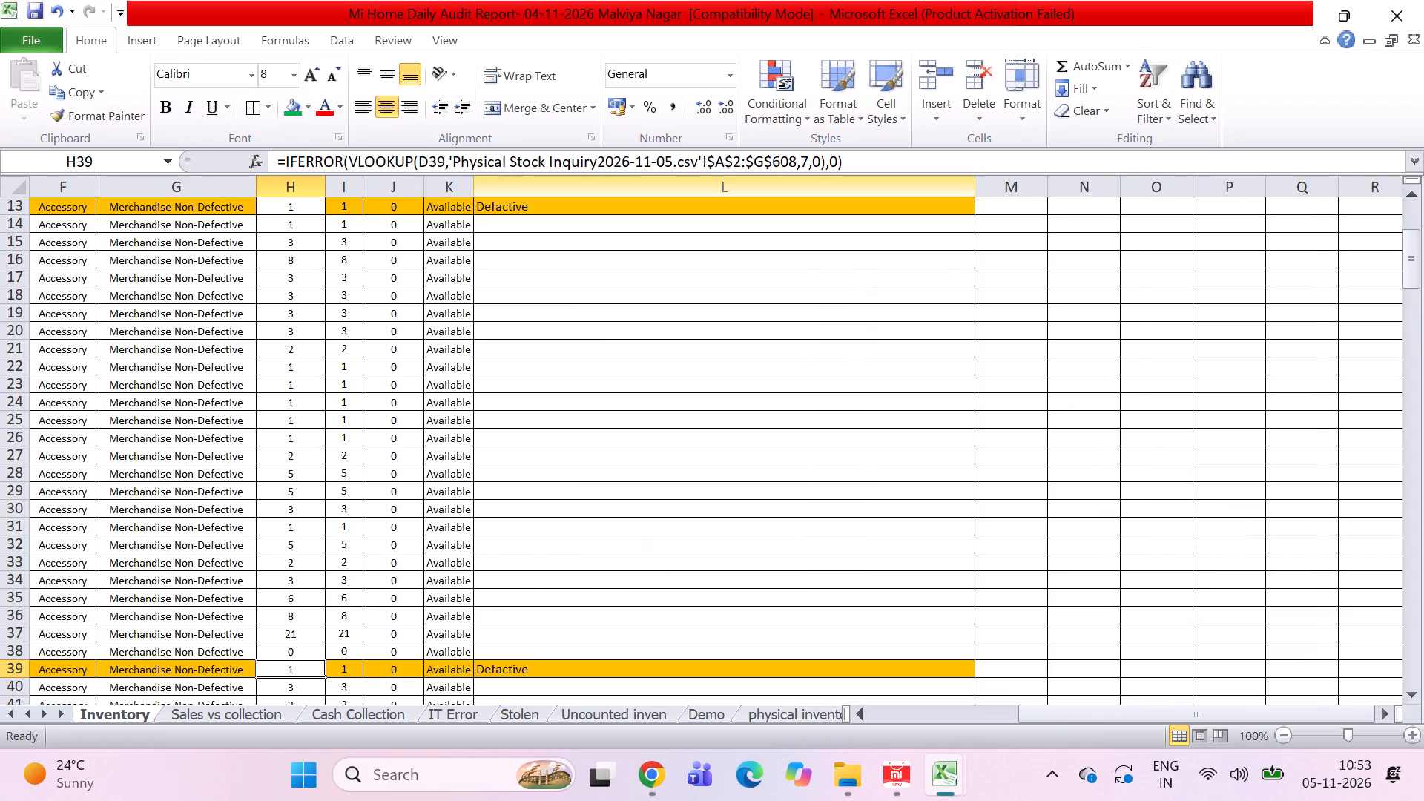
left_click(309, 108)
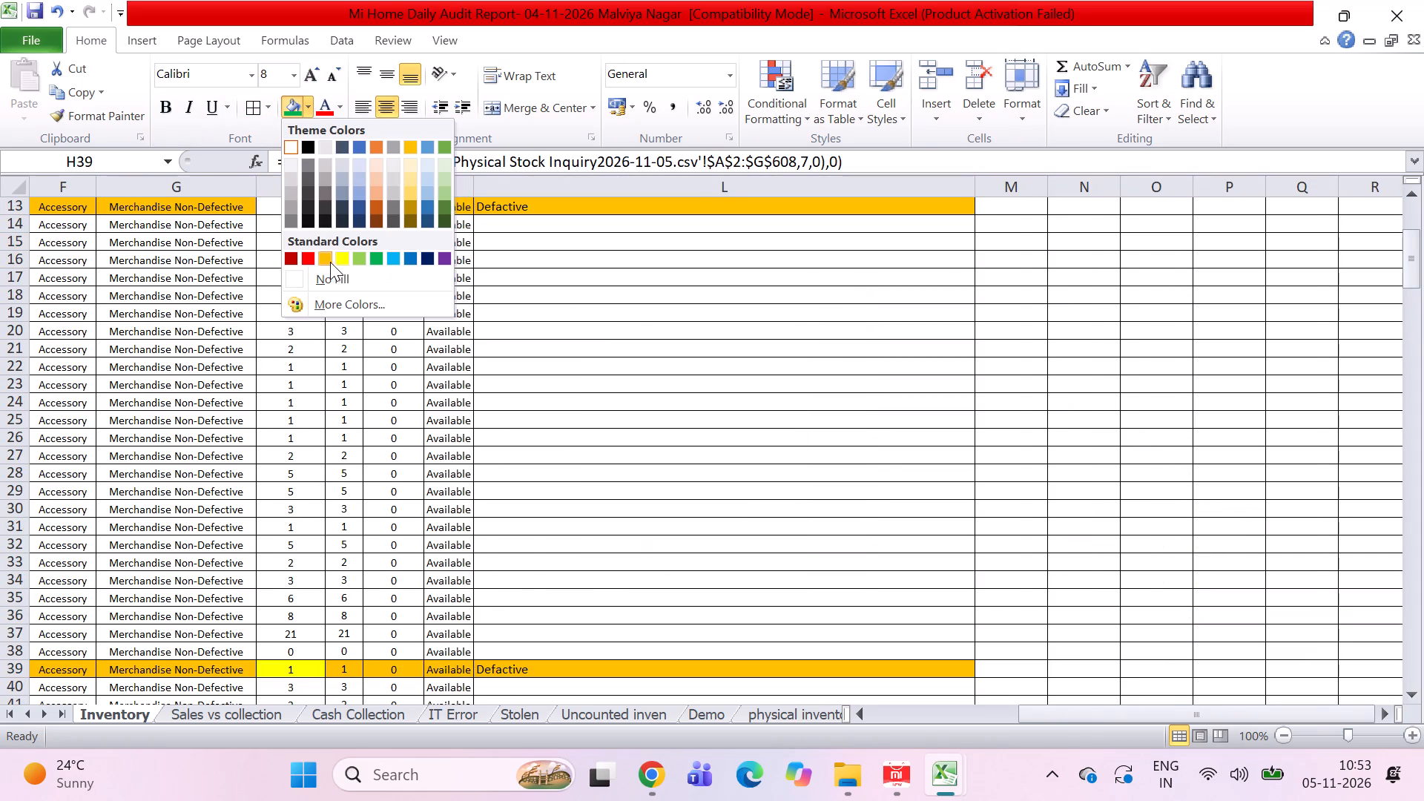
left_click(323, 262)
left_click(688, 592)
Check the Remarks 2 column down to the last product row for other remarked rows.
key("ctrl+Down")
key("Down")
key("Down")
key("Down")
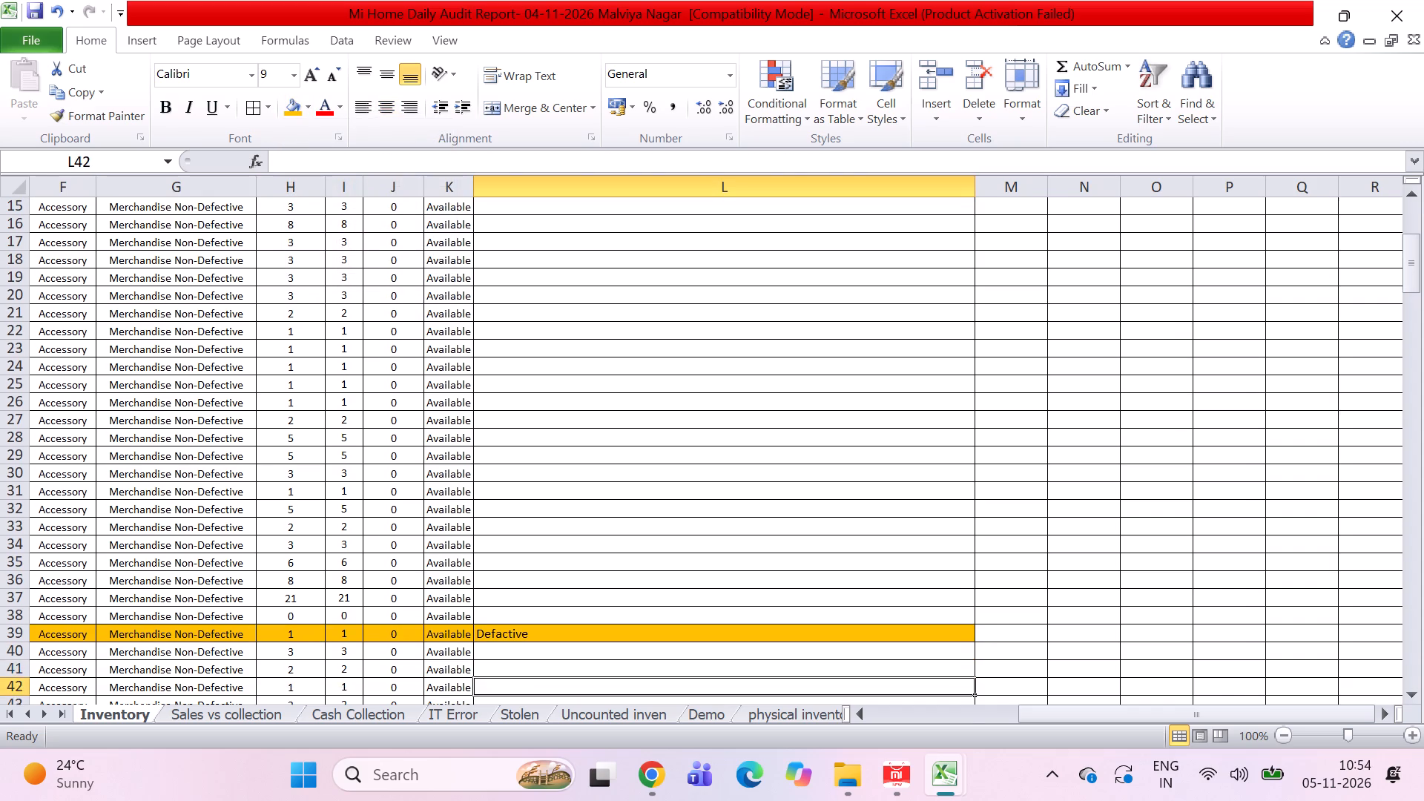
key("ctrl+Down")
key("Down")
key("Down")
key("Down")
key("ctrl+Down")
key("Down")
key("ctrl+Up")
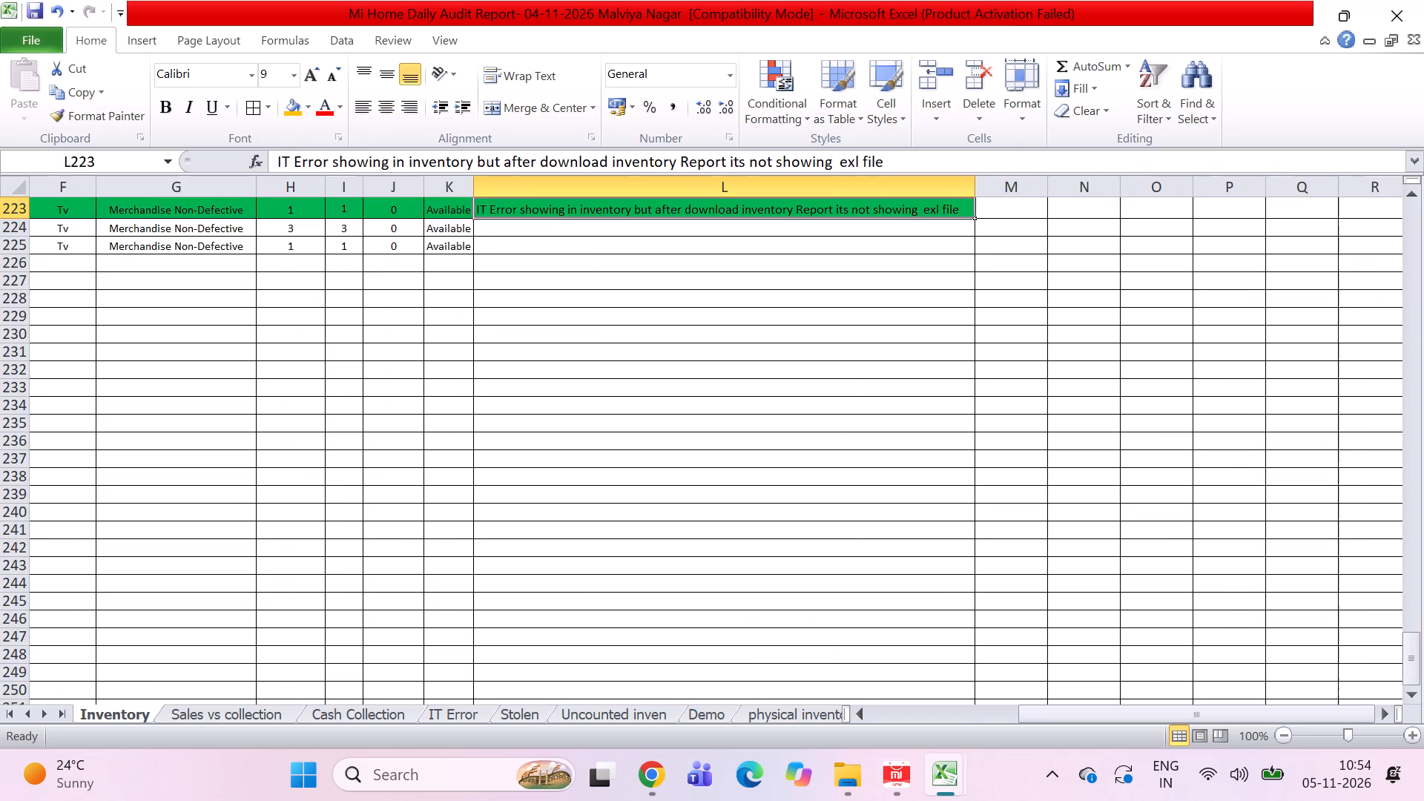
key("Up")
key("Up")
key("Up")
key("Up")
key("Up")
key("Up")
key("Up")
key("Up")
key("Up")
key("ctrl+Up")
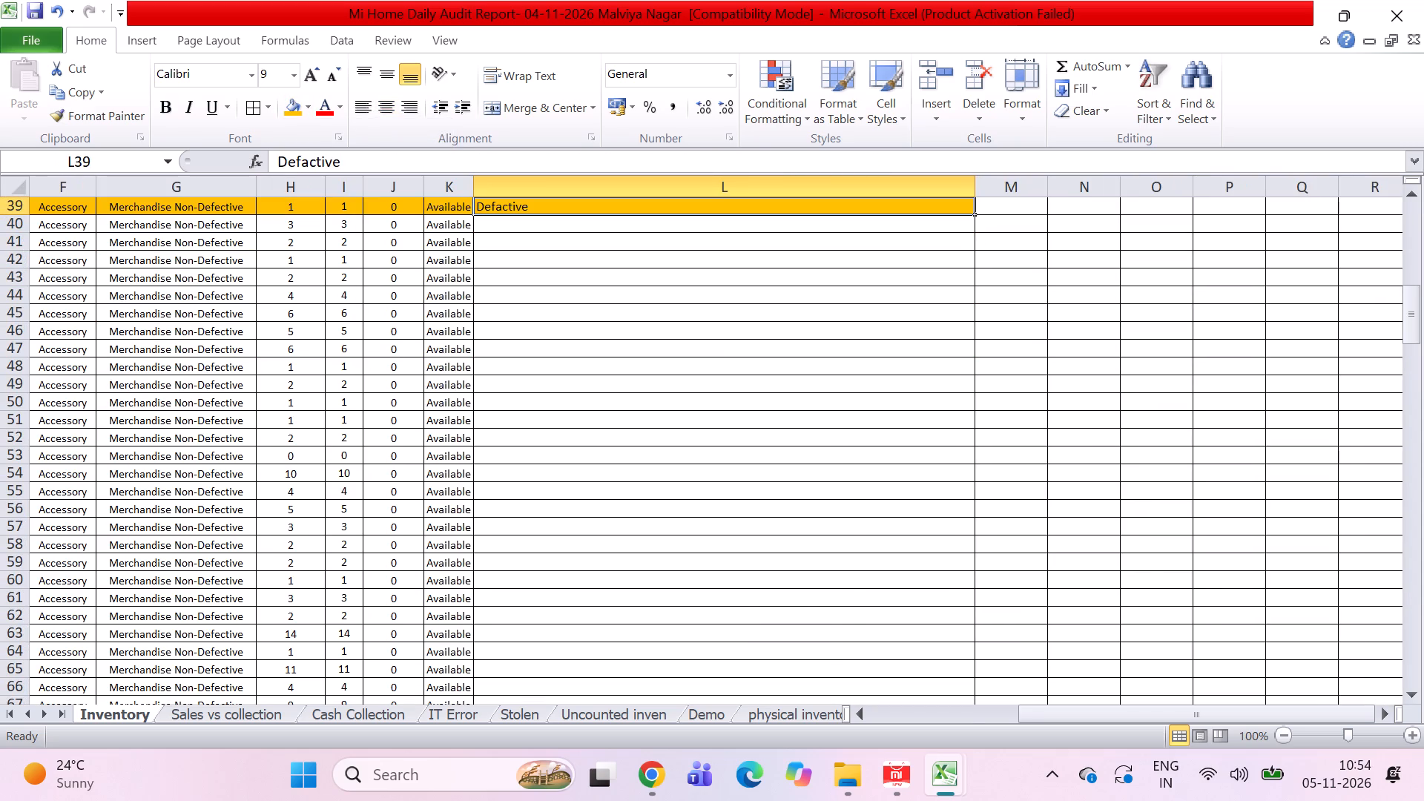
Fill cell H13 with orange to match the Defactive row of the Mi Neckband Bluetooth Earphone Pro Blue.
key("Down")
key("Up")
key("Up")
key("Up")
key("Up")
key("Up")
key("Up")
key("Up")
key("Up")
key("Up")
key("Up")
key("Up")
key("Up")
key("Up")
key("Up")
key("Up")
key("Up")
key("Up")
key("Up")
key("Up")
key("Up")
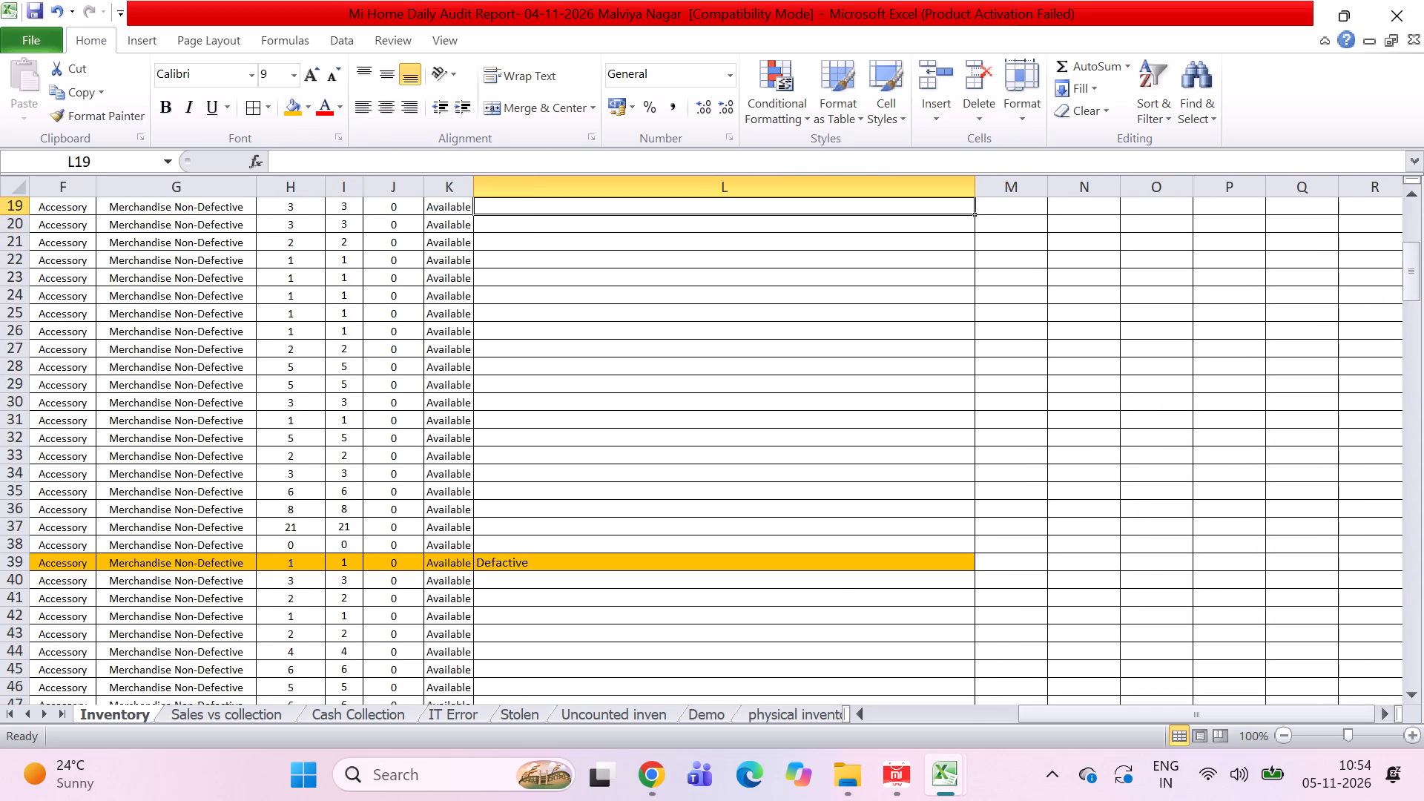
key("ctrl+Up")
key("Up")
key("Left")
key("Left")
key("Left")
key("Left")
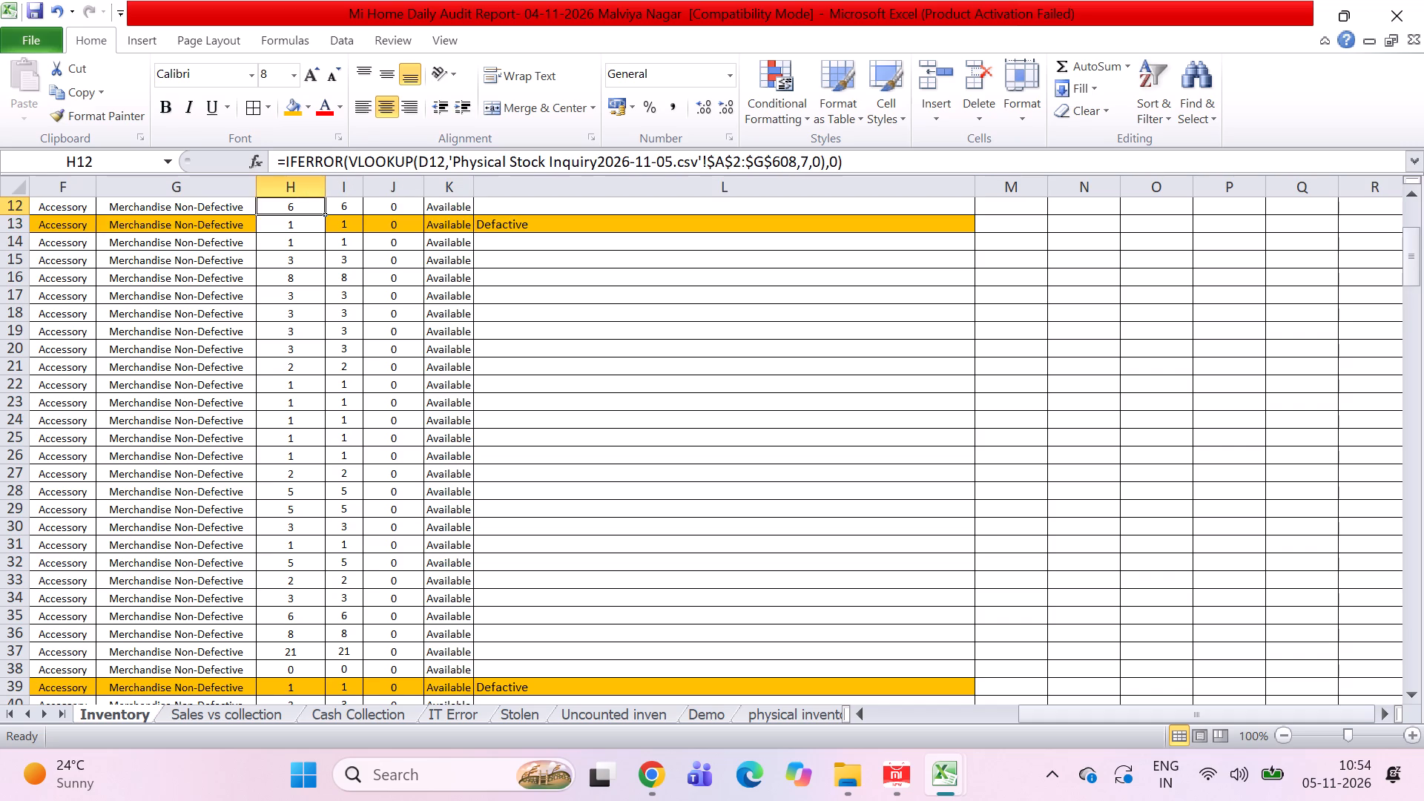
key("Down")
left_click(294, 113)
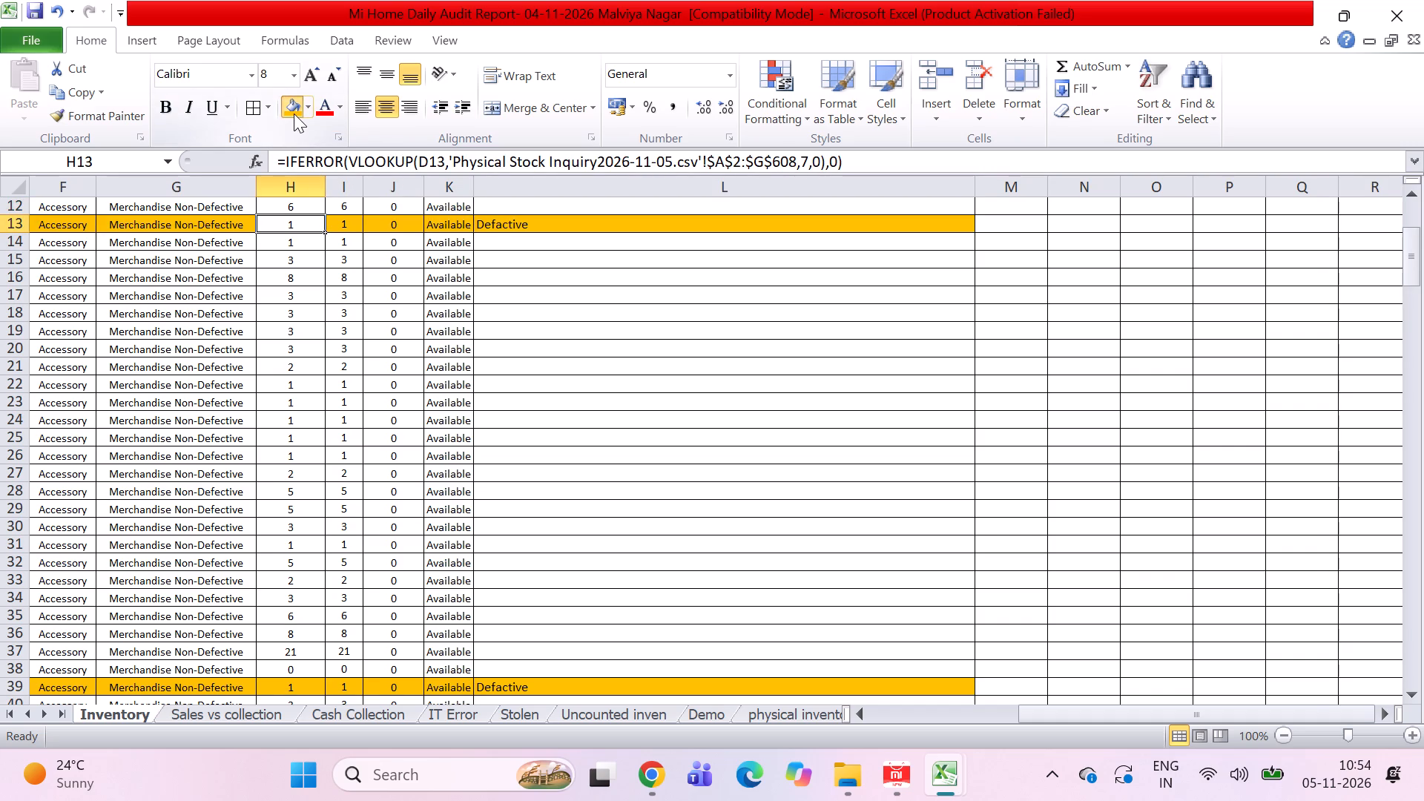
left_click(664, 378)
Fill cell H151 with orange to match the Merchandise Defective row of the Redmi Note 10 Aqua Green 4GB+64GB.
key("ctrl+Up")
key("ctrl+Up")
key("ctrl+Up")
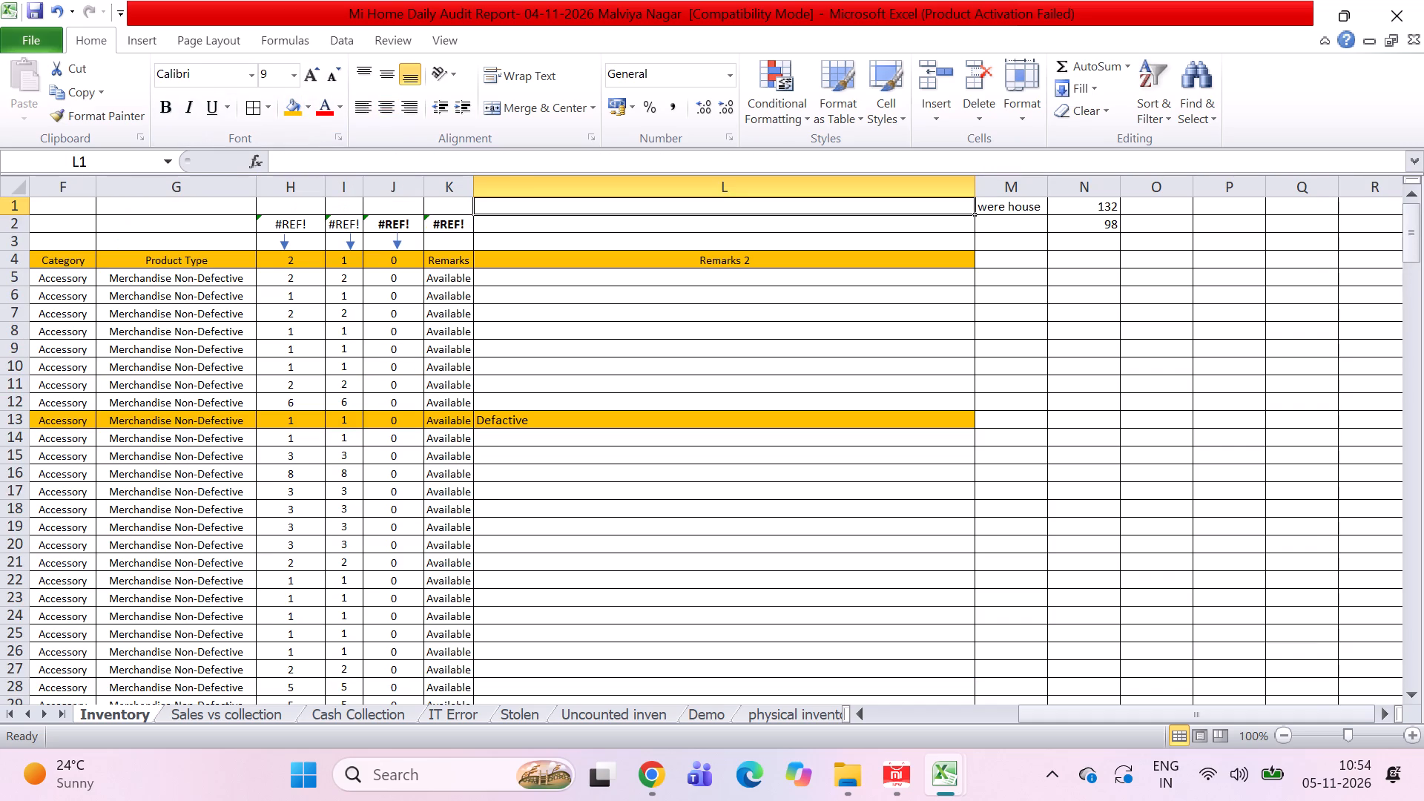
key("Down")
key("Down")
key("Down")
key("Down")
key("Down")
key("Down")
key("Down")
key("Down")
key("Down")
key("Down")
key("Down")
key("Down")
key("Down")
key("Down")
key("Down")
key("Down")
key("Down")
key("Down")
key("Down")
key("Down")
key("Down")
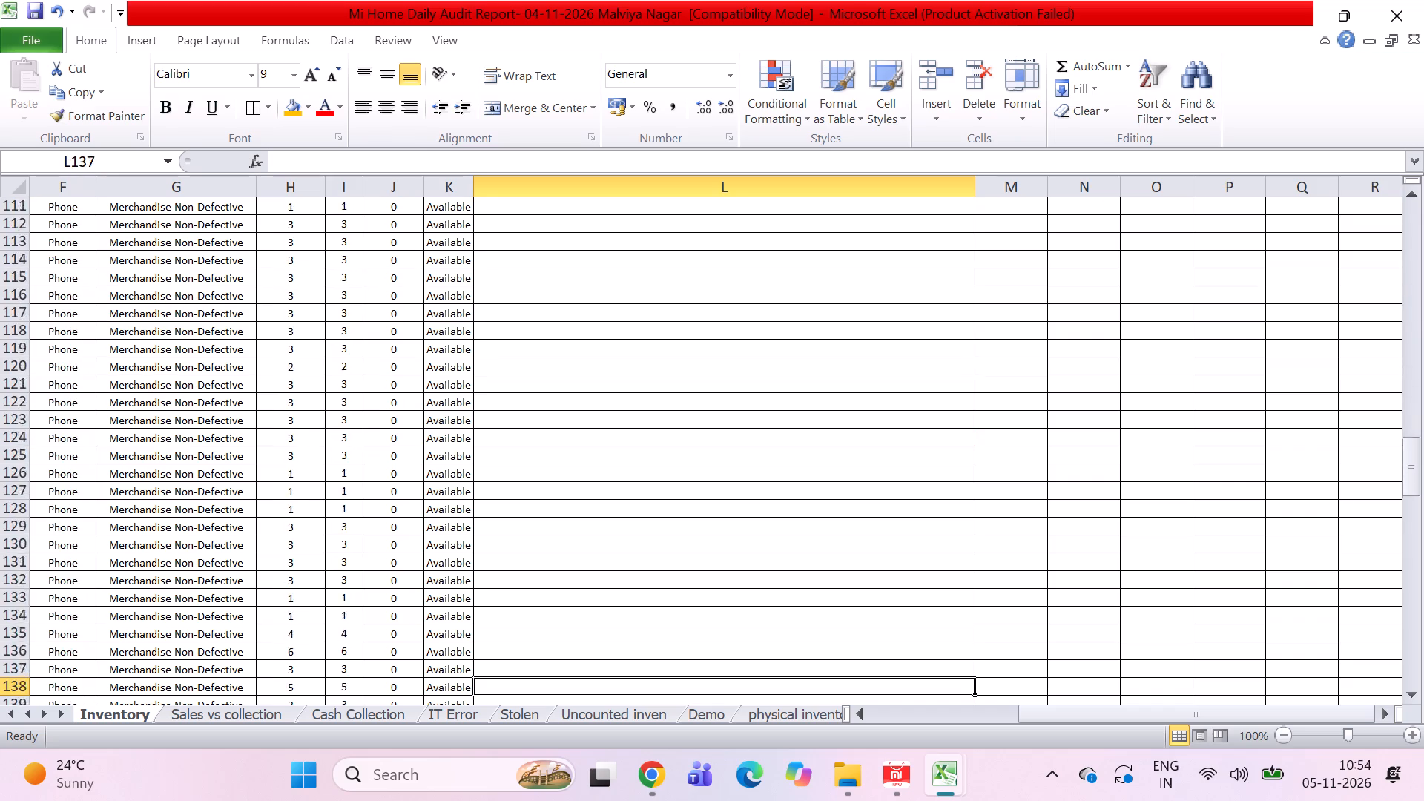
key("Left")
key("Left")
key("Left")
key("Left")
key("Left")
key("Left")
key("Left")
key("Up")
key("Up")
key("Up")
key("Up")
key("Up")
key("Up")
key("Up")
key("Up")
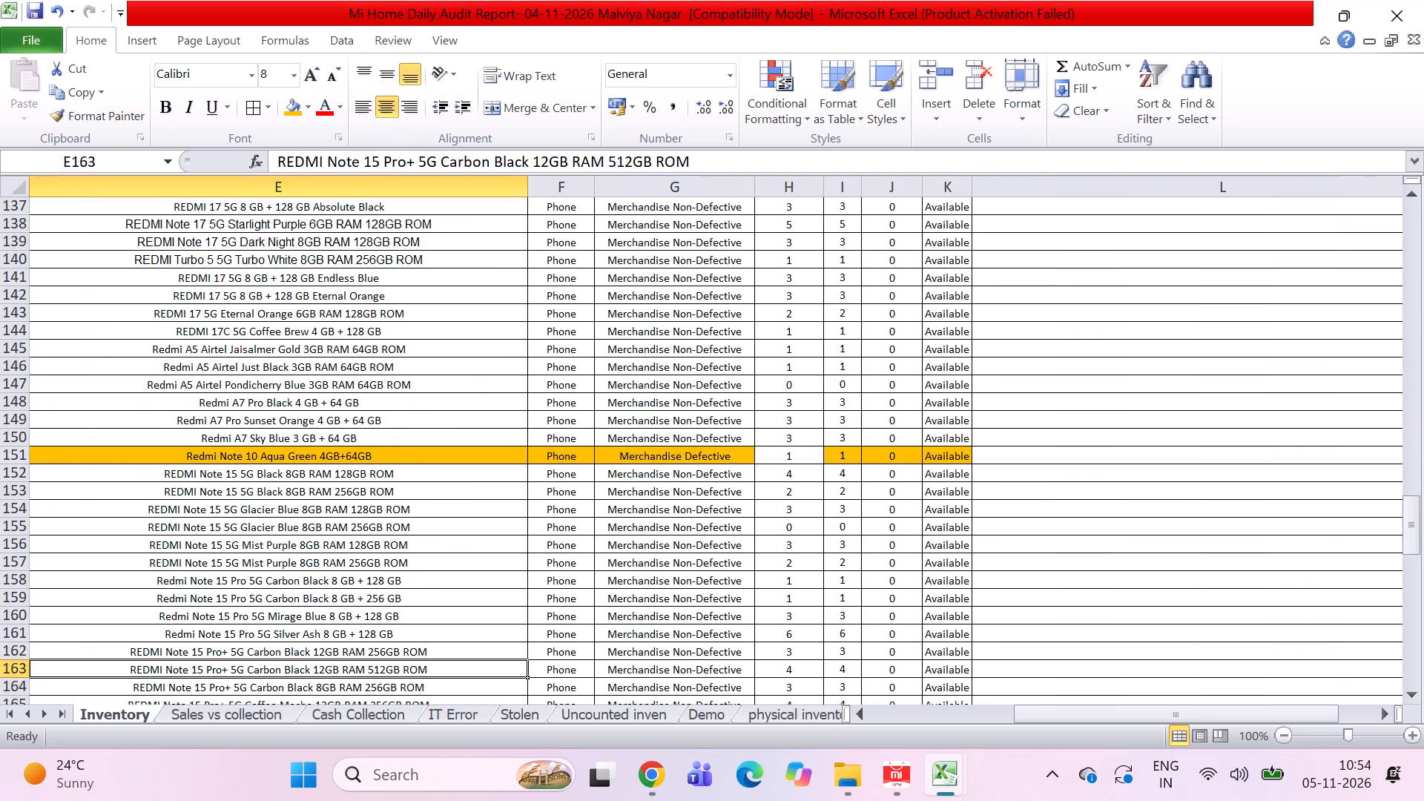
key("Up")
key("Up")
key("Up")
key("Up")
key("Up")
key("Right")
key("Right")
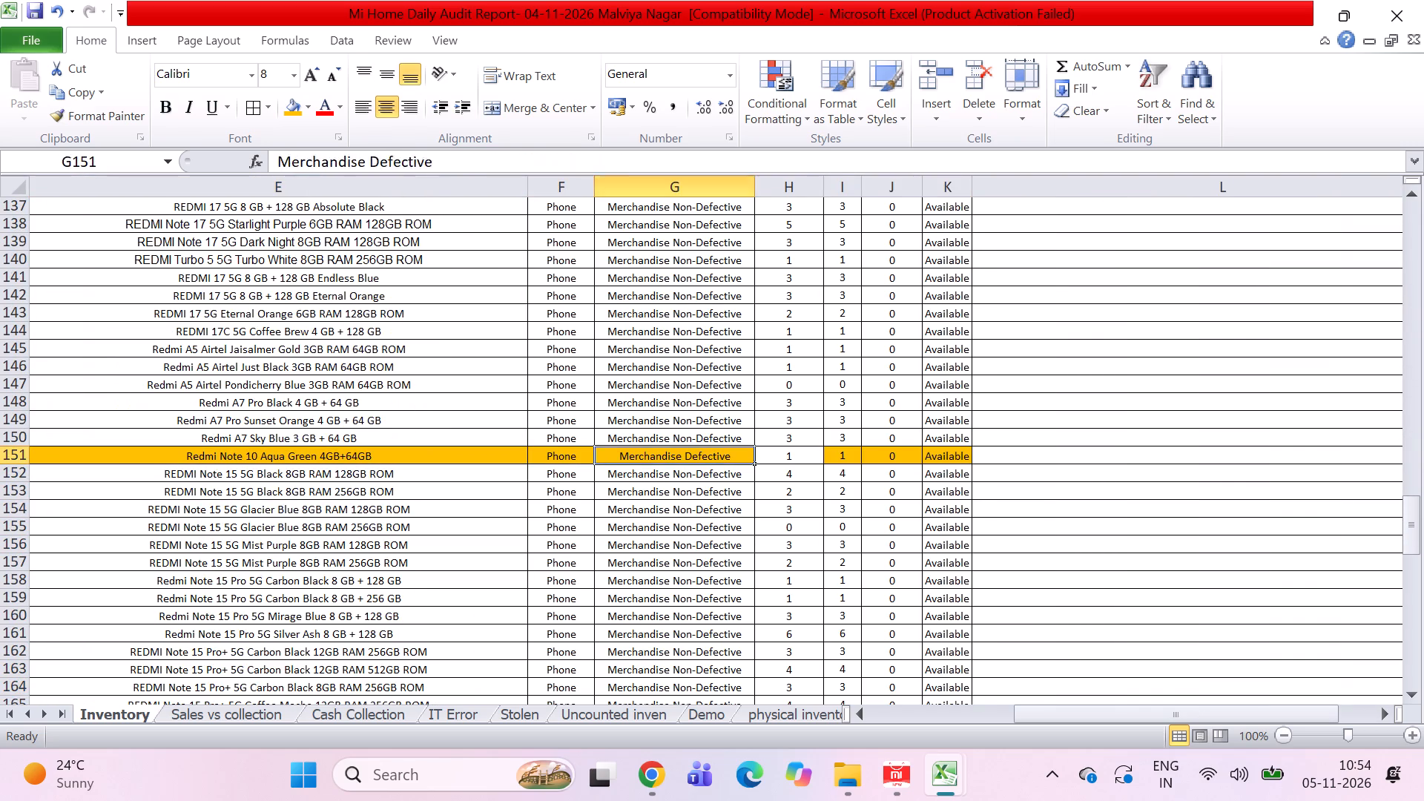
key("Right")
key("Right")
key("Left")
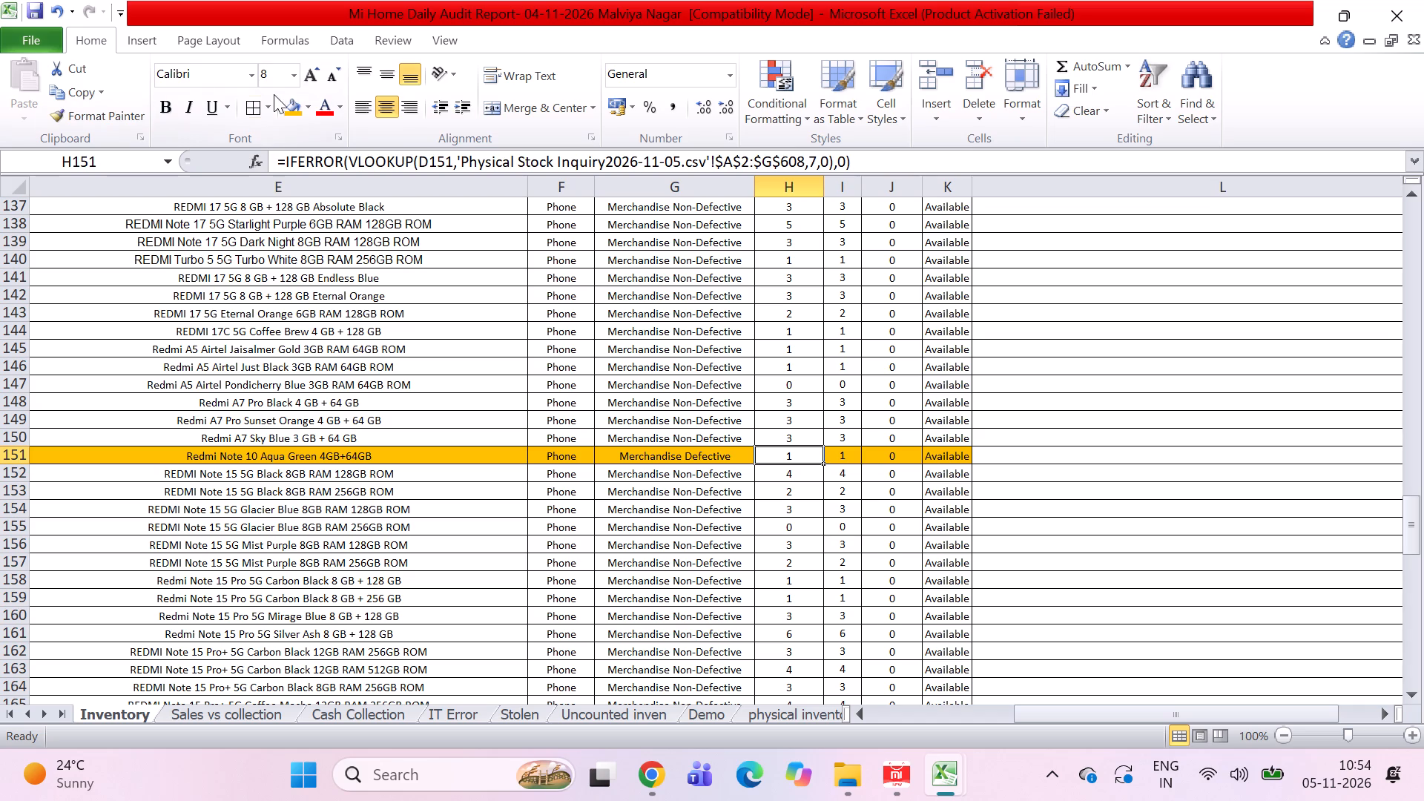
left_click(286, 109)
left_click(967, 472)
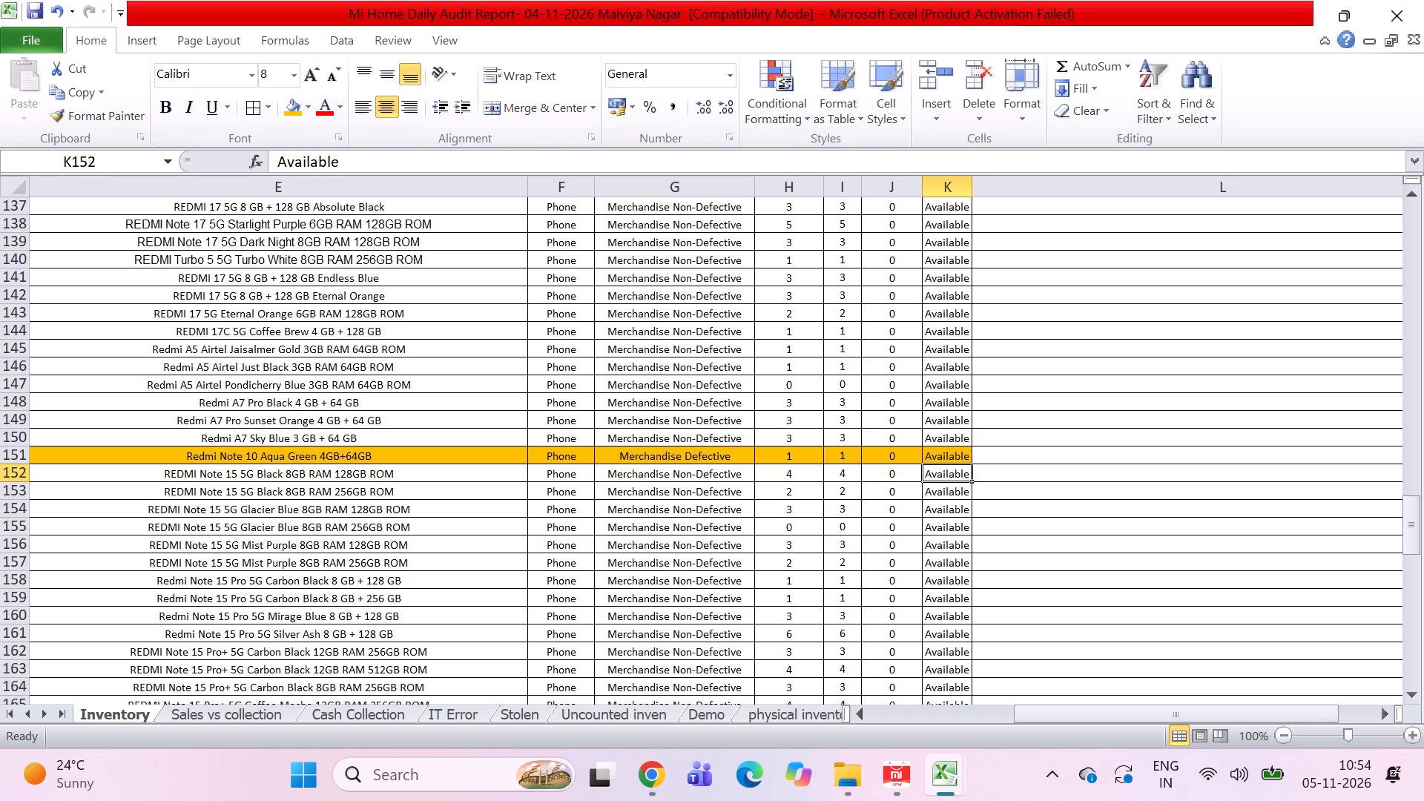
Check the remaining Inventory rows below row 152 down to the last product row for missing highlighting.
key("Down")
key("Down")
key("Down")
key("Down")
key("Down")
key("Down")
key("Down")
key("Down")
key("Down")
key("Down")
key("Down")
key("Down")
key("Down")
key("Down")
key("Down")
key("Down")
key("Down")
key("Down")
key("Down")
key("Down")
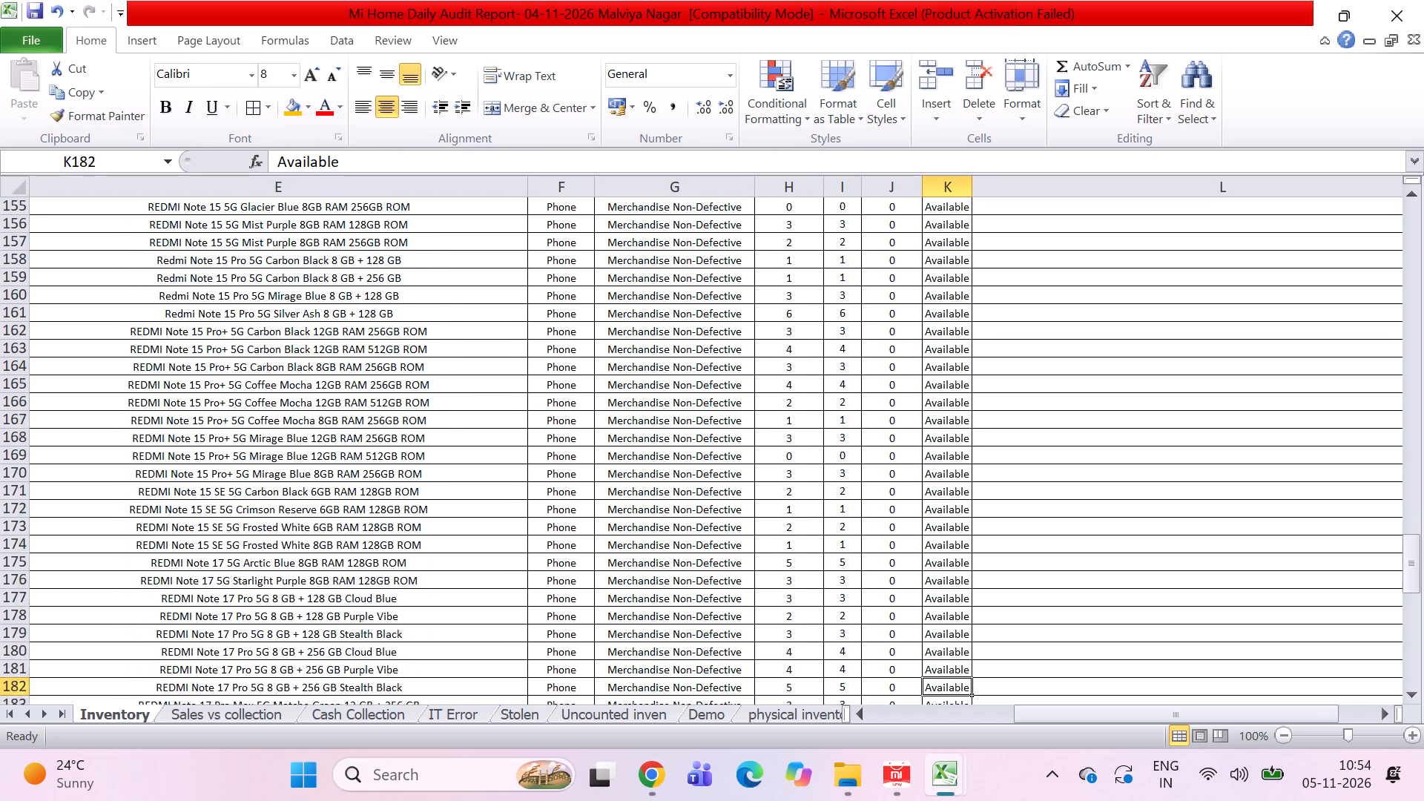
key("Up")
key("Up")
key("Up")
key("Up")
key("Up")
key("Up")
key("Up")
key("Up")
key("Up")
key("Up")
key("Up")
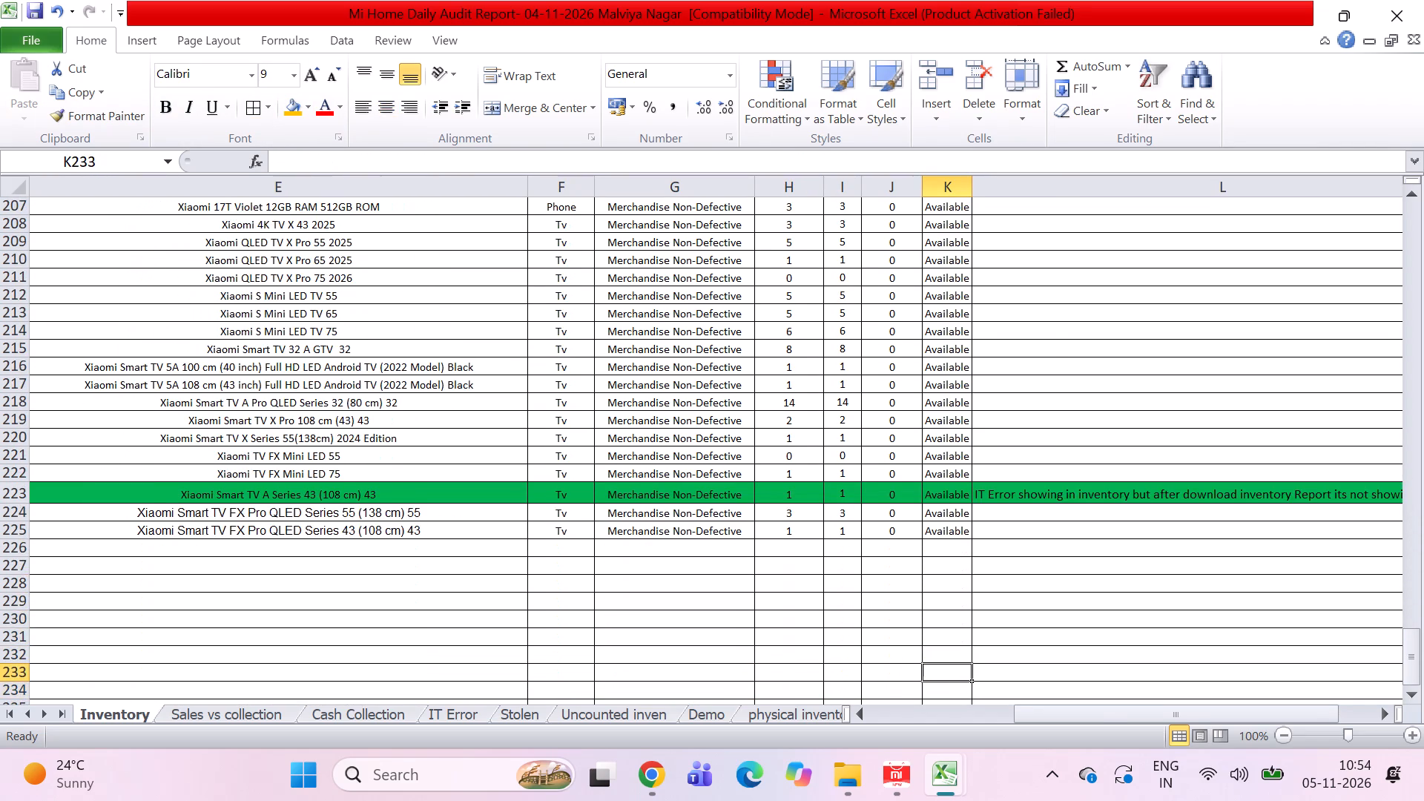
key("Down")
key("Up")
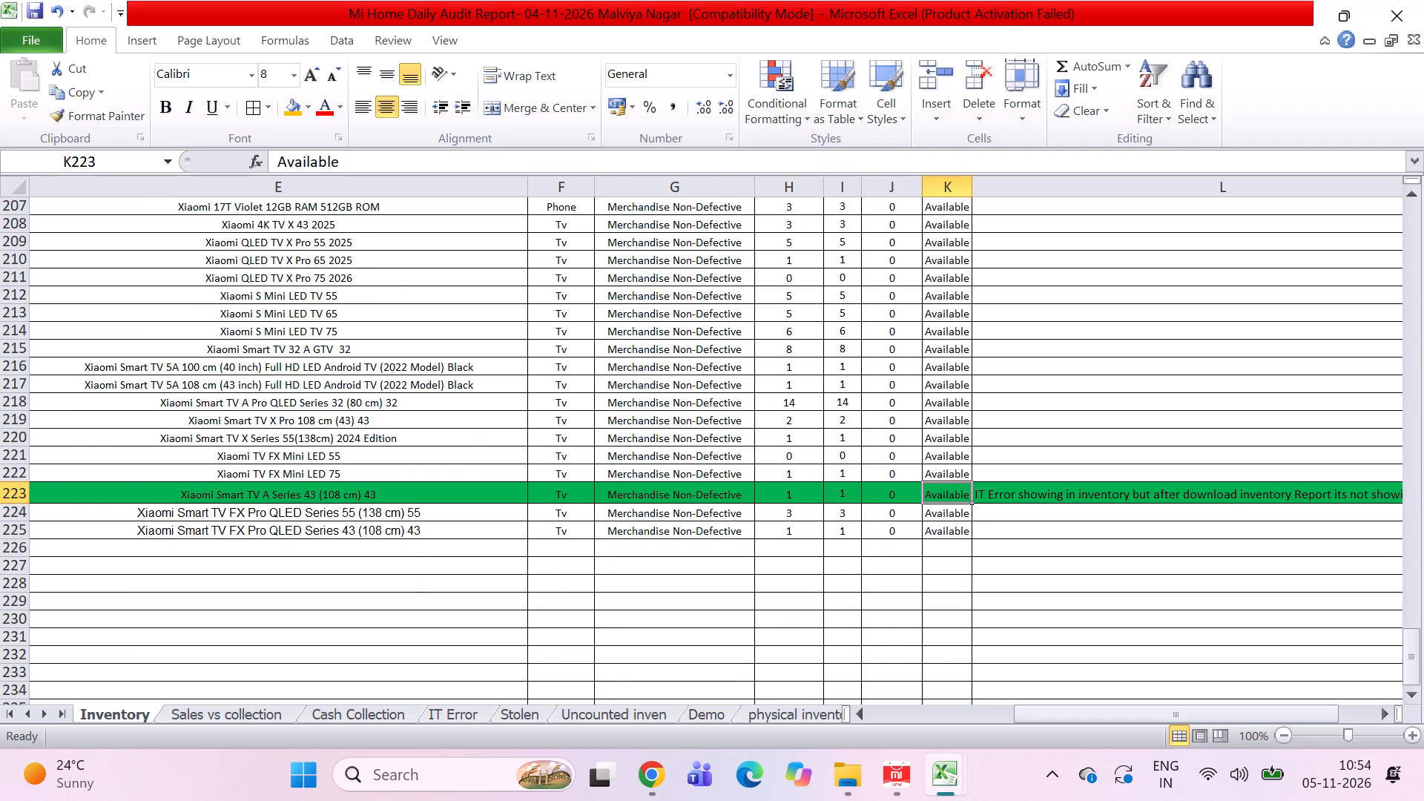
Save the audit report workbook.
key("ctrl+s")
left_click(791, 564)
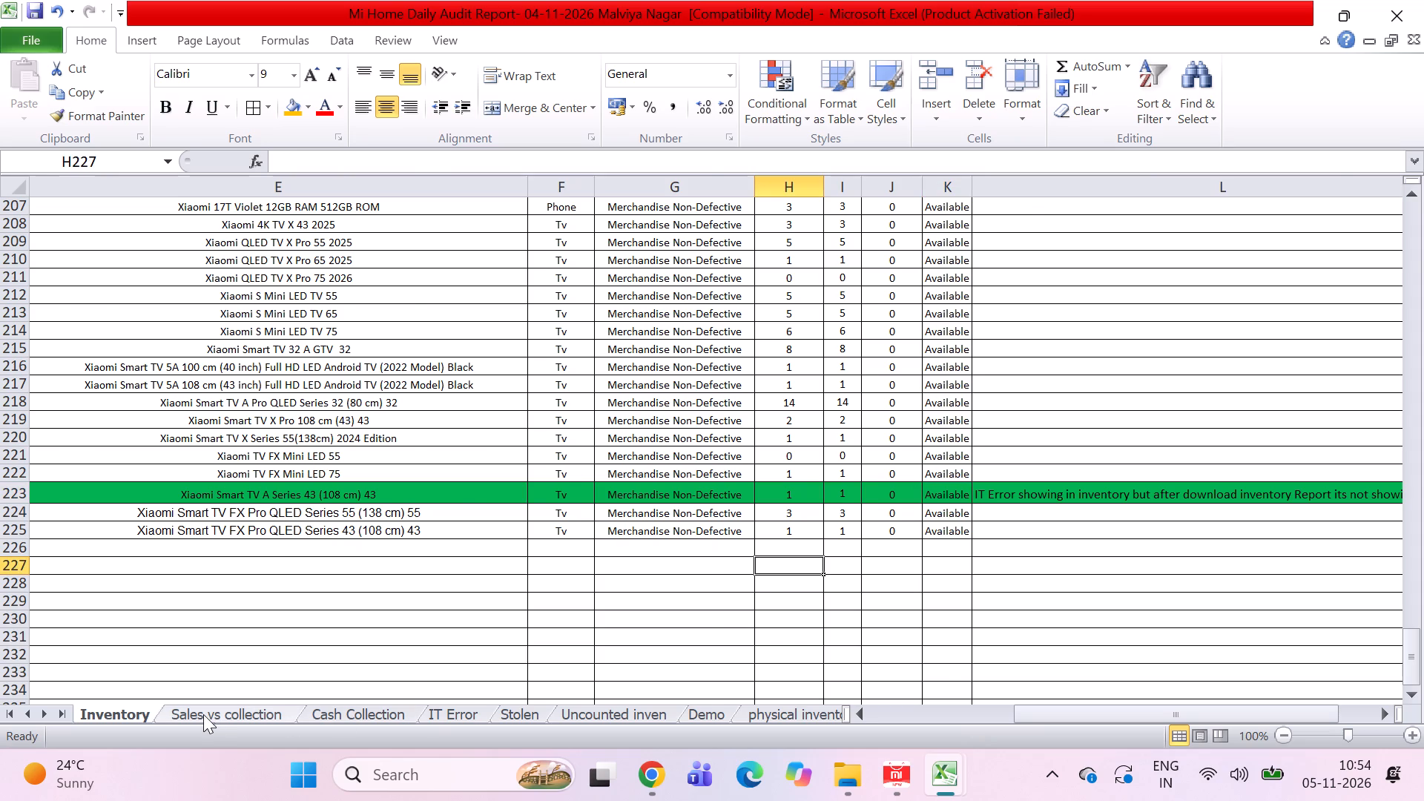
On the Sales vs collection sheet, set the first date in cell A3 to 01-11-2026.
left_click(203, 714)
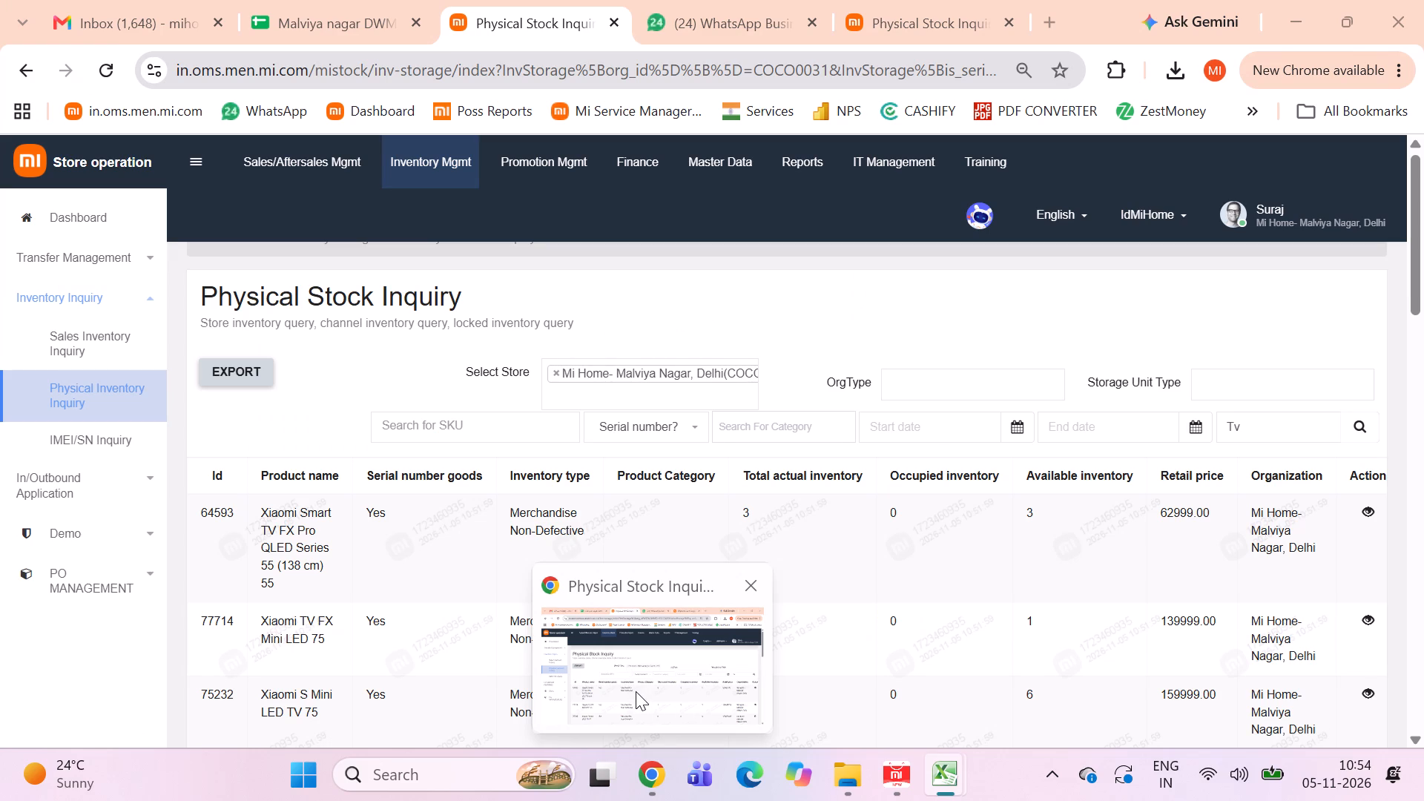
left_click(403, 538)
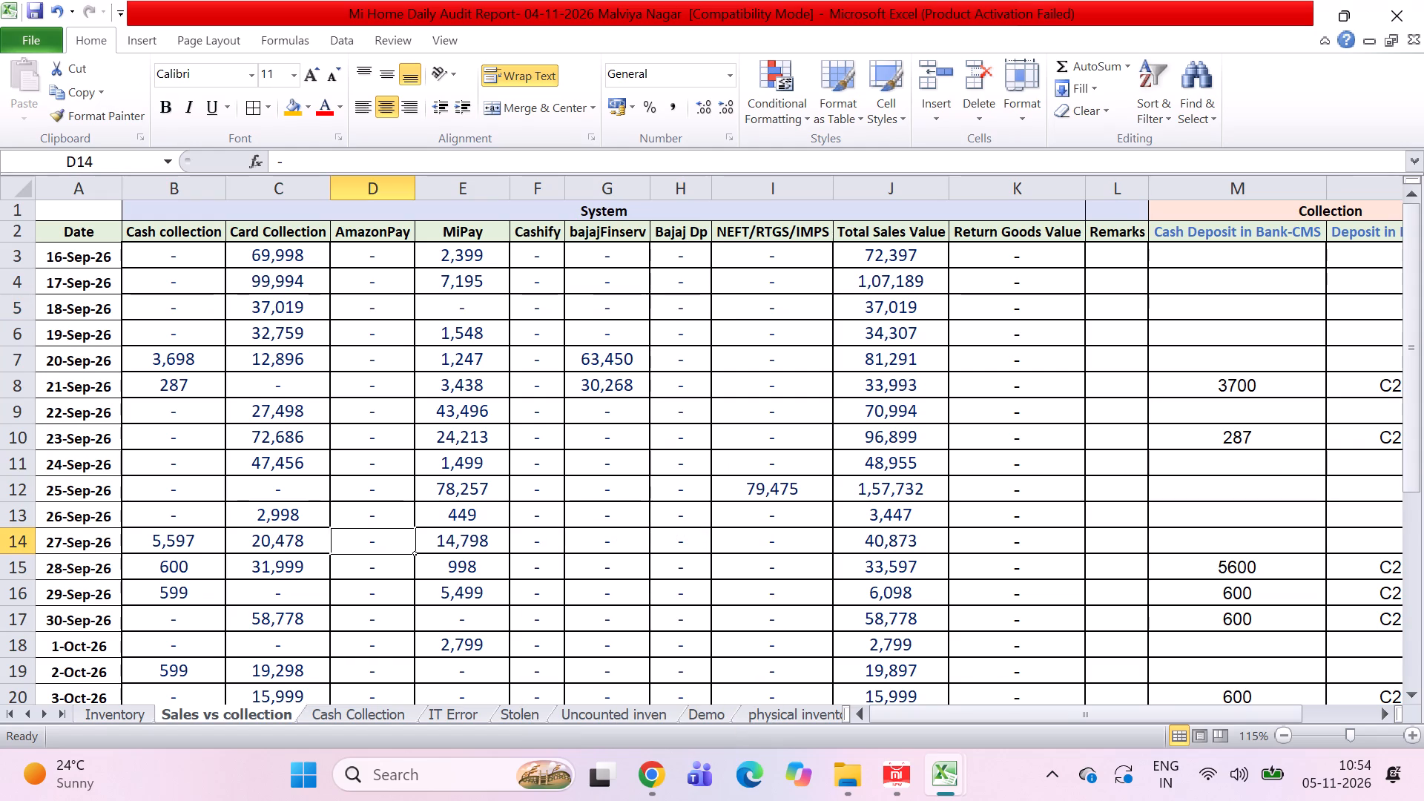
key("Left")
key("Left")
key("Up")
key("ctrl+Up")
key("ctrl+Up")
key("ctrl+Up")
key("Down")
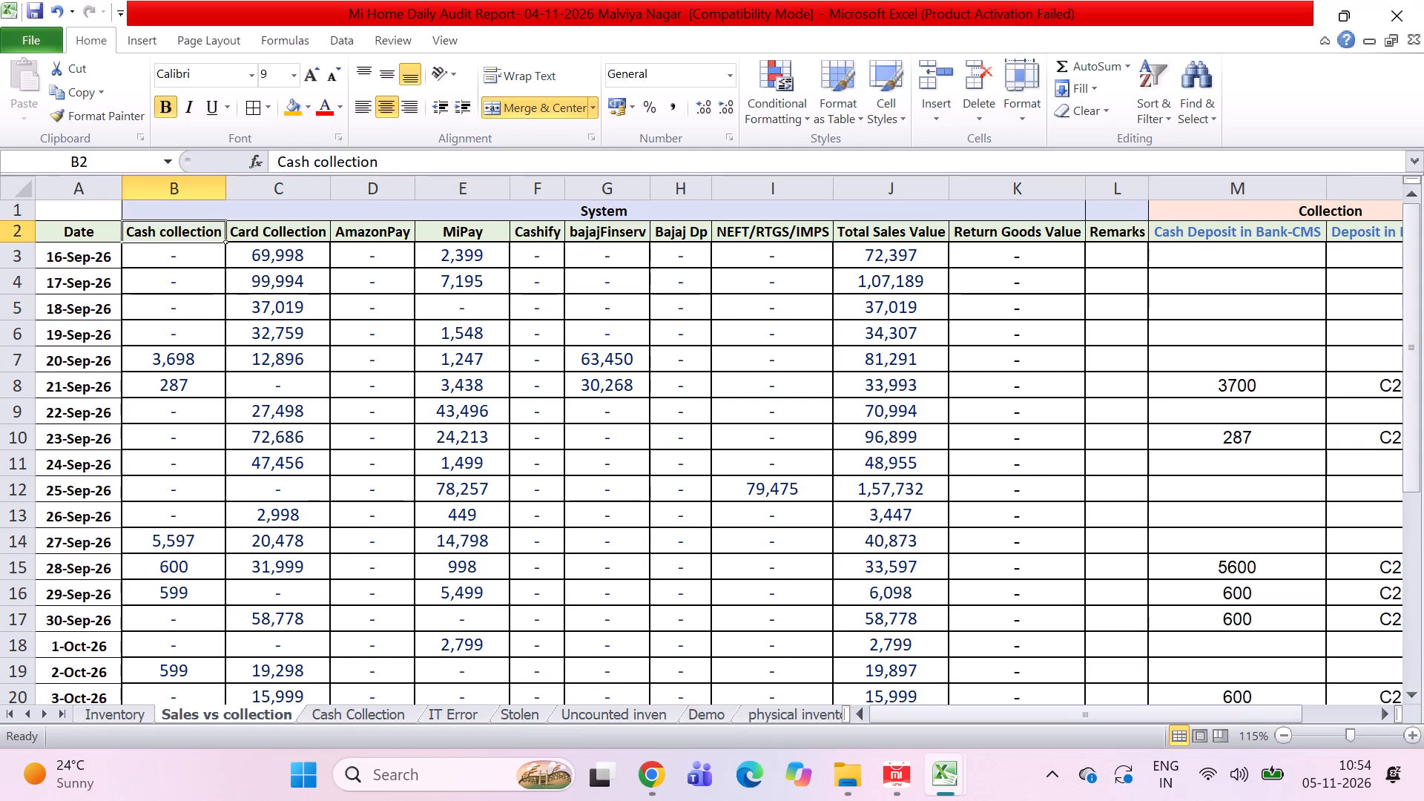
key("Down")
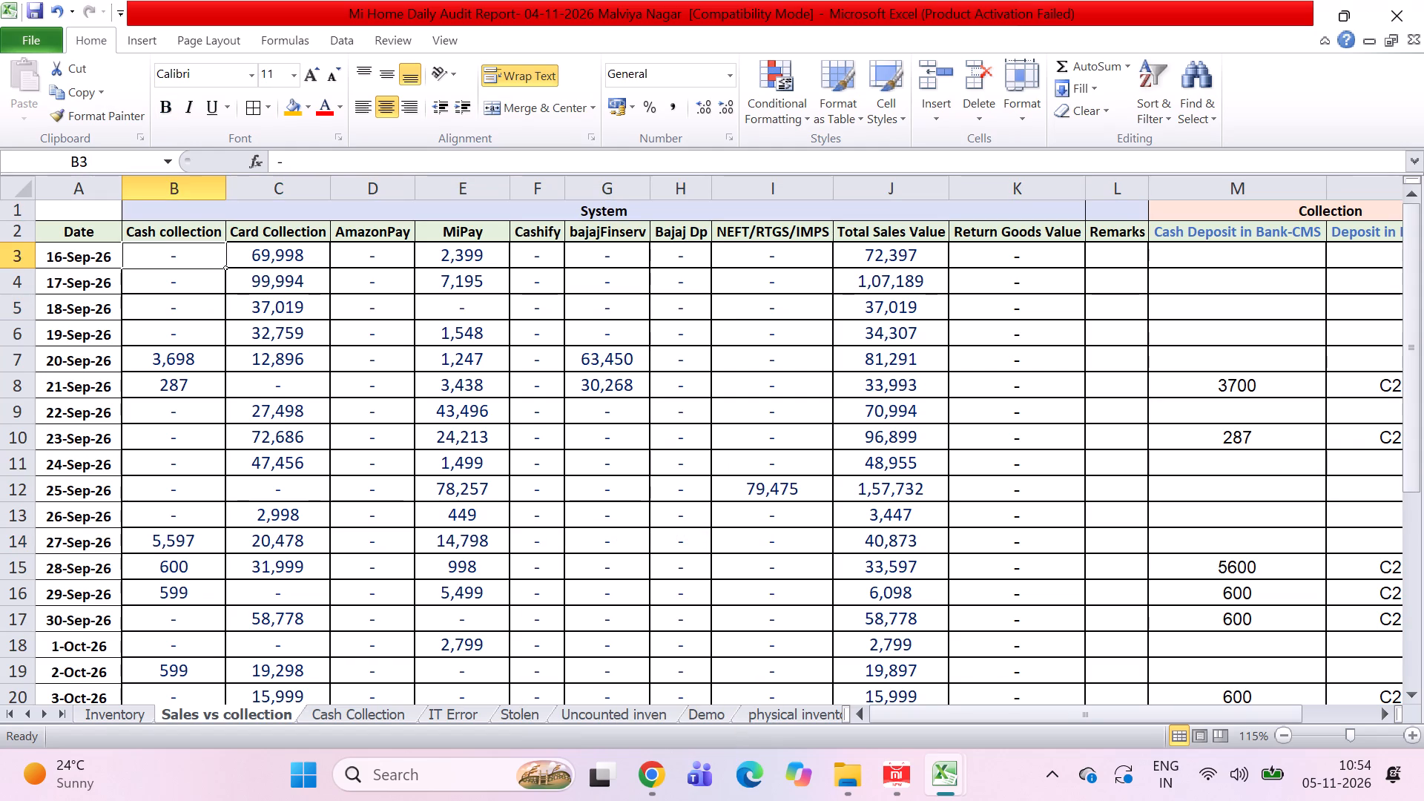
double_click(76, 257)
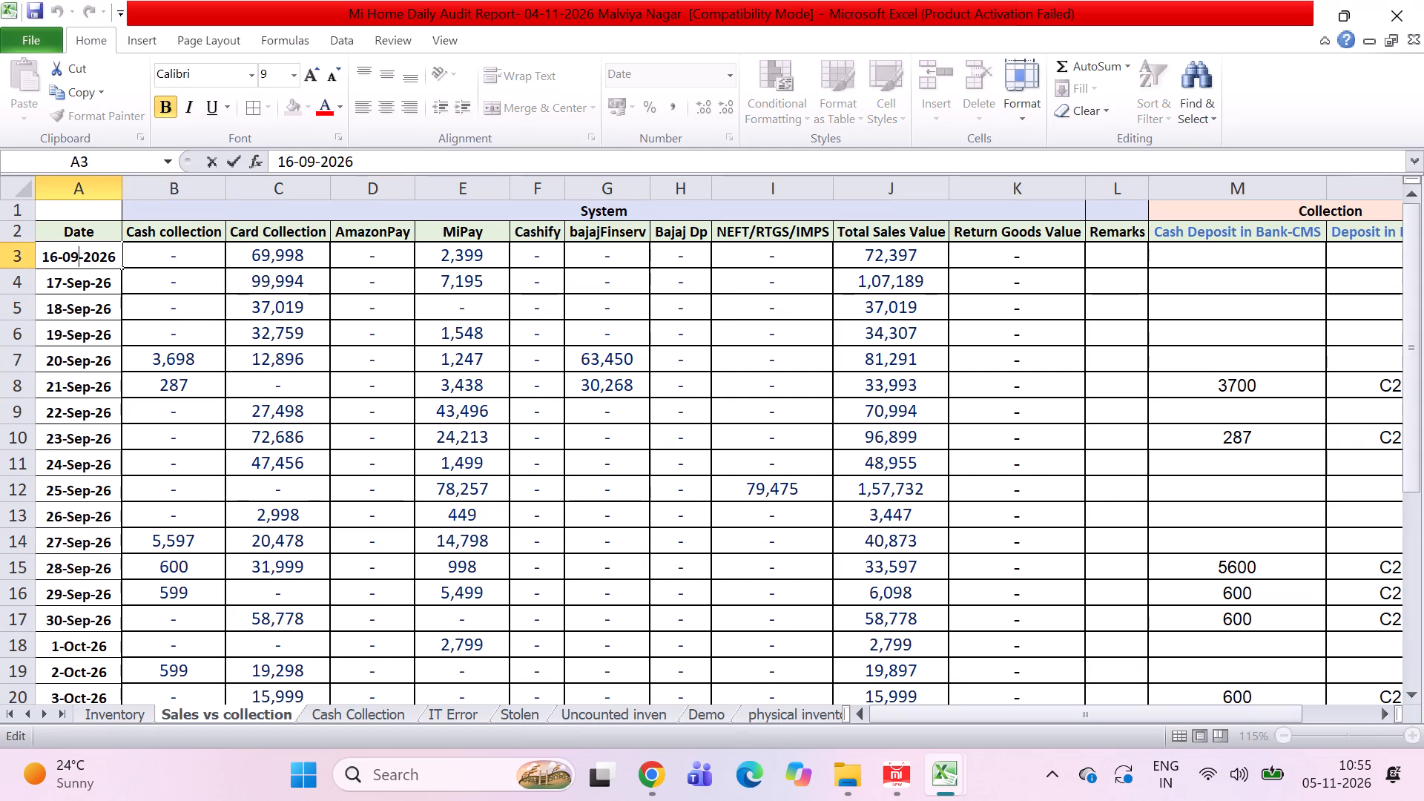
key("BackSpace")
key("BackSpace")
type("11")
key("Left")
key("Left")
key("Left")
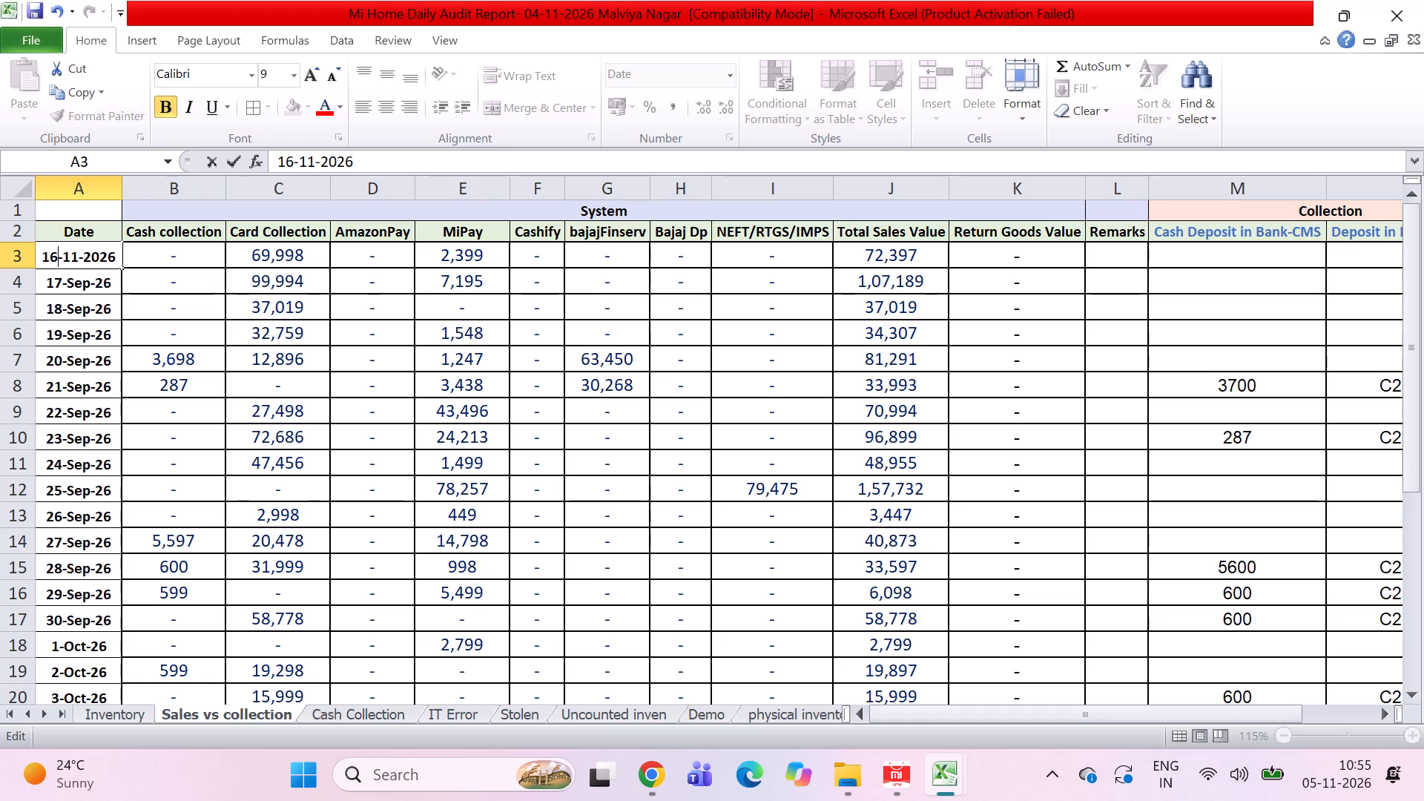
key("BackSpace")
key("BackSpace")
key("0")
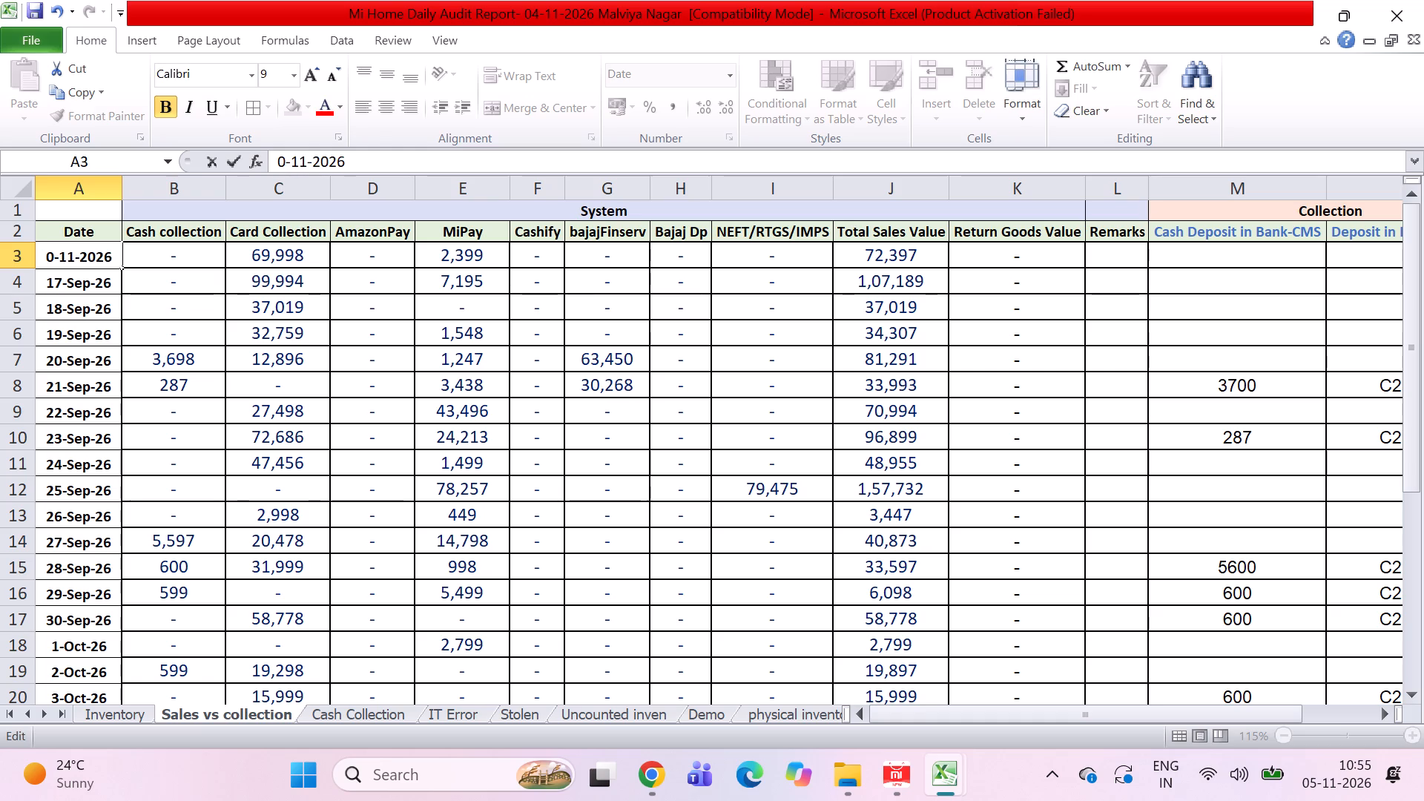
key("1")
key("Return")
key("Up")
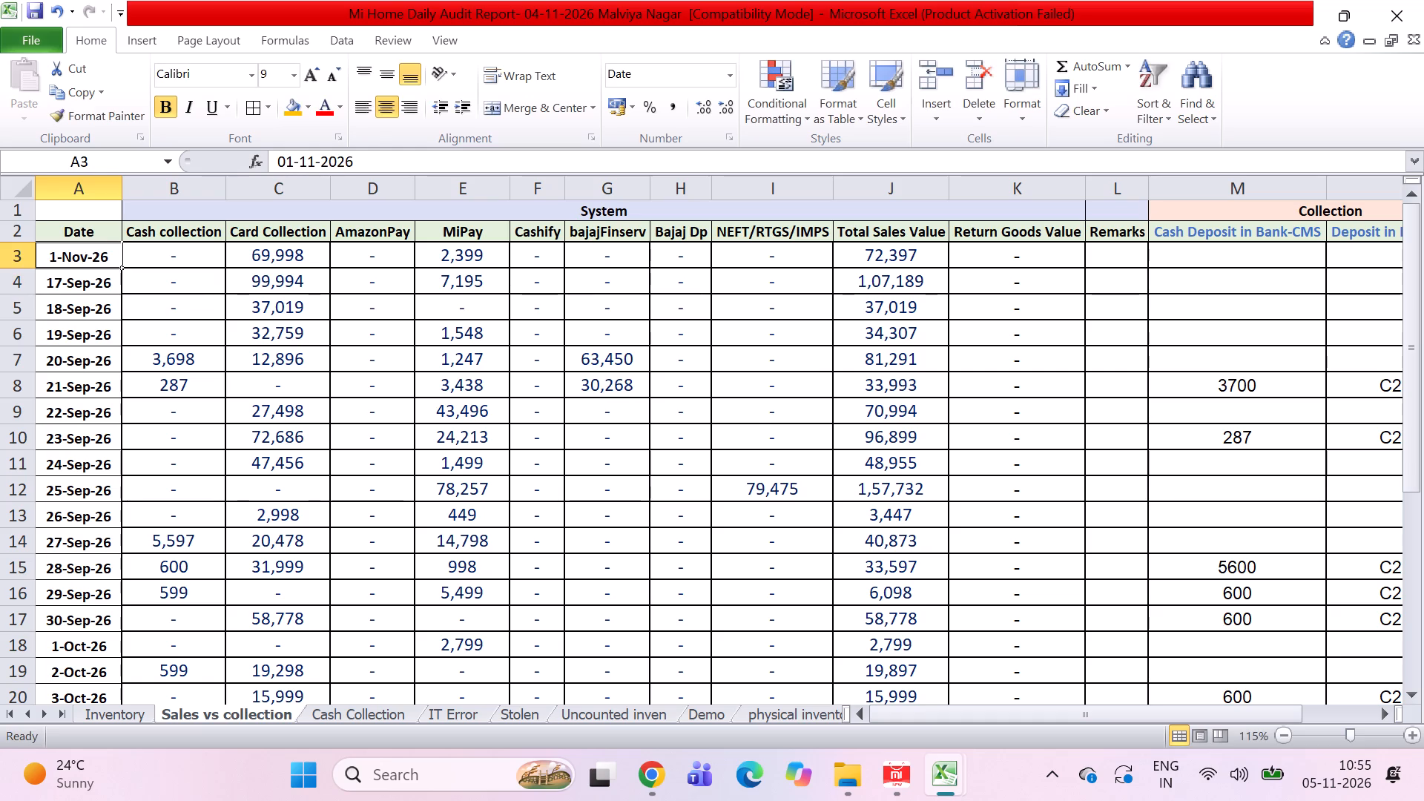
Clear the old system and collection entries in columns B to N from row 3 down, keeping the dates.
key("Right")
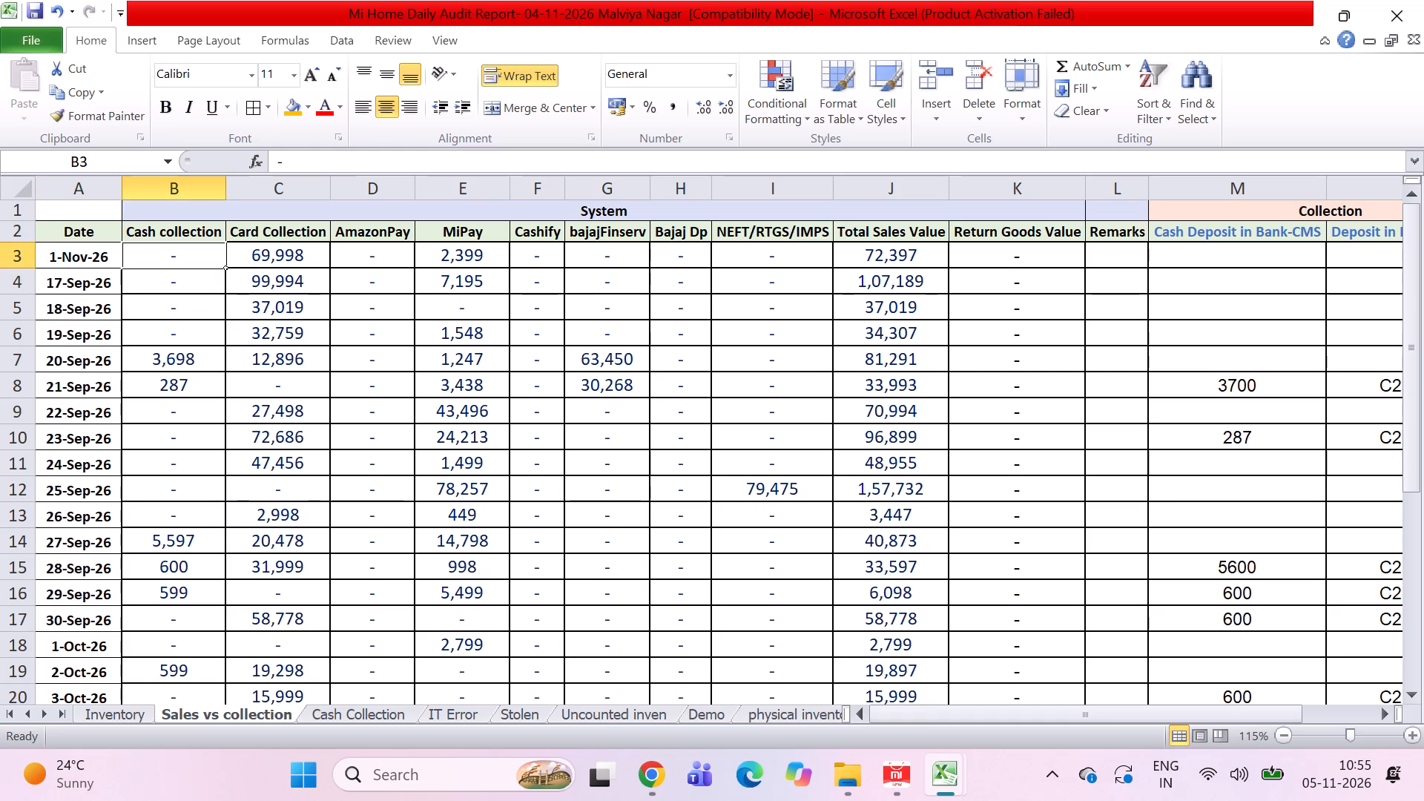
key("shift+Right")
key("shift+Right")
key("shift+Right")
key("shift+Right")
key("shift+Right")
key("shift+Right")
key("shift+Right")
key("shift+Right")
key("shift+Right")
key("shift+Right")
key("shift+Right")
key("shift+Right")
key("shift+Right")
key("shift+Right")
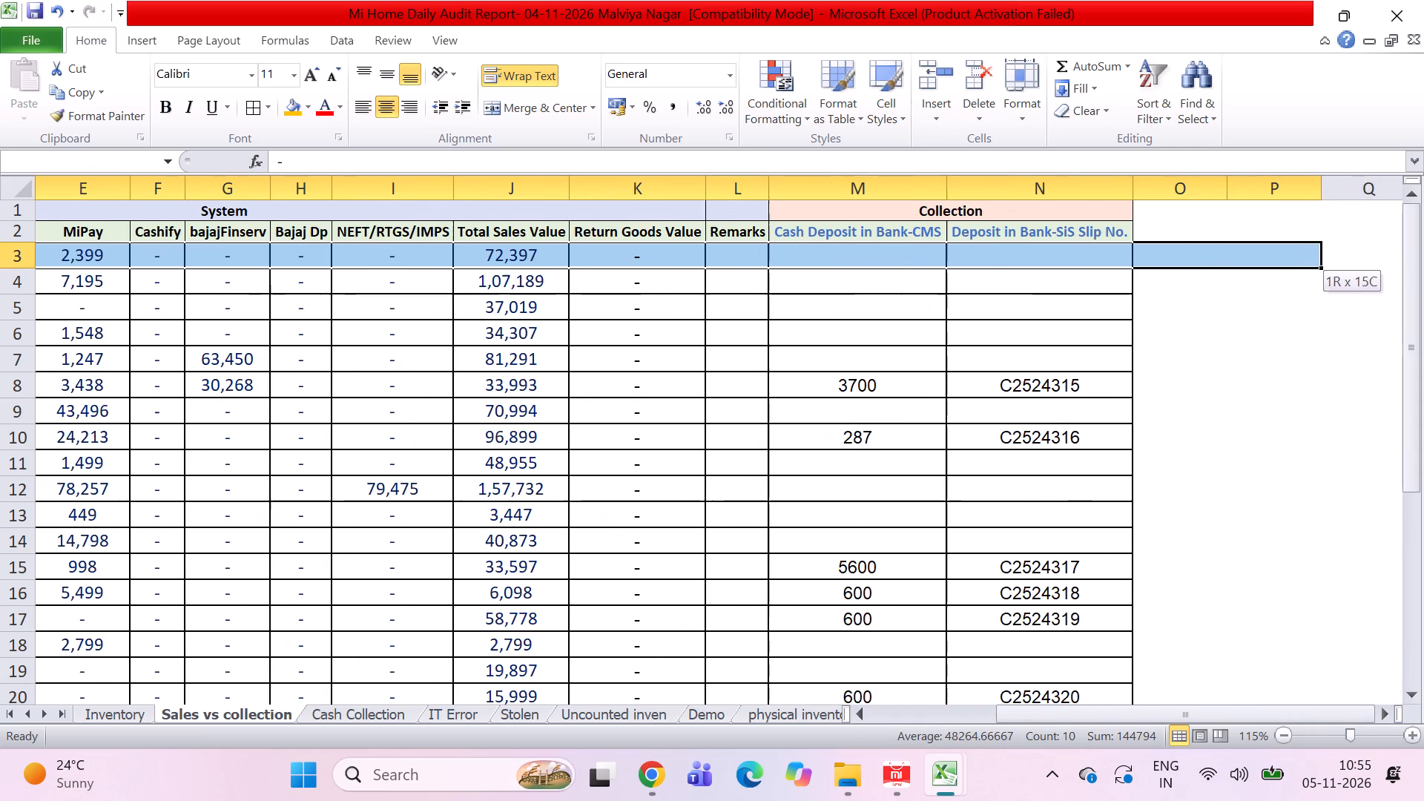
key("shift+Left")
key("shift+Left")
key("ctrl+shift+Down")
key("Delete")
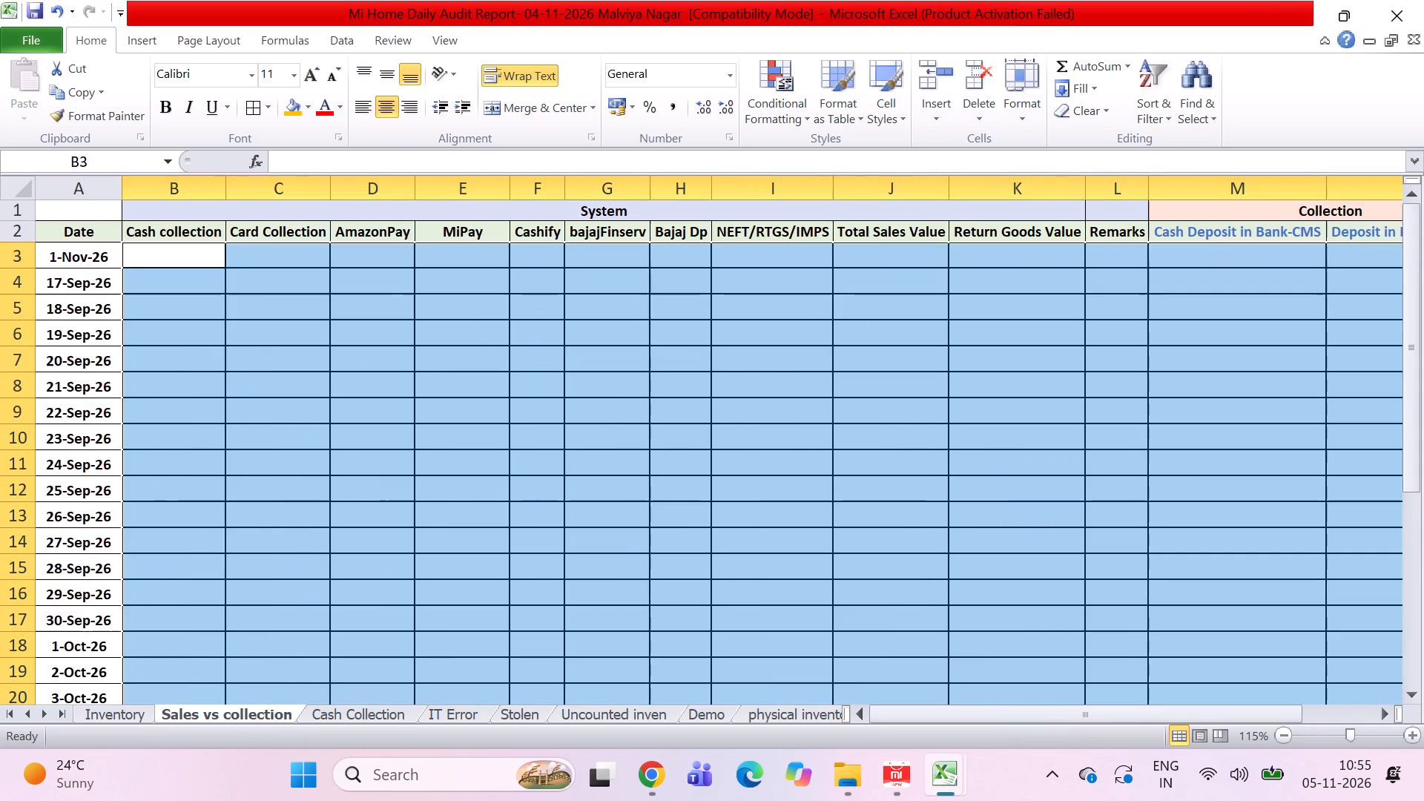
Set the second date in cell A4 of the Sales vs collection sheet to 02-11-2026.
key("Left")
key("Left")
key("Down")
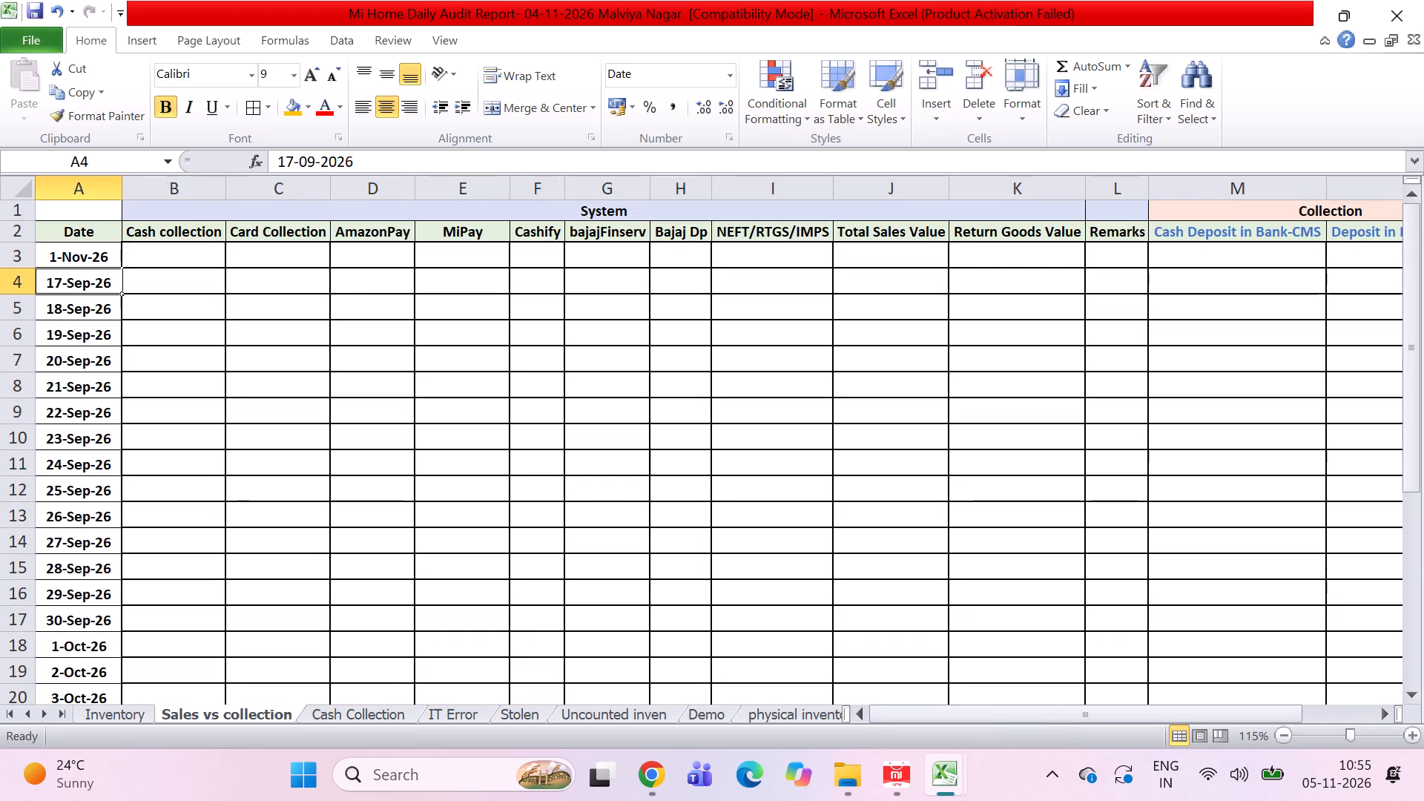
key("ctrl+d")
double_click(75, 278)
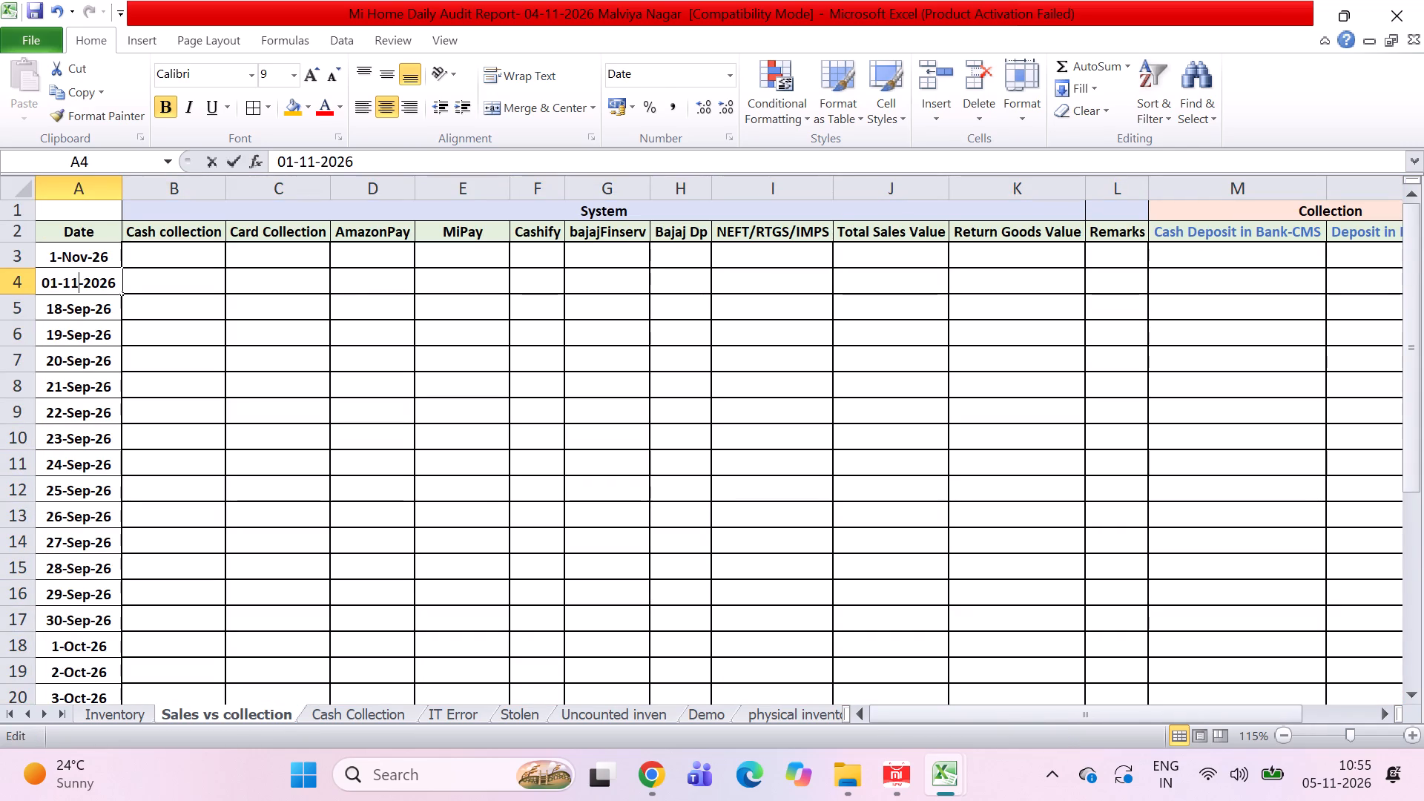
left_click(54, 278)
key("Right")
key("Left")
key("BackSpace")
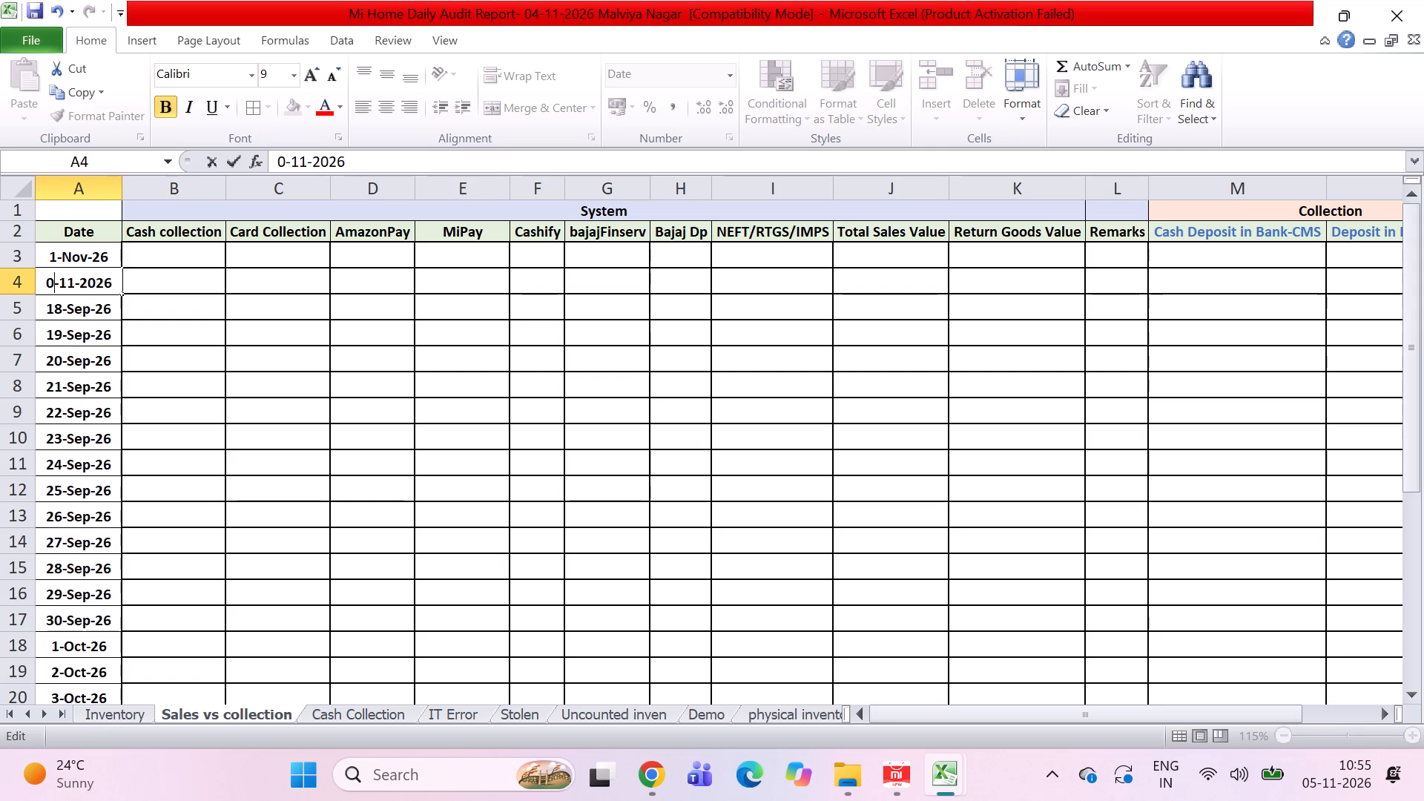
key("2")
key("Return")
Extend the daily date series from A3:A4 down the Date column to row 33, just above Total Value.
key("Up")
key("Up")
key("shift+Down")
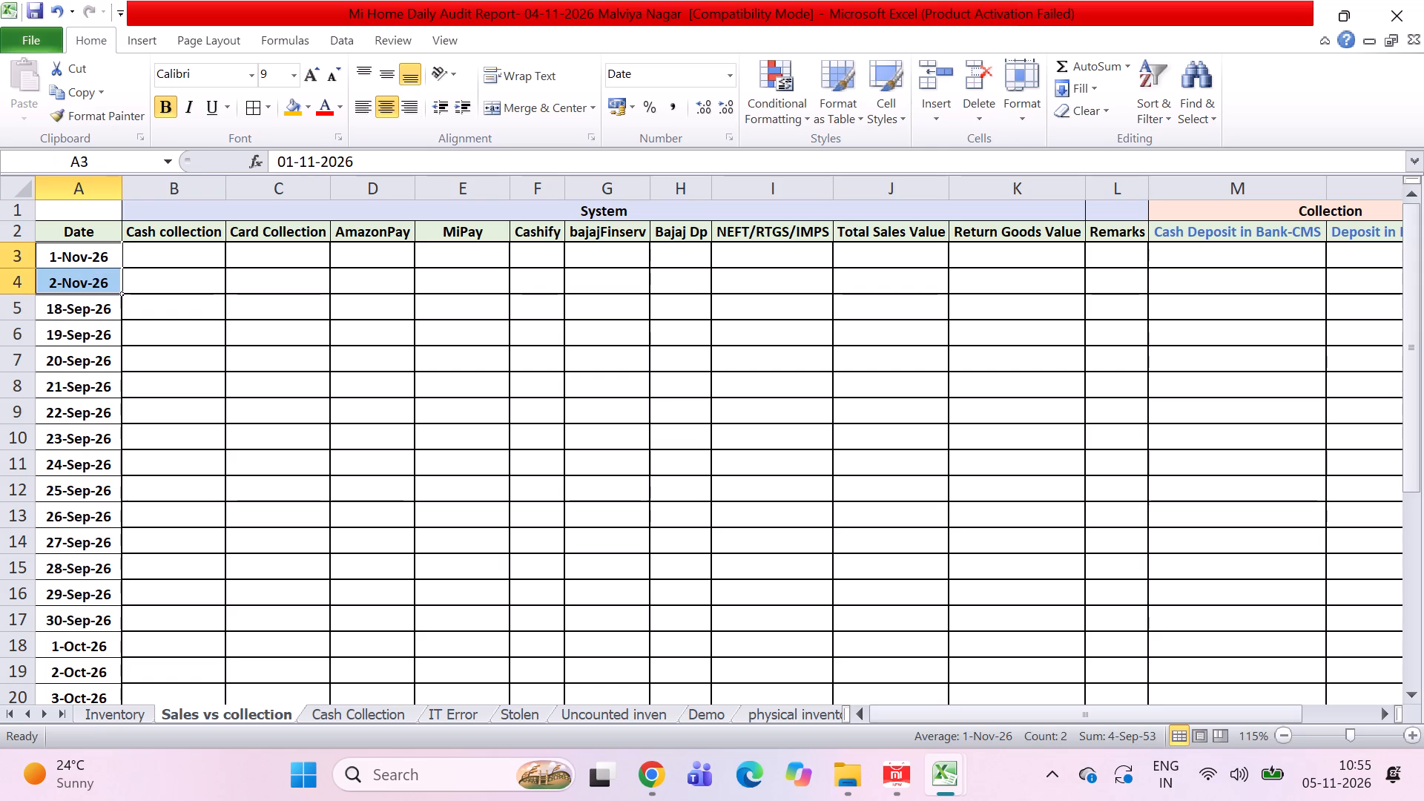
double_click(122, 294)
left_click(99, 423)
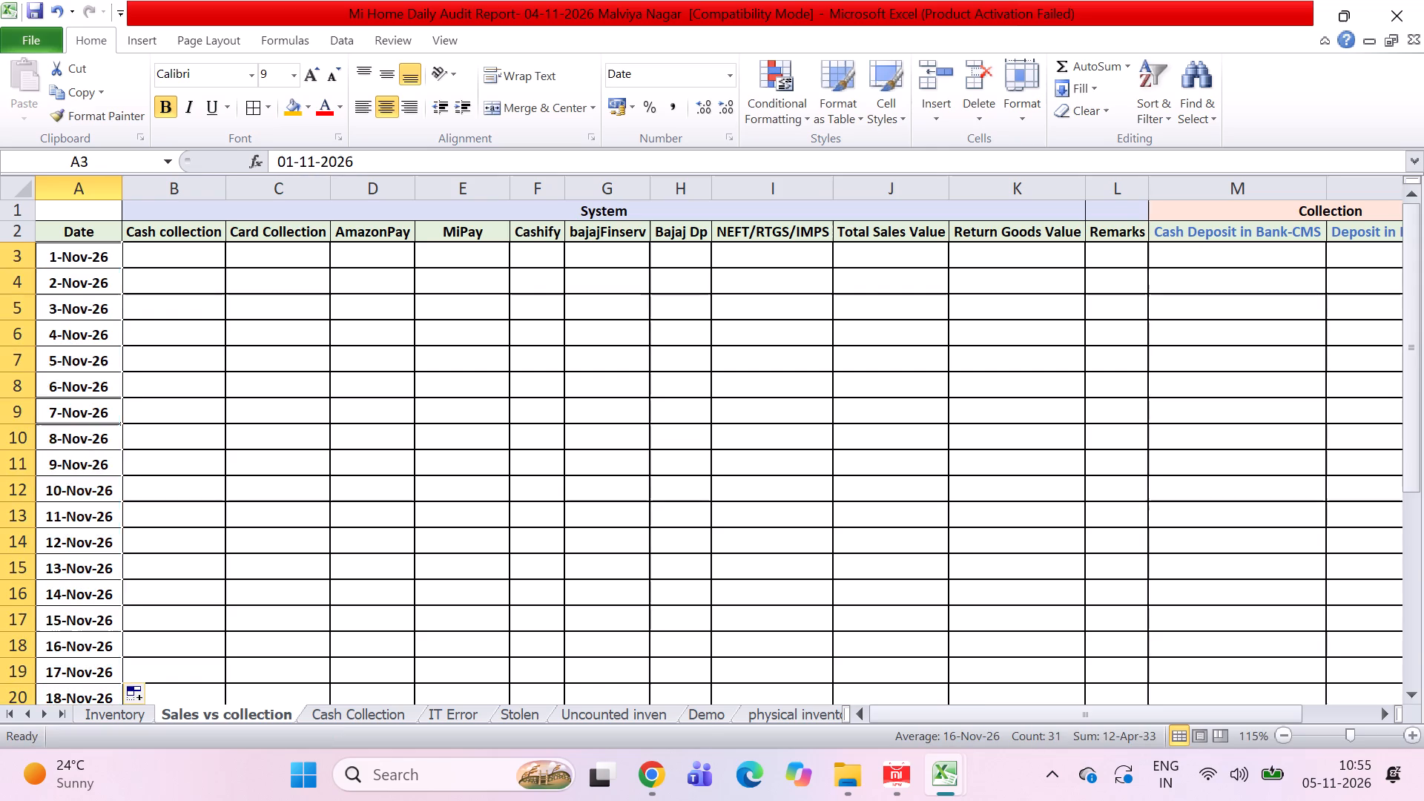
key("ctrl+Down")
key("Down")
key("Down")
key("Up")
key("Up")
key("Up")
key("Up")
key("Right")
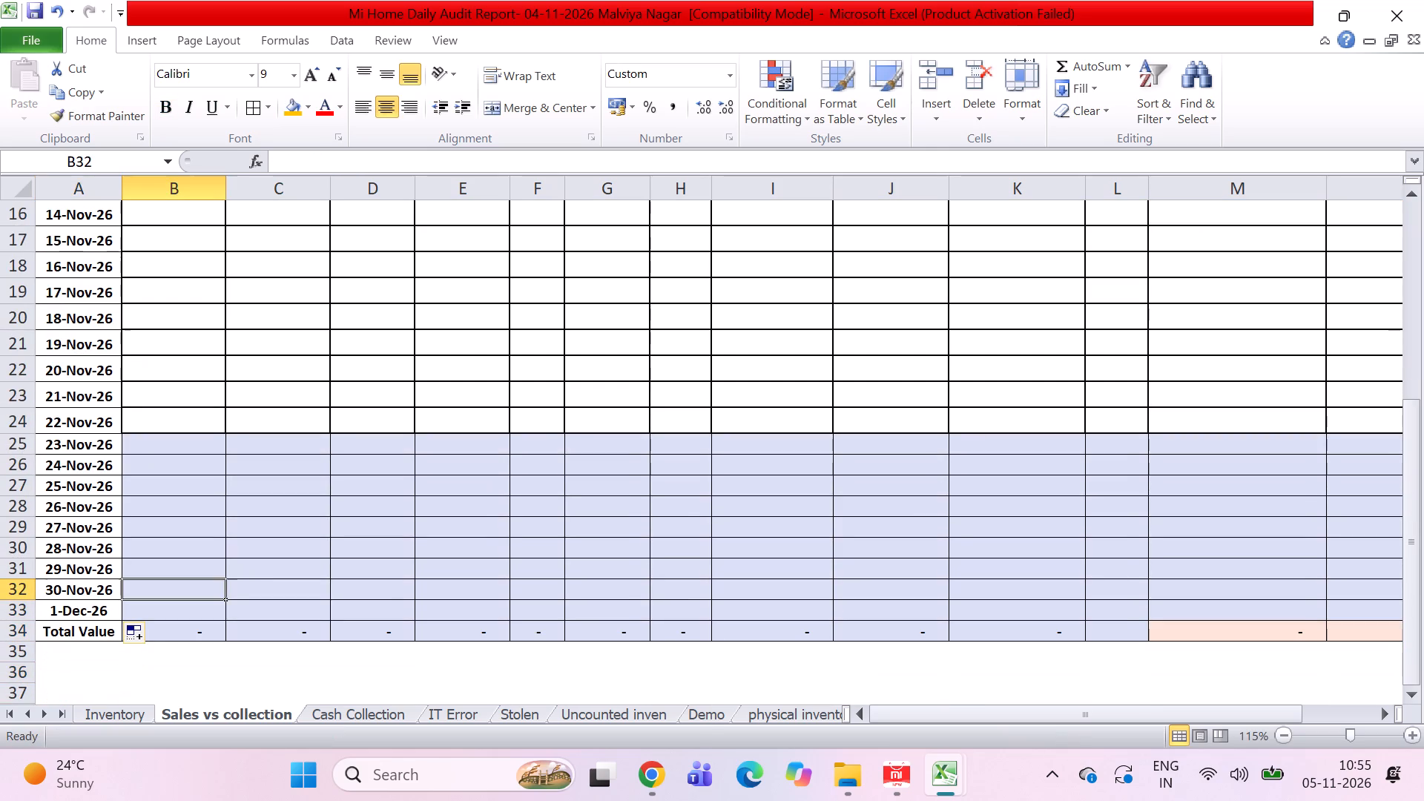
key("ctrl+Up")
key("ctrl+Up")
key("ctrl+Up")
key("Down")
key("Down")
Switch to Chrome and open the Malviya nagar DSR Nov-26 Google Sheet in a new browser tab.
key("alt+Tab")
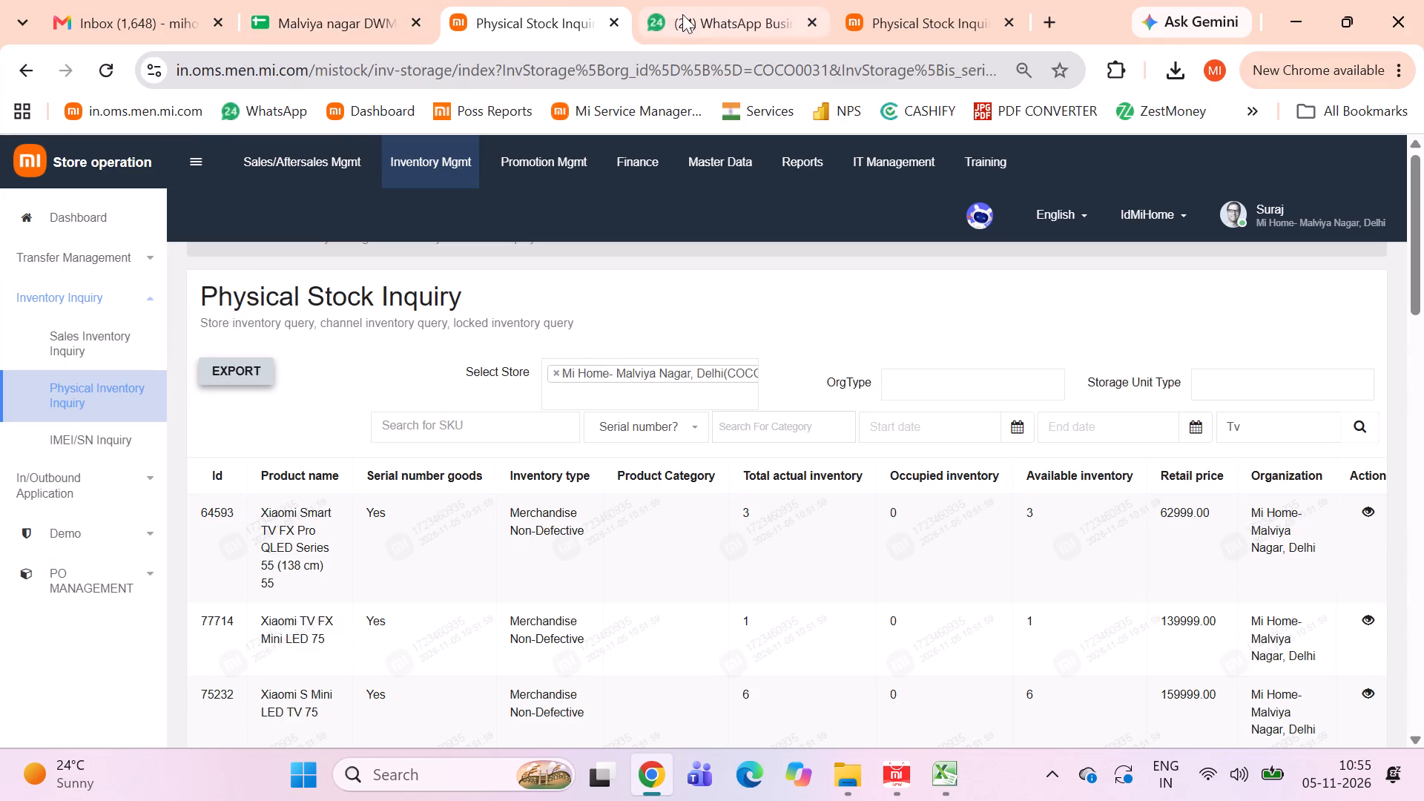
left_click(1058, 7)
left_click(523, 79)
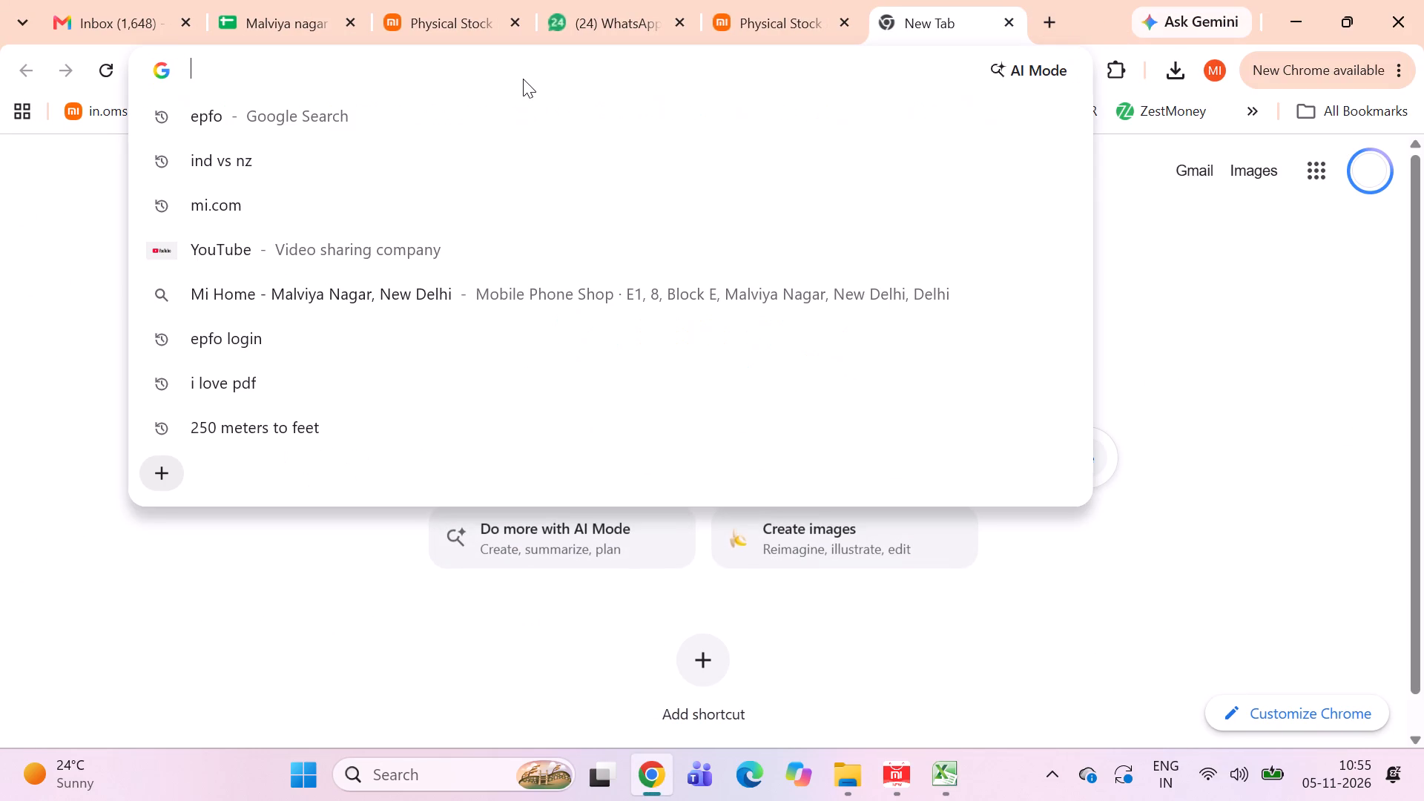
key("v")
key("BackSpace")
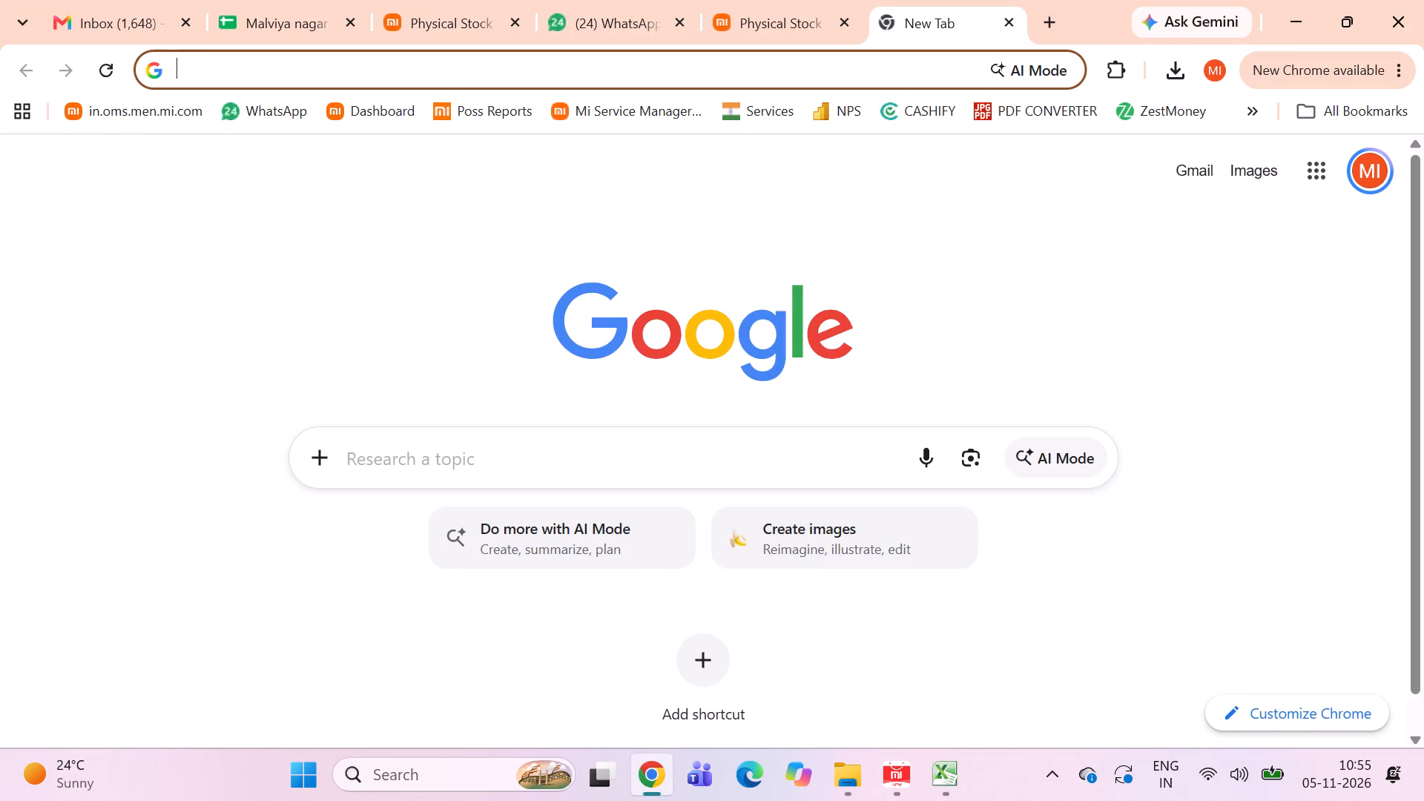
key("BackSpace")
key("n")
type("ov")
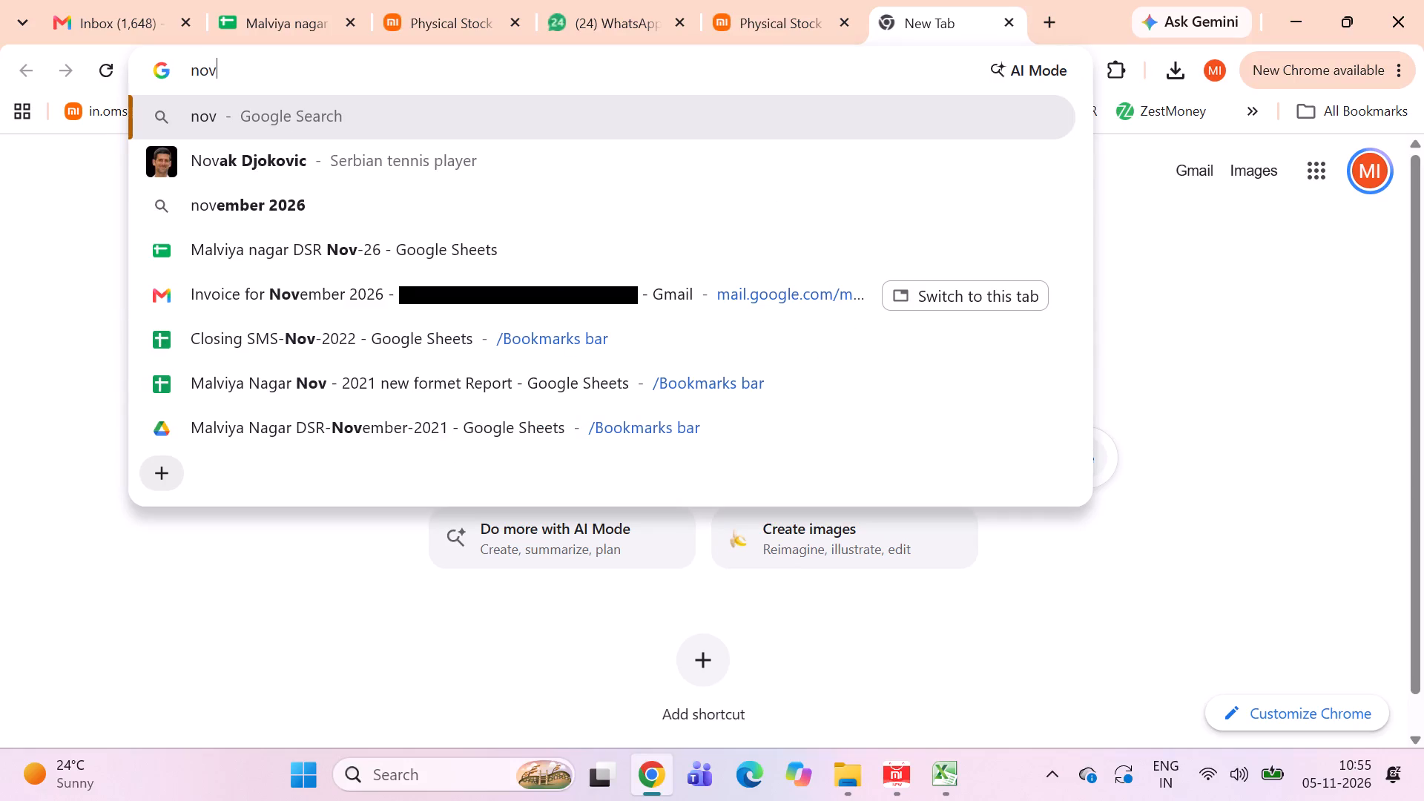
left_click(275, 247)
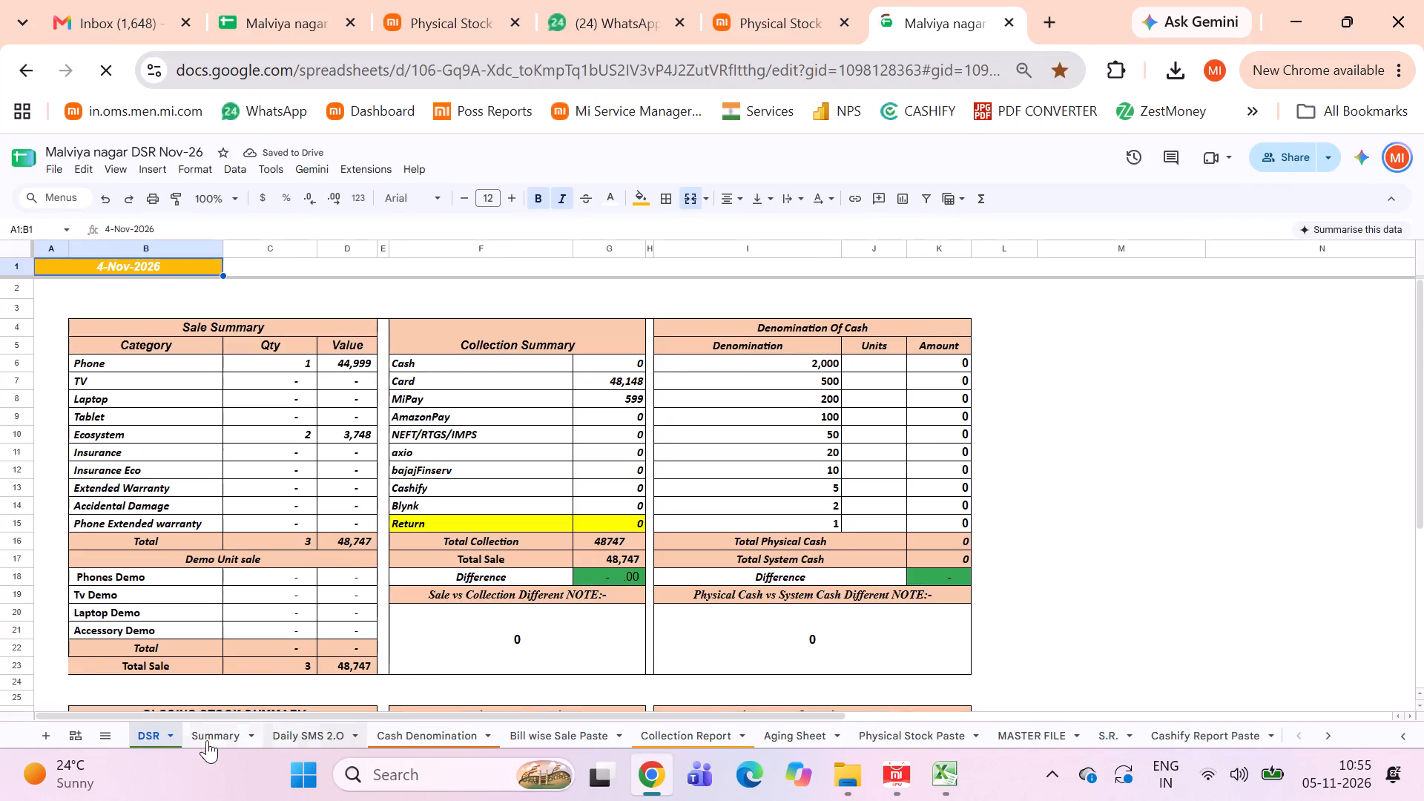
On the Summary sheet, set the first date in cell C4 to 1 Nov 2026.
left_click(211, 737)
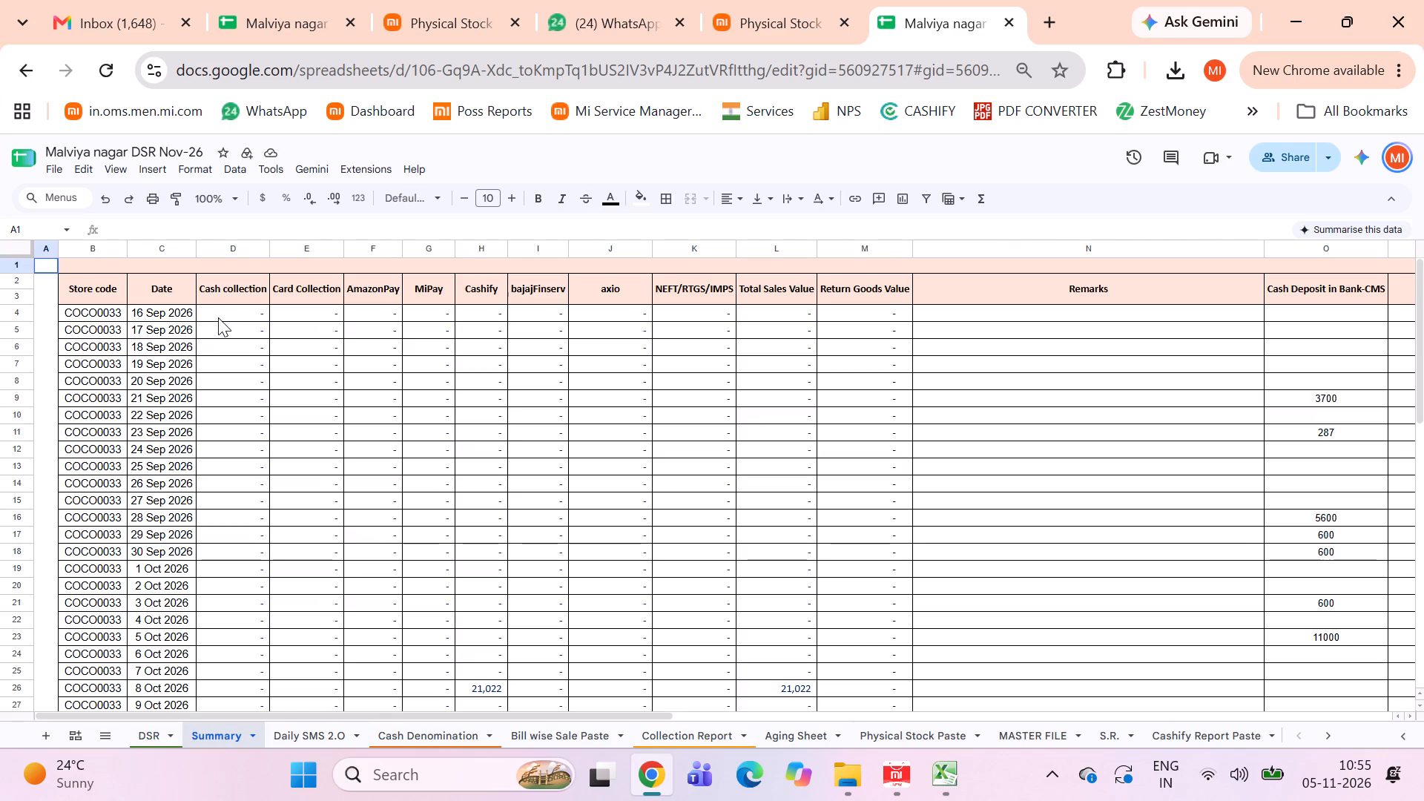
double_click(163, 314)
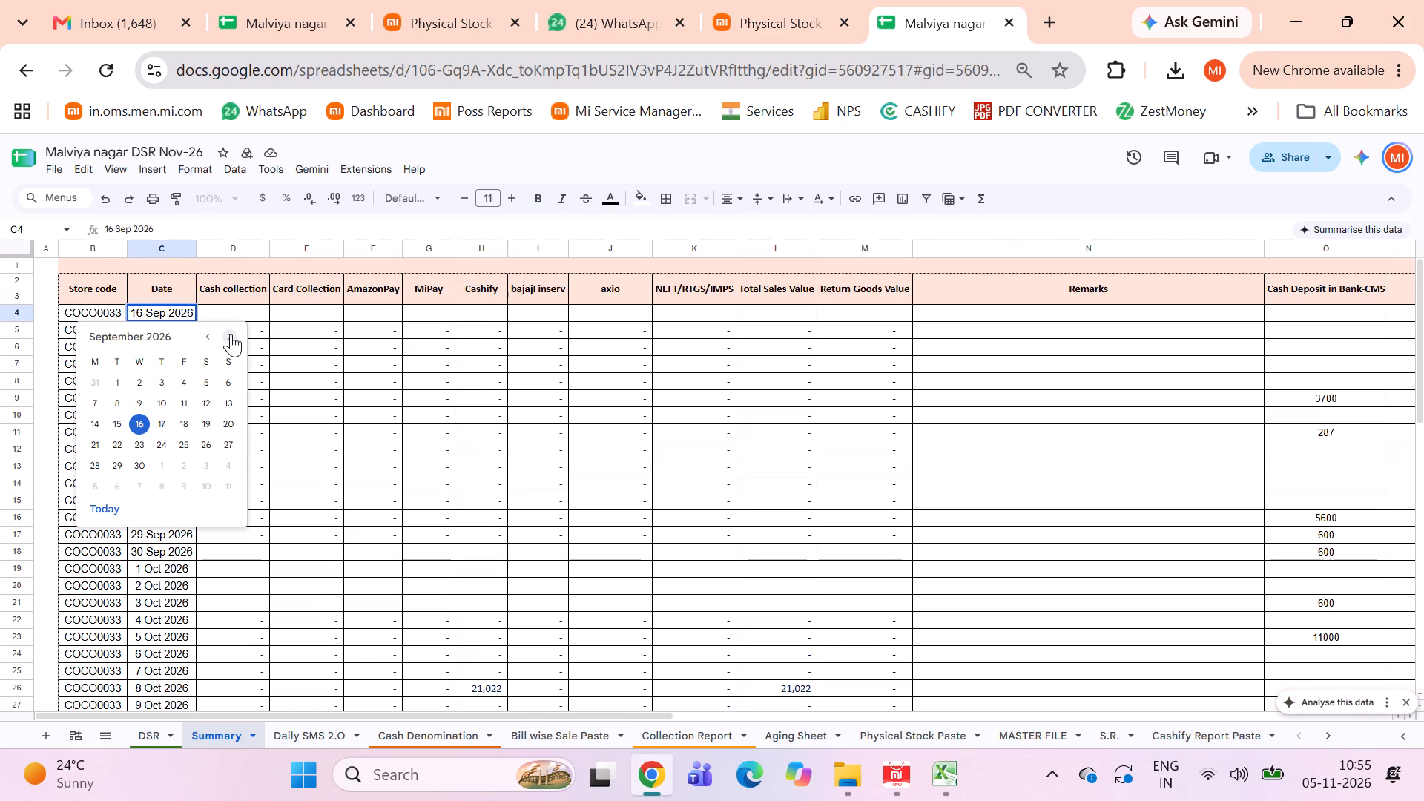
left_click(231, 334)
left_click(231, 334)
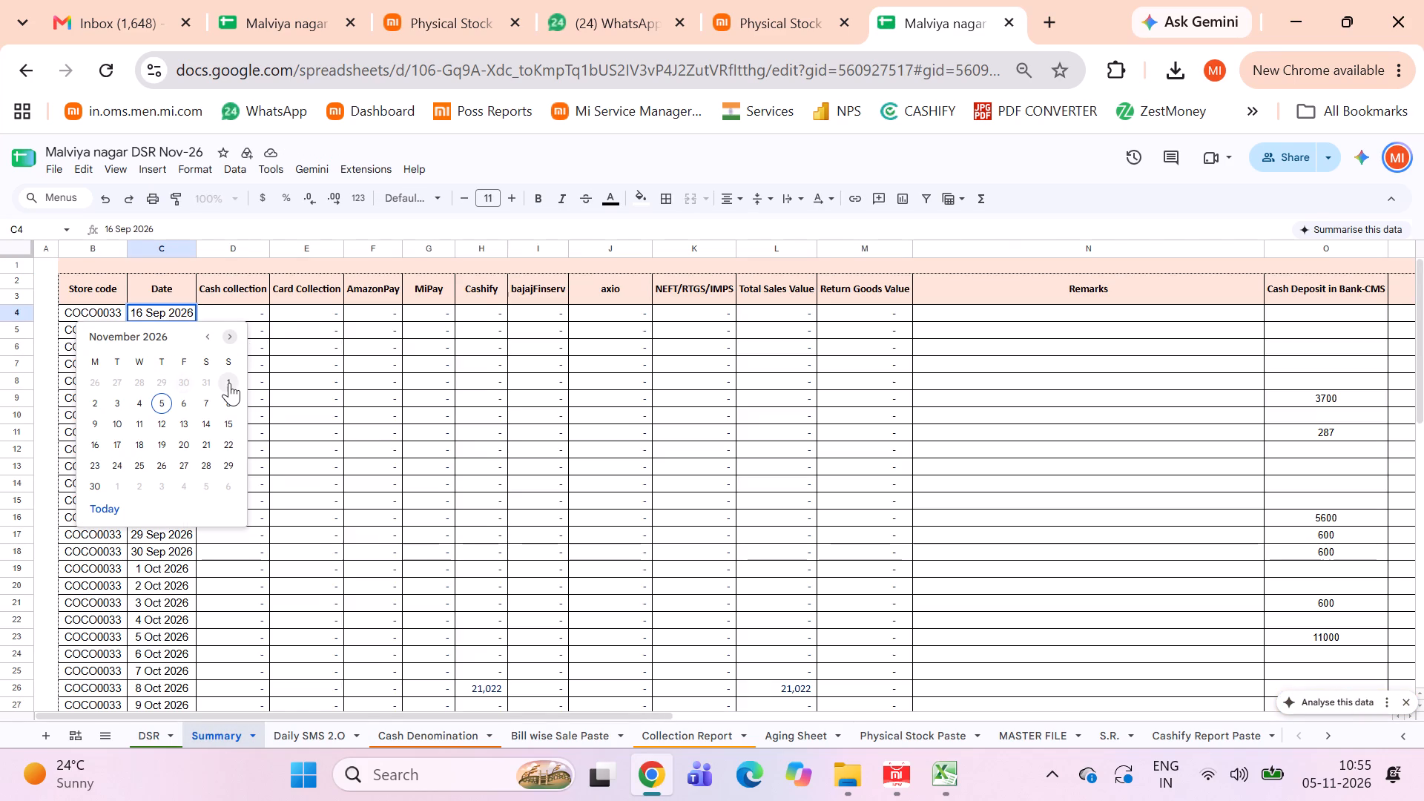
left_click(229, 383)
double_click(155, 326)
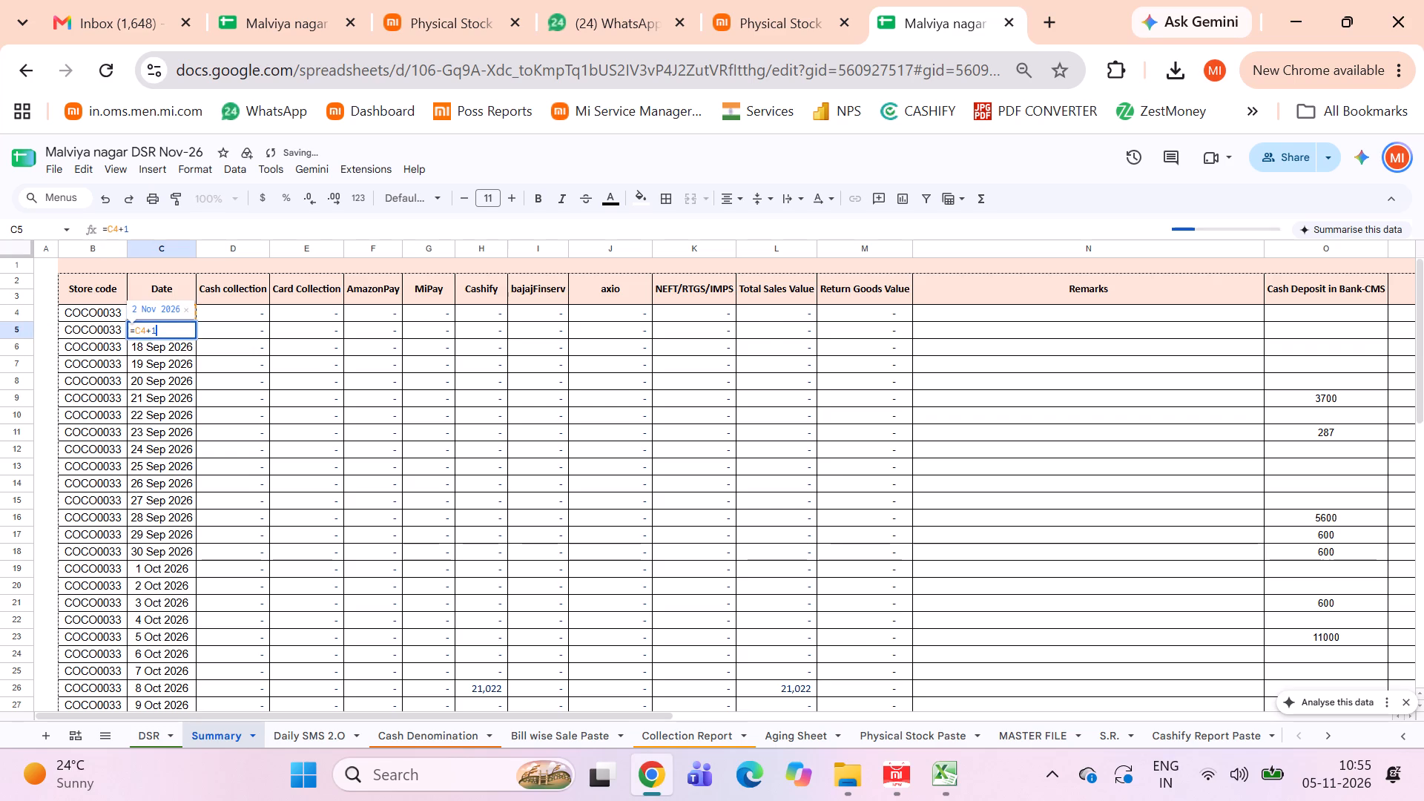
left_click(276, 414)
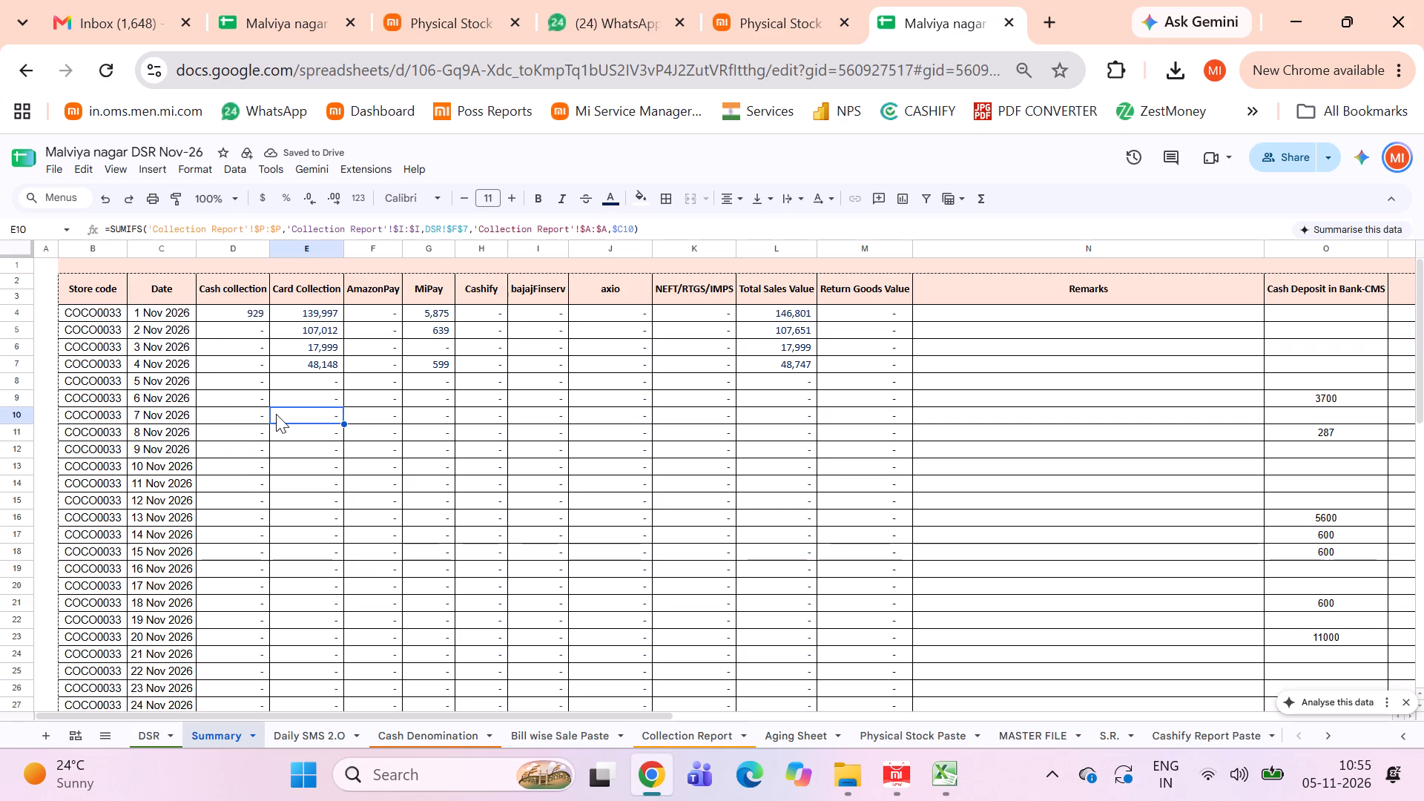
Review the 1 Nov 2026 row of the Summary sheet, from Cash collection across to the bank deposit and slip number columns.
key("Up")
key("Up")
key("Up")
key("Up")
key("Up")
key("Up")
key("Left")
key("shift+Right")
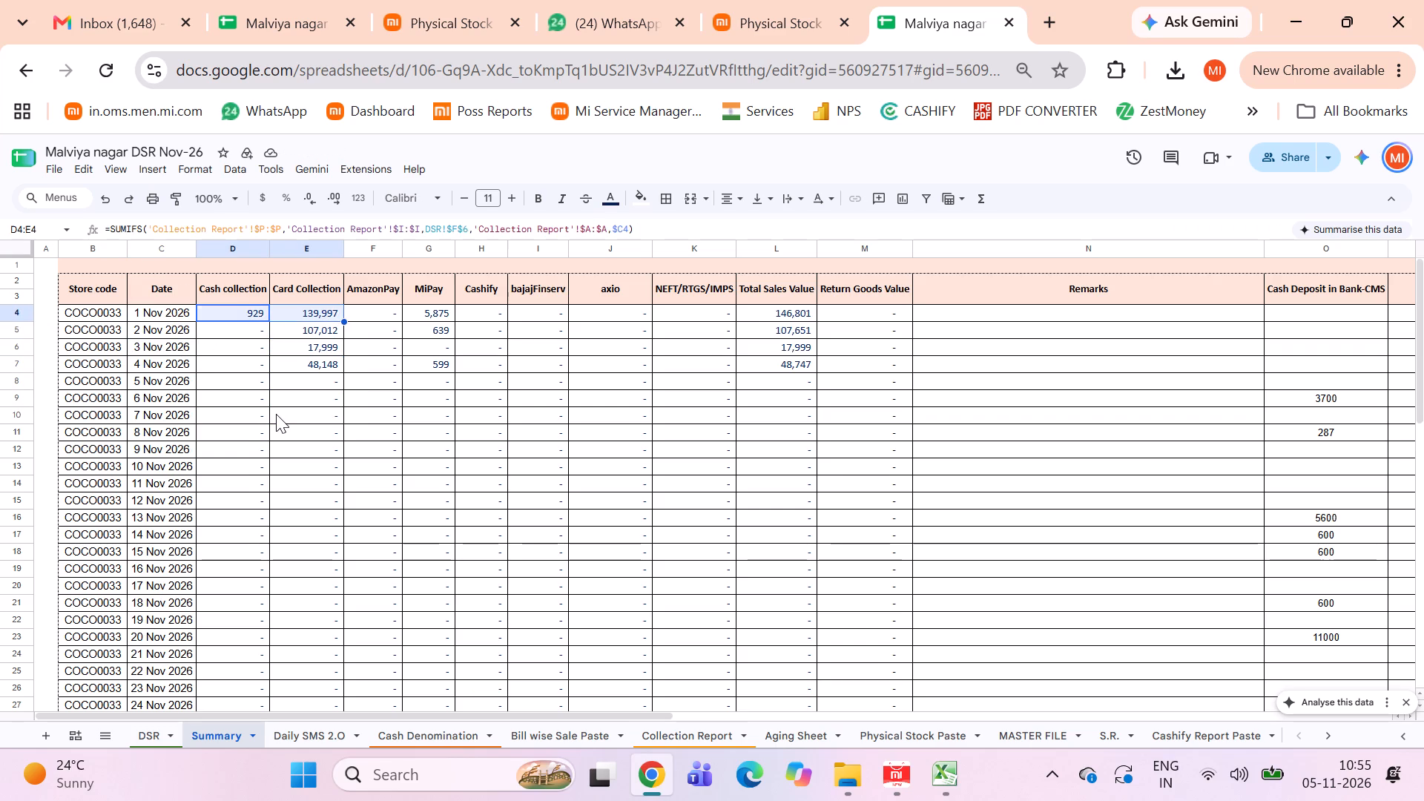
key("shift+Right")
key("shift+Right")
key("shift+Right")
key("shift+Right")
key("shift+Right")
key("shift+Right")
key("shift+Right")
key("shift+Right")
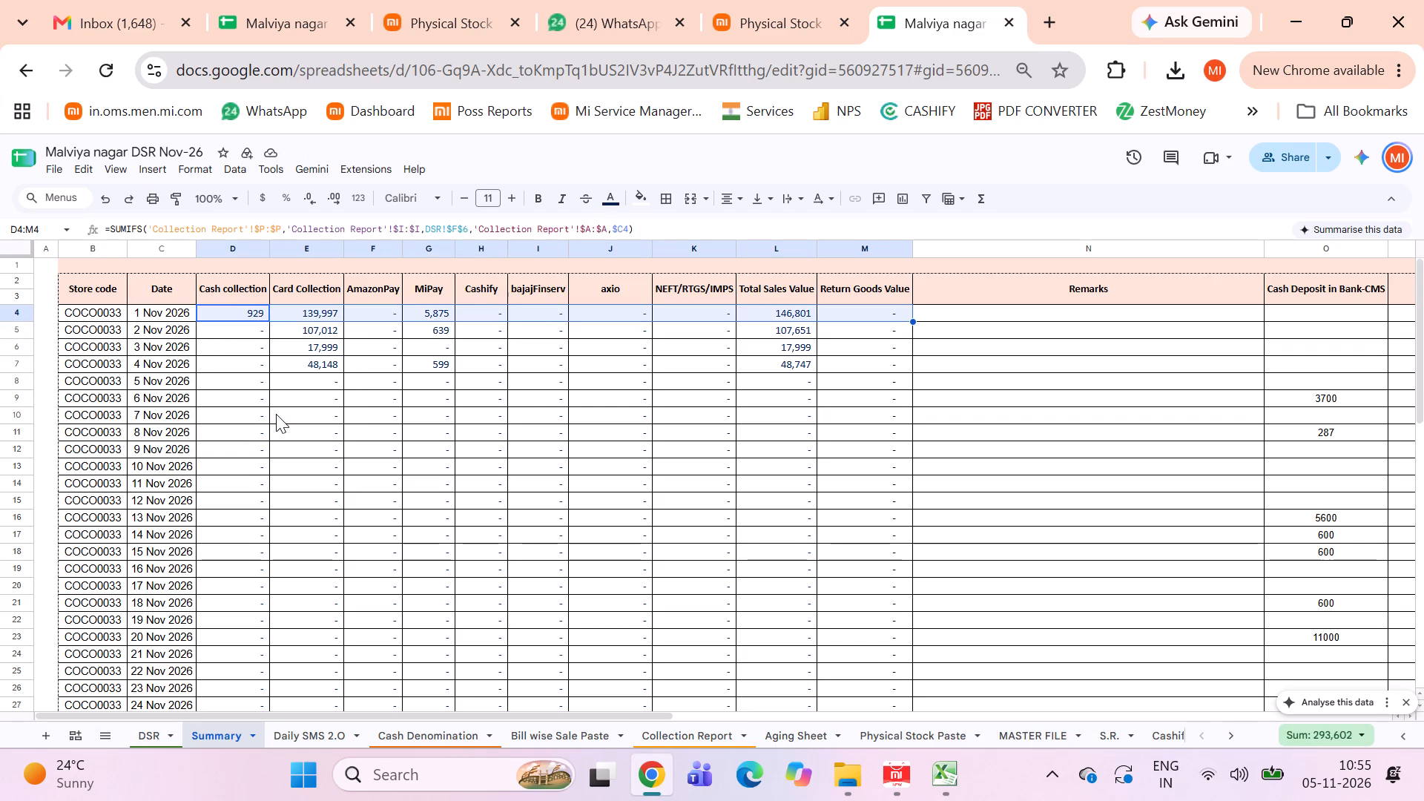
key("shift+Right")
key("Right")
key("Right")
key("Right")
key("Right")
key("Right")
key("Right")
key("Right")
key("Right")
key("Right")
key("Right")
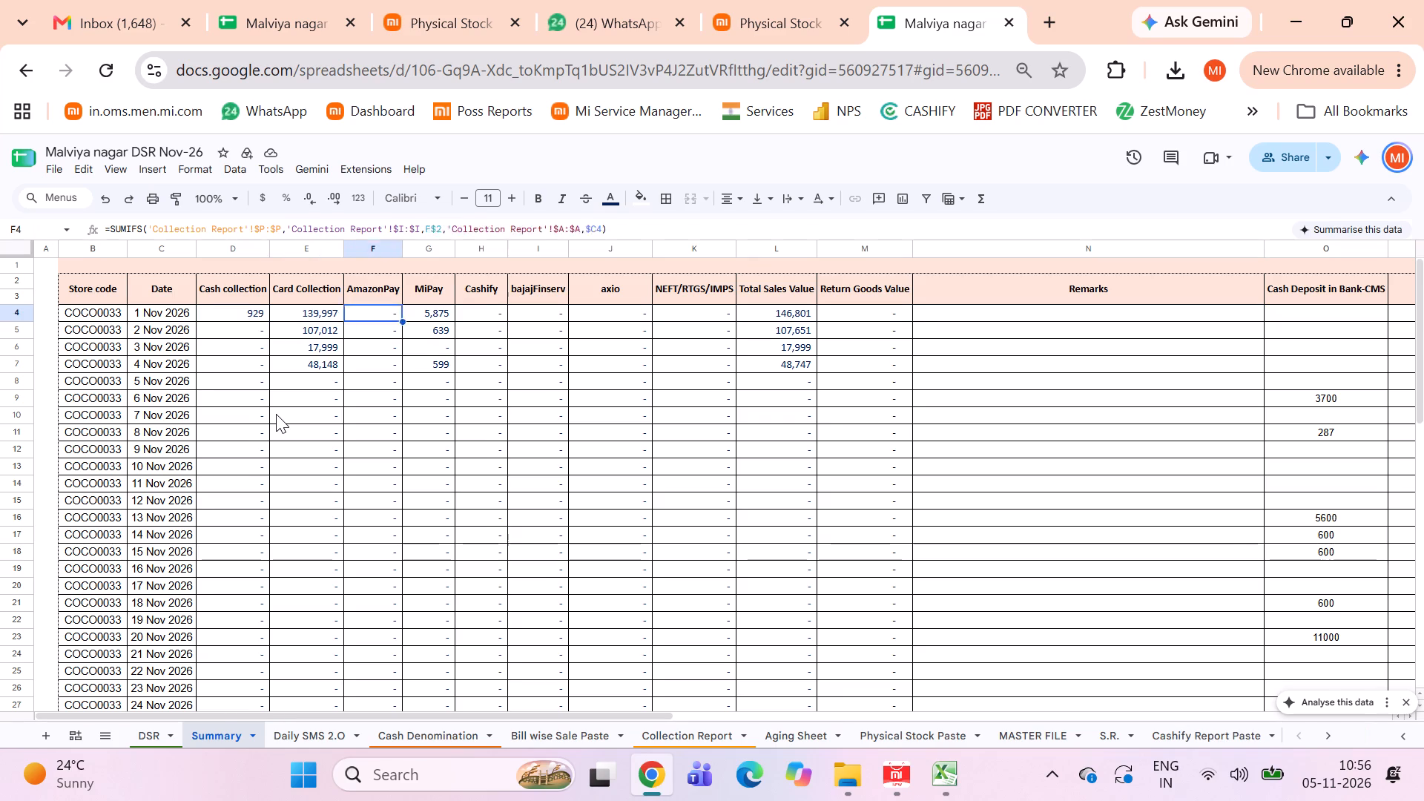
key("Right")
key("Right")
key("Right")
key("Left")
key("Left")
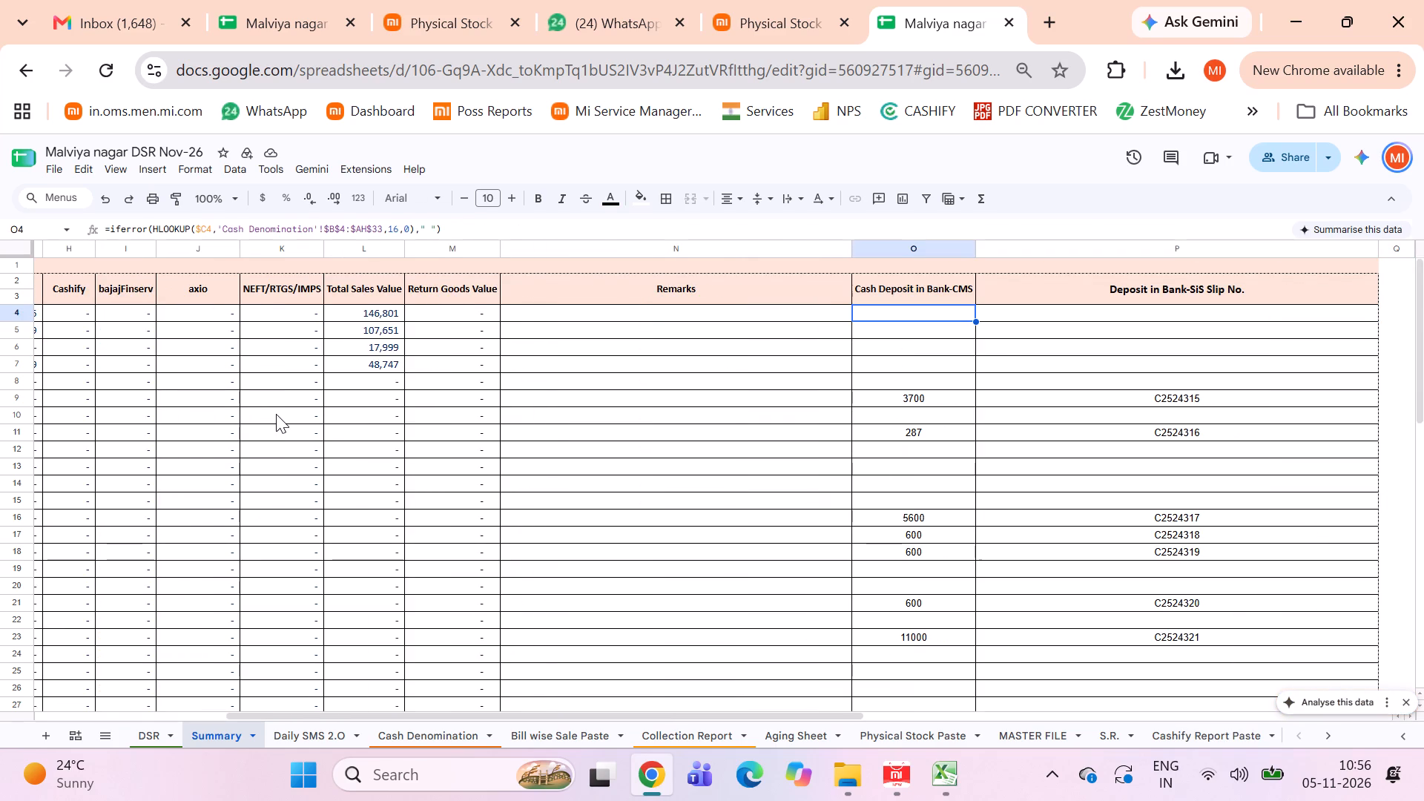
On the Cash Denomination sheet, clear the old deposit amounts and CMS slip numbers for 6 to 26 Nov 2026 (H19:AB20).
left_click(413, 747)
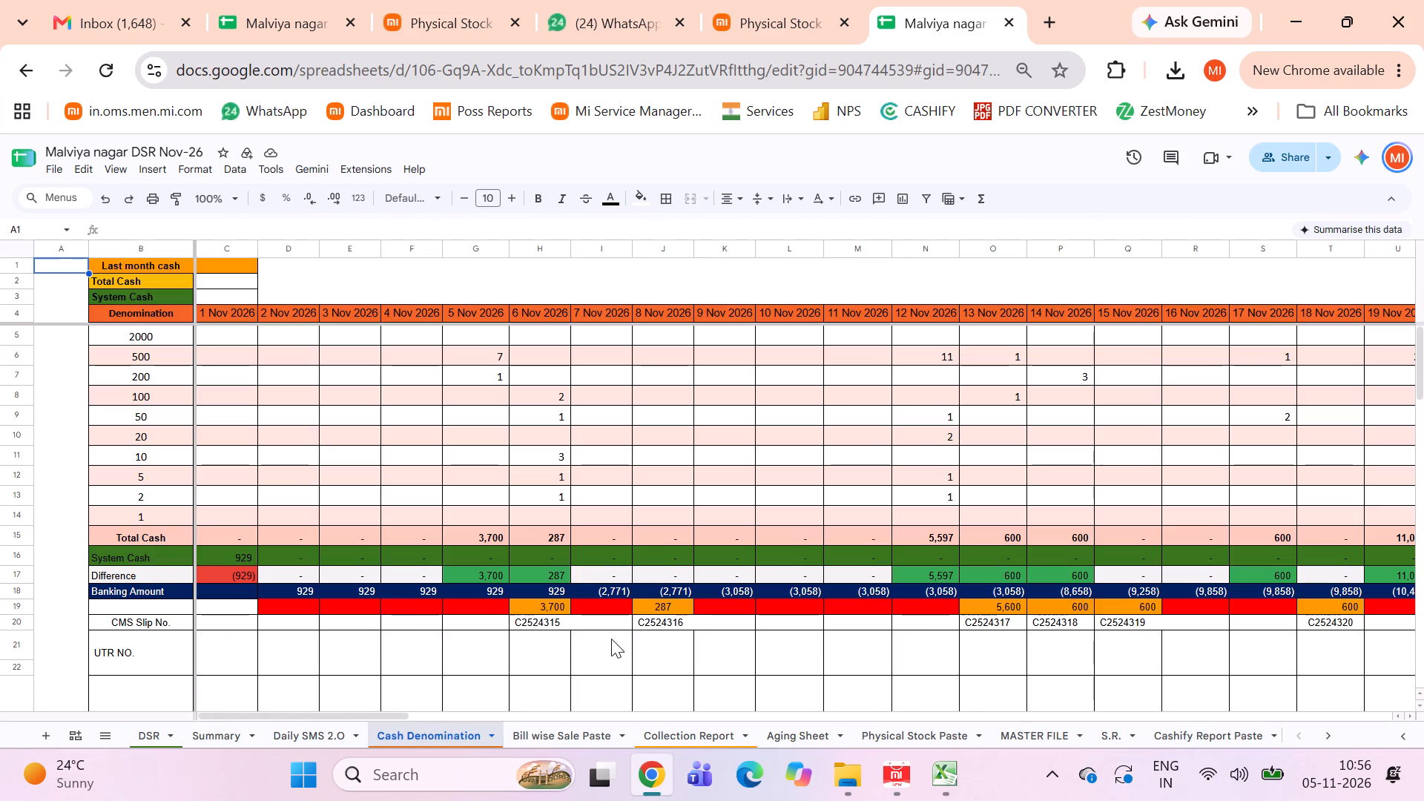
left_click(517, 615)
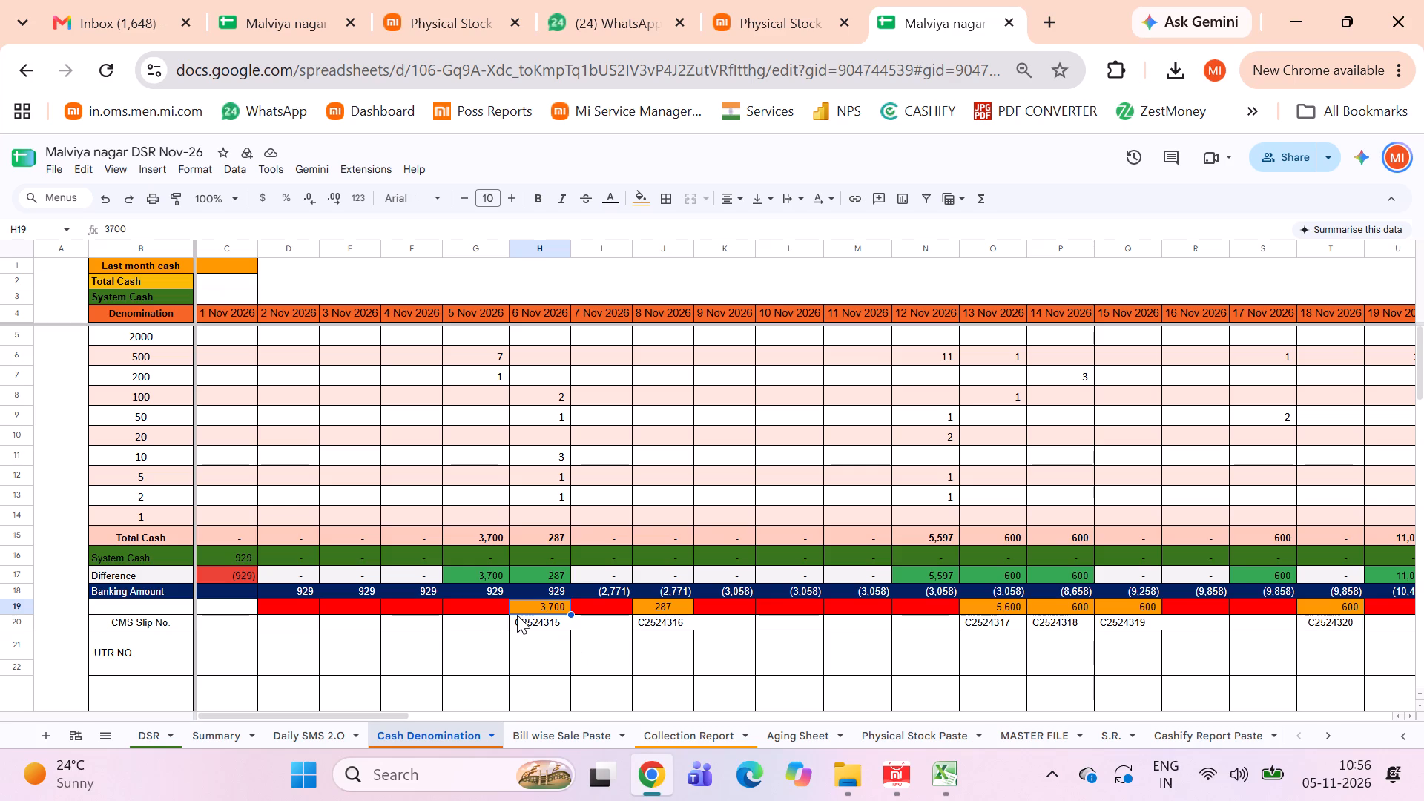
key("shift+Right")
key("shift+Right")
key("shift+Right")
key("shift+Right")
key("shift+Right")
key("shift+Right")
key("shift+Right")
key("shift+Right")
key("shift+Right")
key("shift+Right")
key("shift+Right")
key("shift+Right")
key("shift+Right")
key("shift+Right")
key("shift+Right")
key("shift+Right")
key("shift+Right")
key("shift+Right")
key("shift+Right")
key("shift+Right")
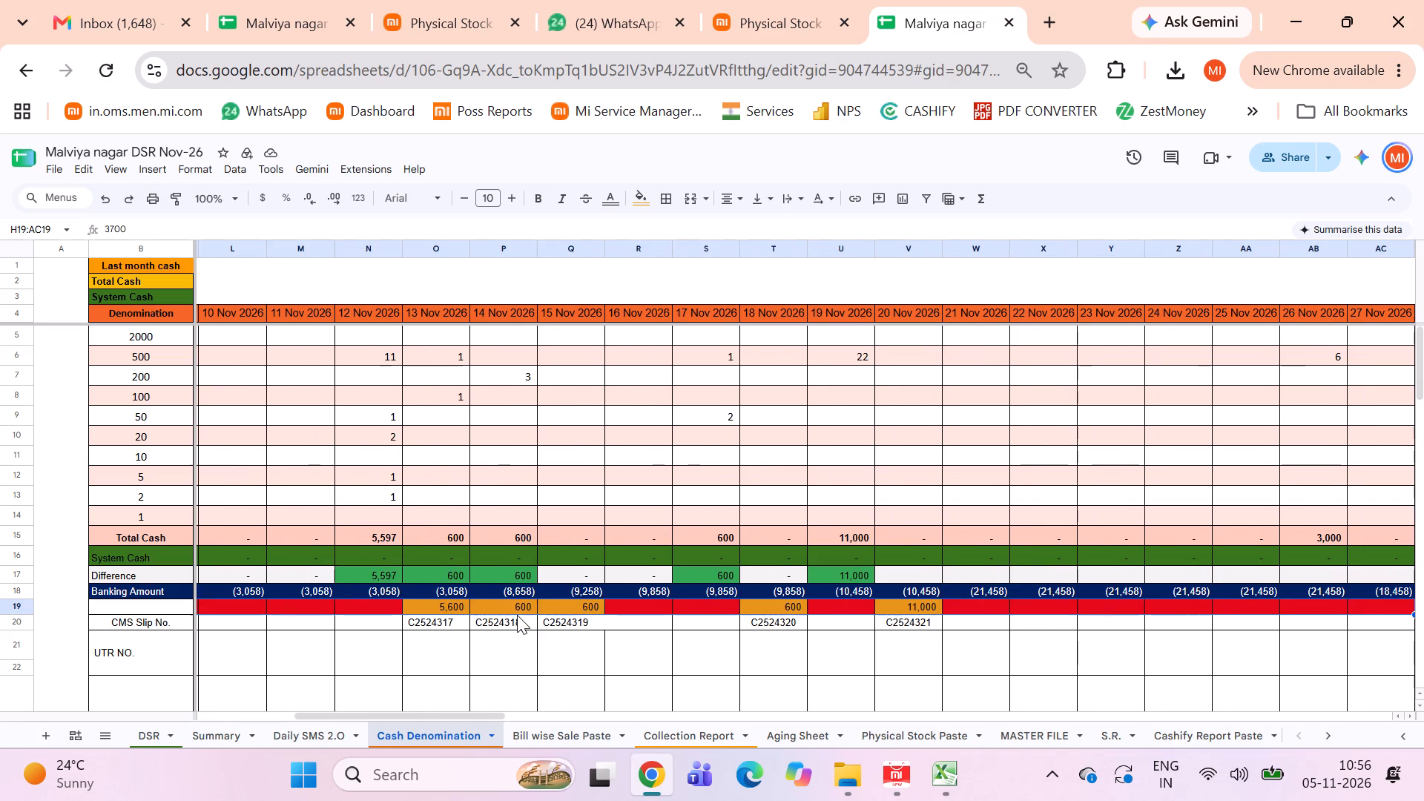
key("shift+Left")
key("shift+Down")
key("shift+Down")
key("shift+Up")
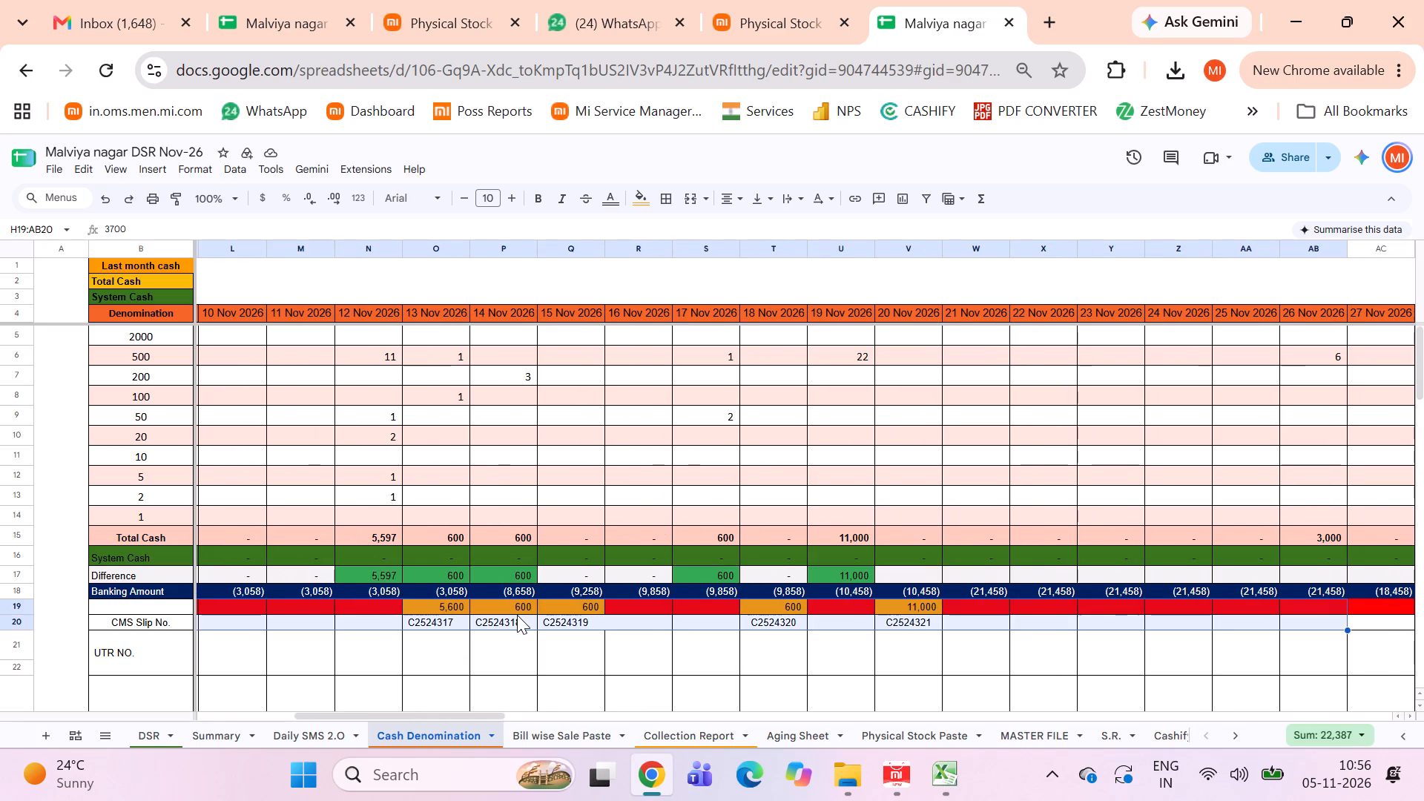
key("Delete")
Examine the rest of the deposit amount row on Cash Denomination, beyond 26 Nov 2026, for leftover deposit and CMS slip entries.
key("Right")
key("Right")
key("Right")
key("Right")
key("Right")
key("Right")
key("Right")
key("Right")
key("Right")
key("Right")
key("Right")
key("Right")
key("Right")
key("Right")
key("Right")
key("Right")
key("Right")
key("Right")
key("Right")
key("Right")
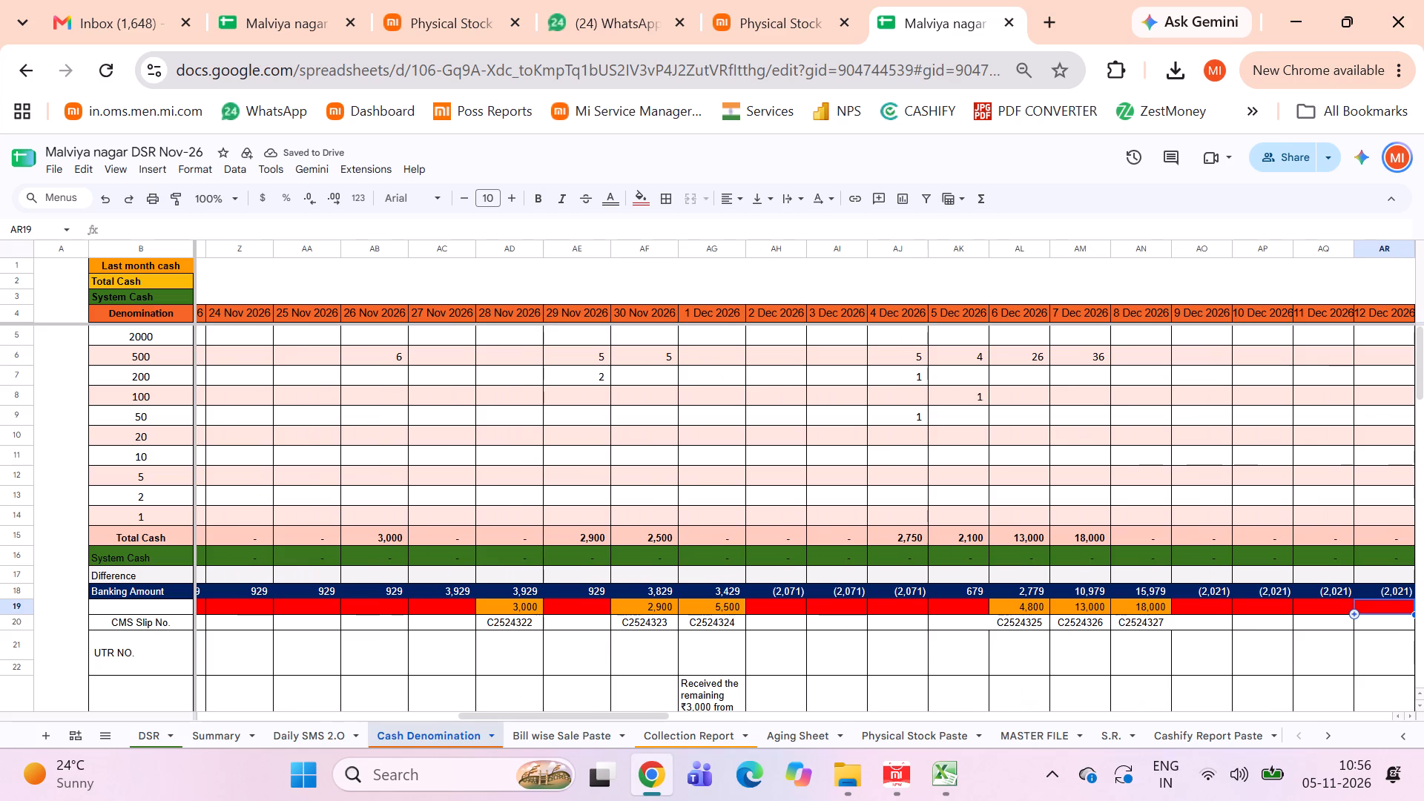
key("Right")
key("Right")
key("Right")
key("Right")
key("Right")
key("Right")
key("Right")
key("Right")
key("Right")
key("Right")
key("Right")
key("Right")
key("Right")
key("Right")
key("Right")
key("Right")
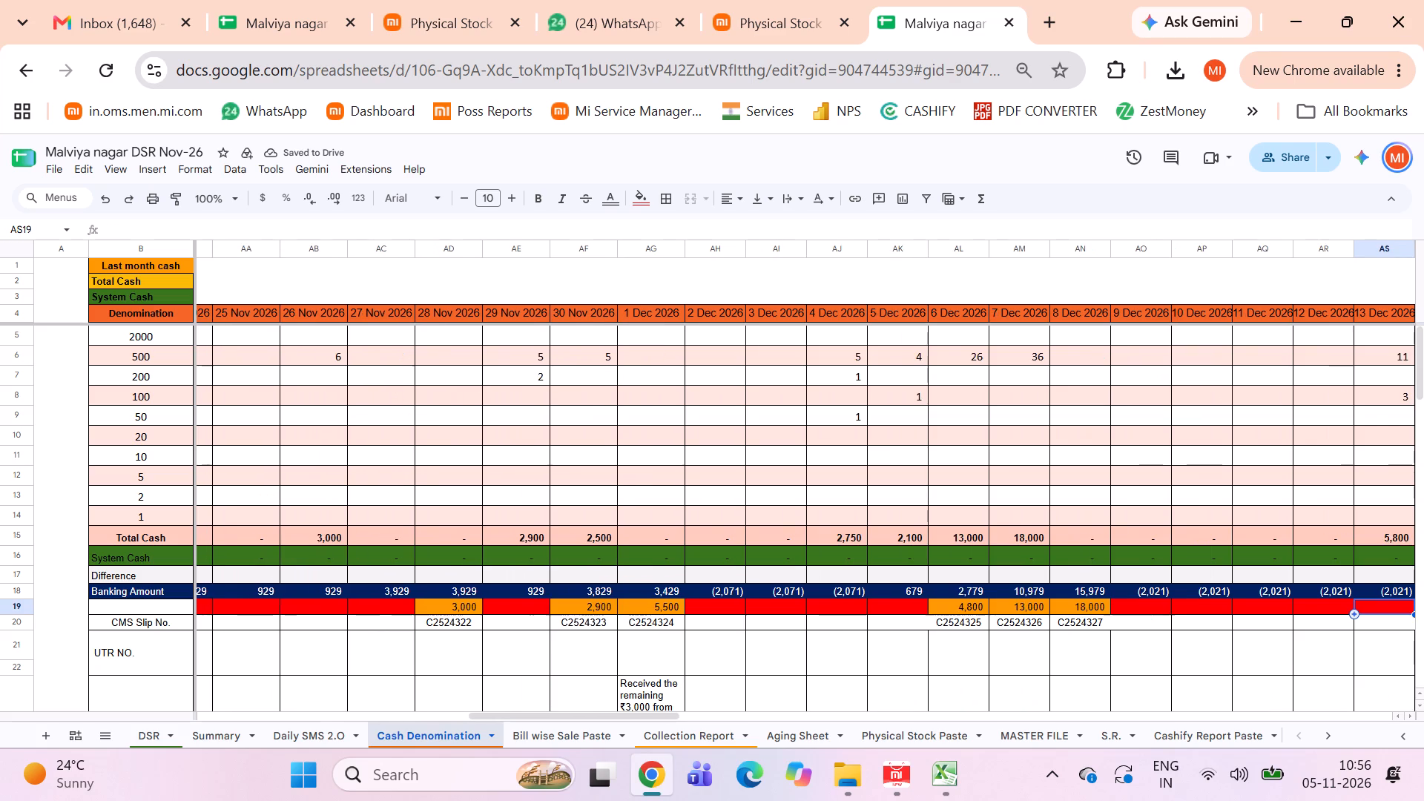
key("Right")
key("Right")
key("Right")
key("Right")
key("Right")
key("Right")
key("Right")
key("Right")
key("Right")
key("Right")
key("Right")
key("Right")
key("Right")
key("Right")
key("Right")
key("Right")
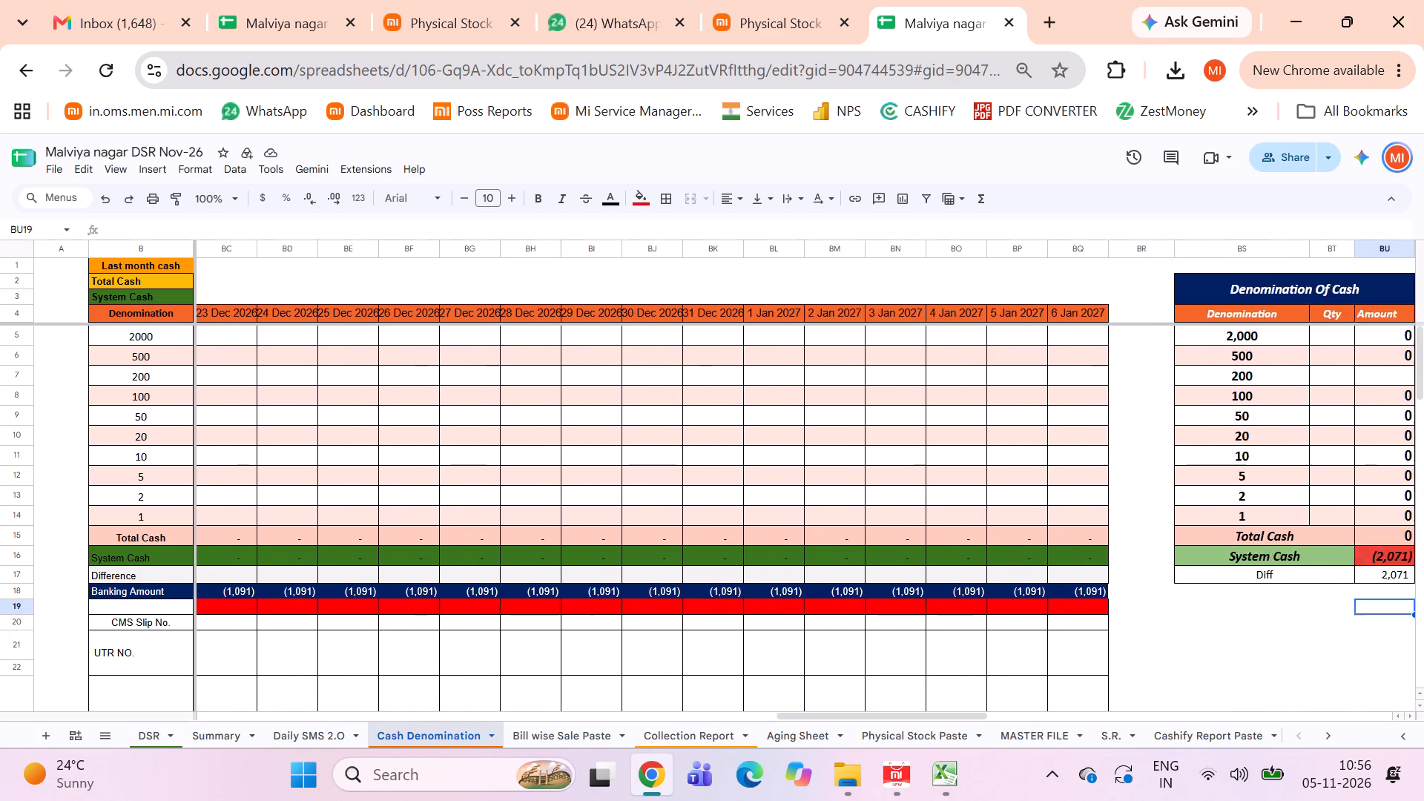
key("Left")
key("Left")
key("Left")
key("Left")
key("Left")
key("Left")
key("Left")
key("Left")
key("Left")
key("Left")
key("Left")
key("Left")
key("Left")
key("Left")
key("Left")
key("Left")
key("Left")
key("Left")
key("Left")
key("Left")
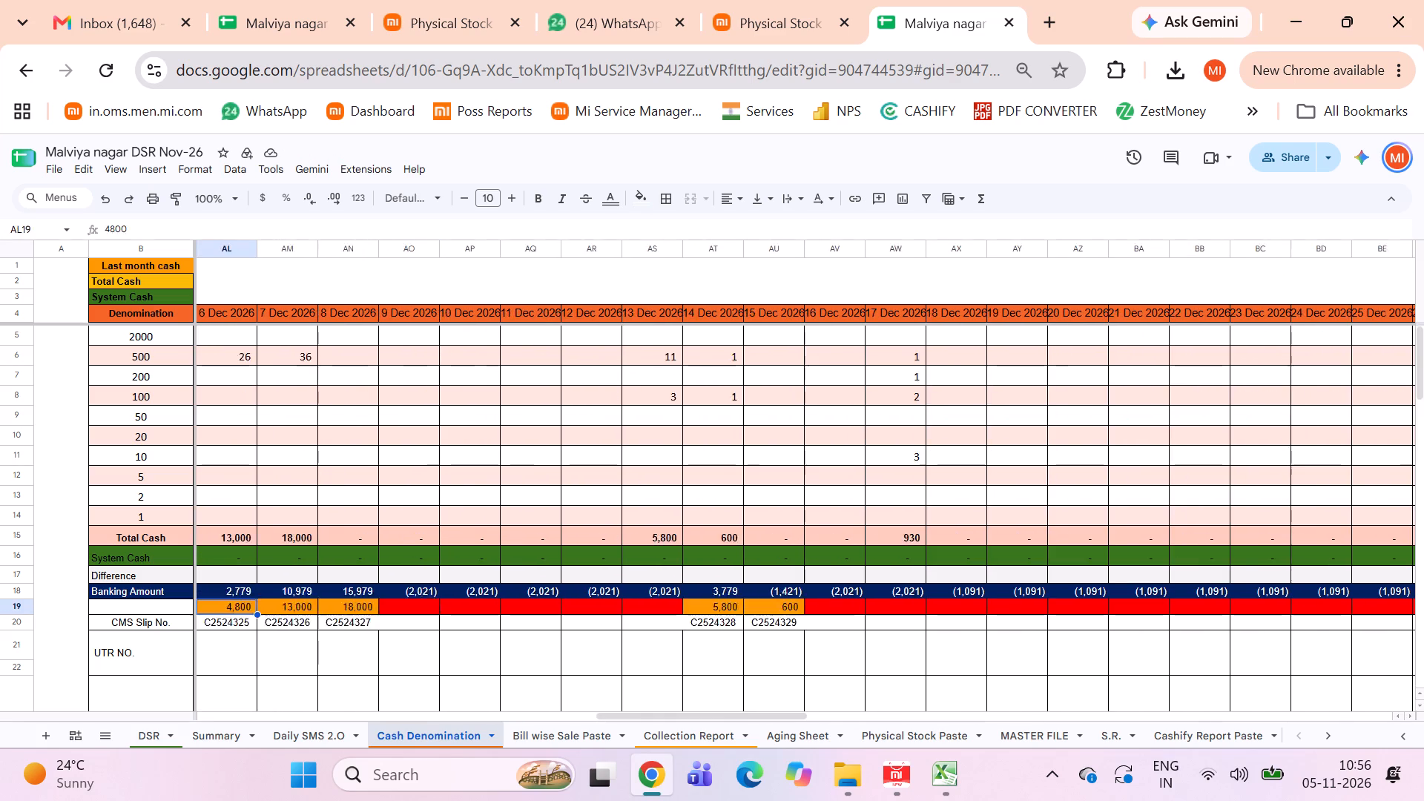